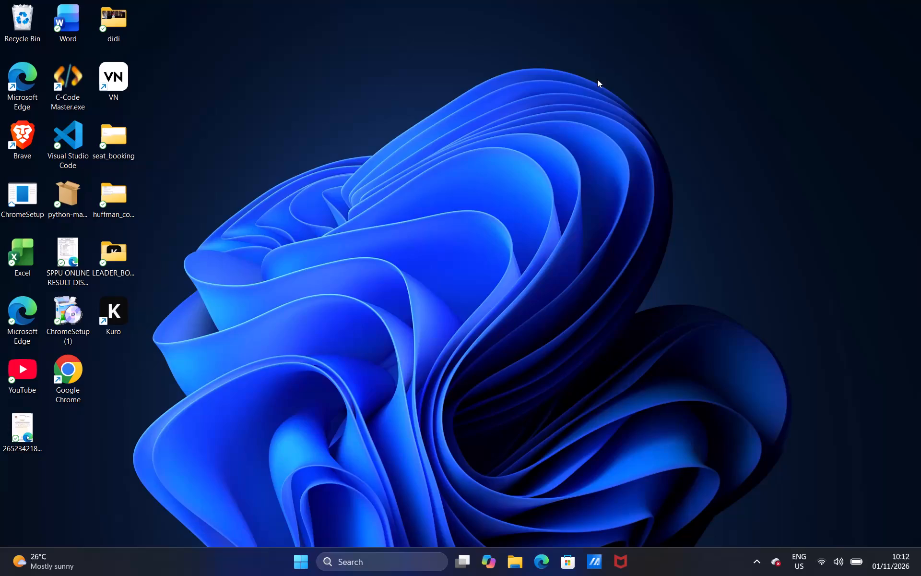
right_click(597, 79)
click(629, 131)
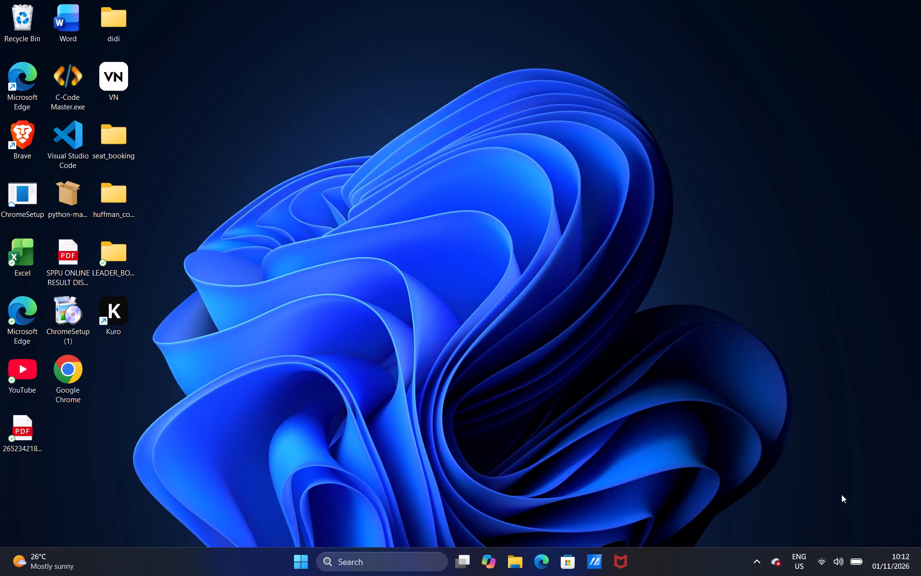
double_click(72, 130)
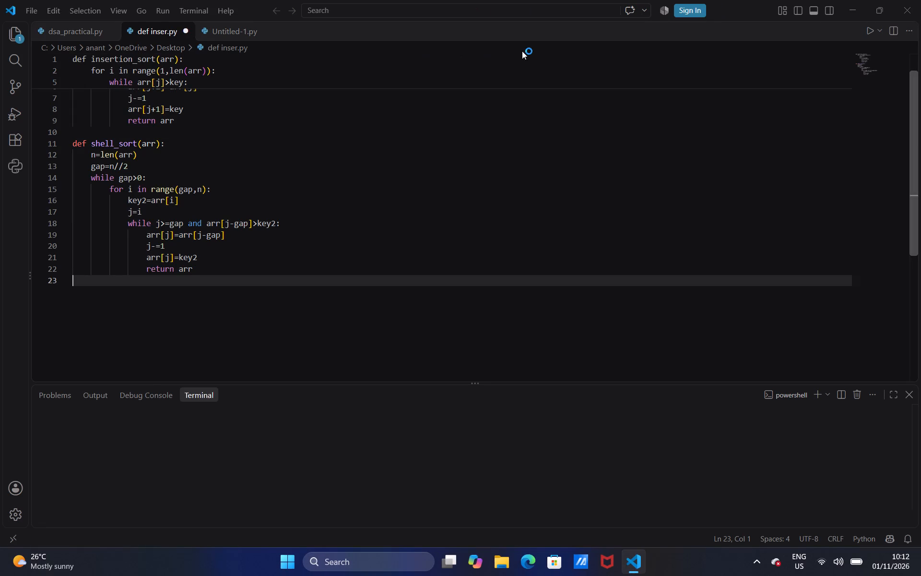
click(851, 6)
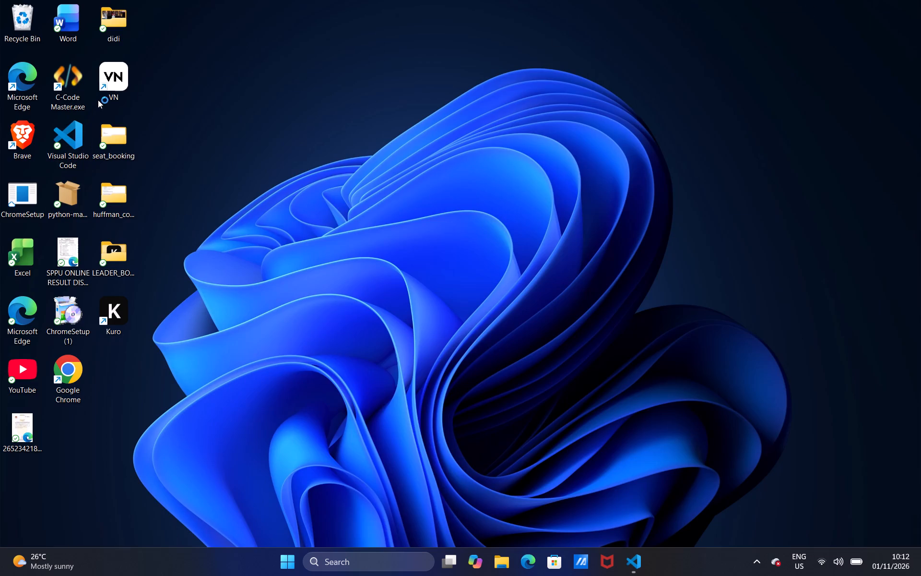
Launch the VN video editor, maximize its window and create a new project.
double_click(109, 75)
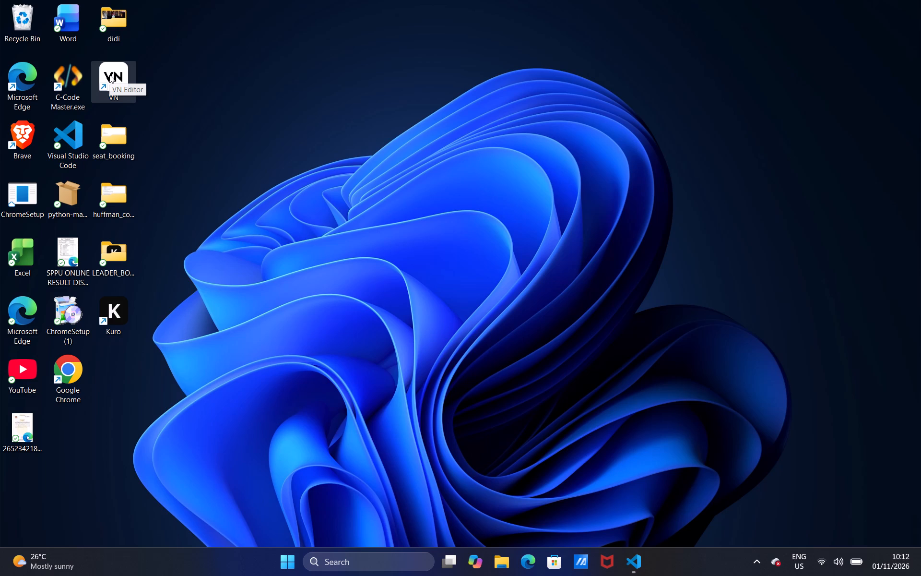
double_click(109, 75)
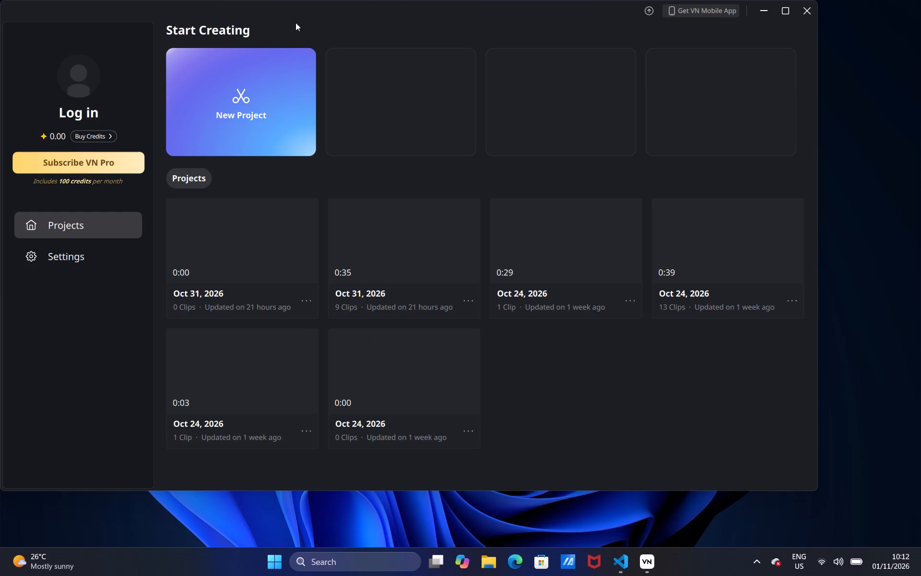
click(791, 7)
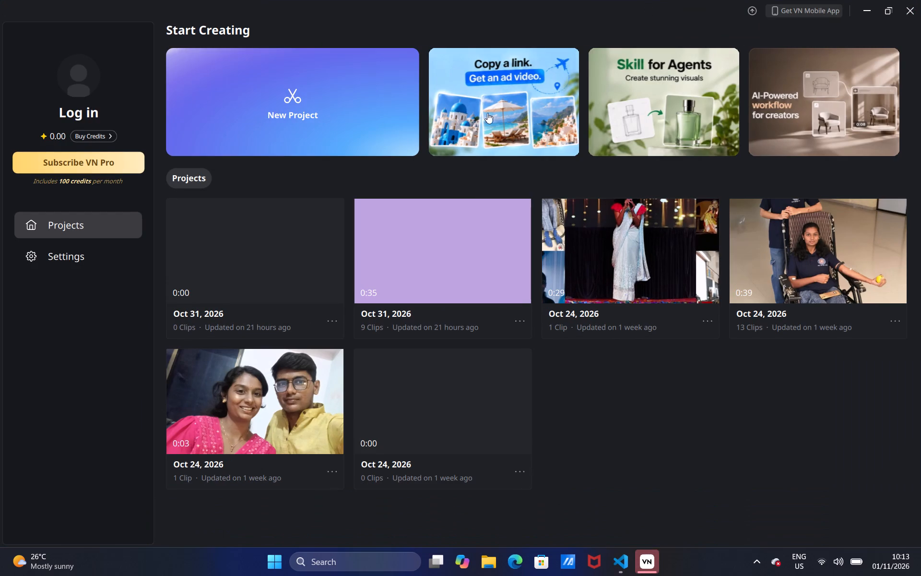
click(201, 95)
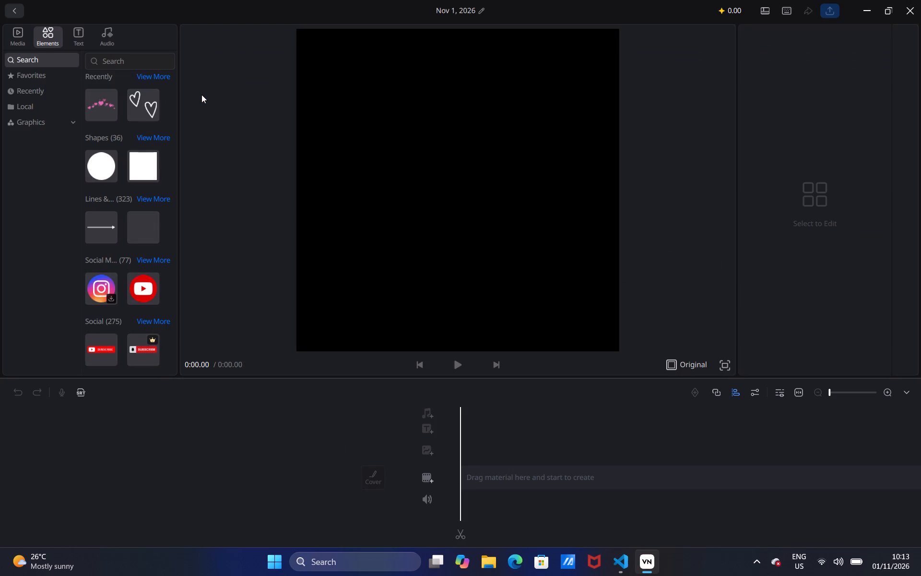
Delete the first photo from the Favorite media collection.
click(49, 76)
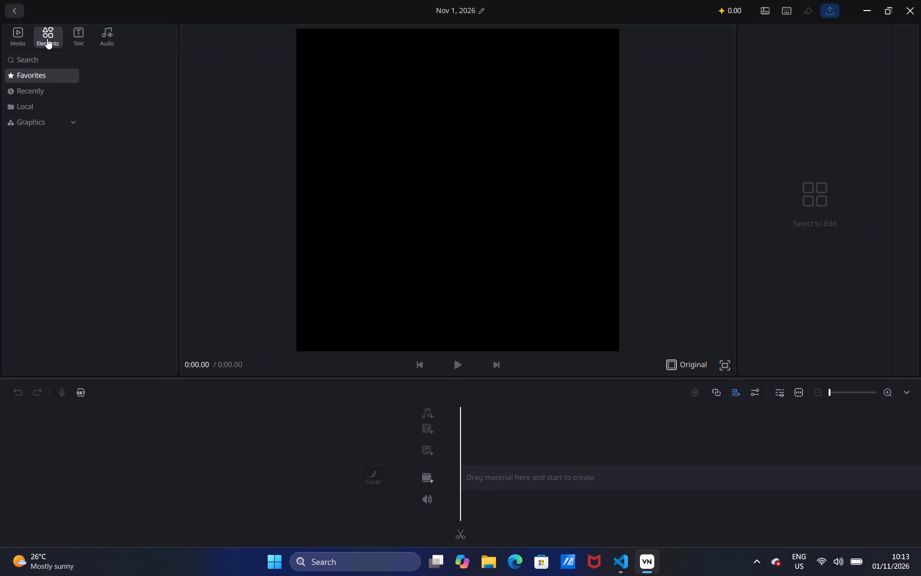
click(23, 35)
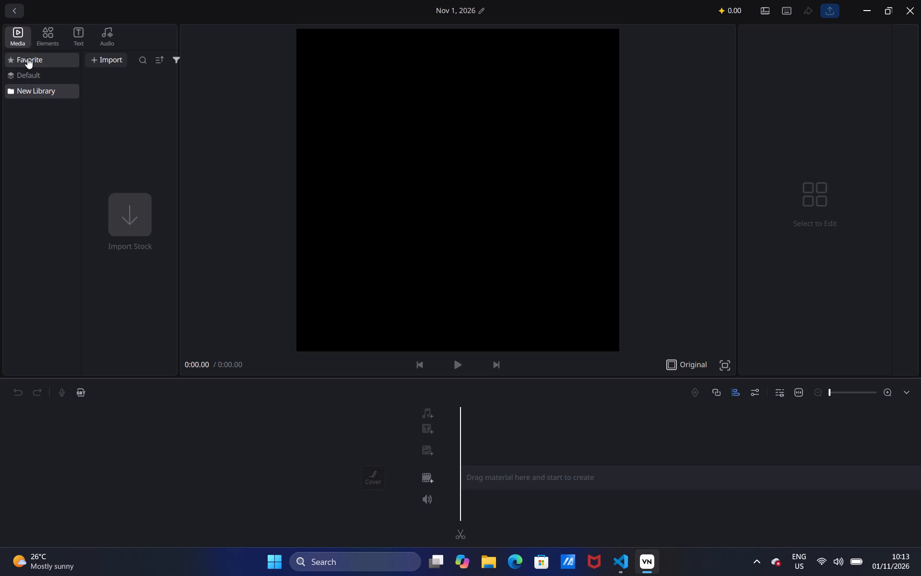
click(27, 58)
right_click(98, 82)
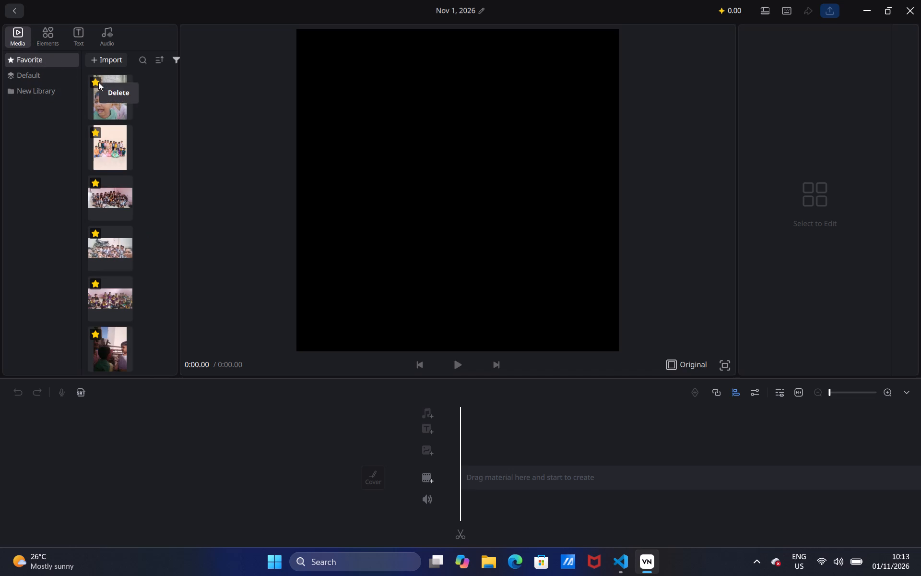
click(113, 89)
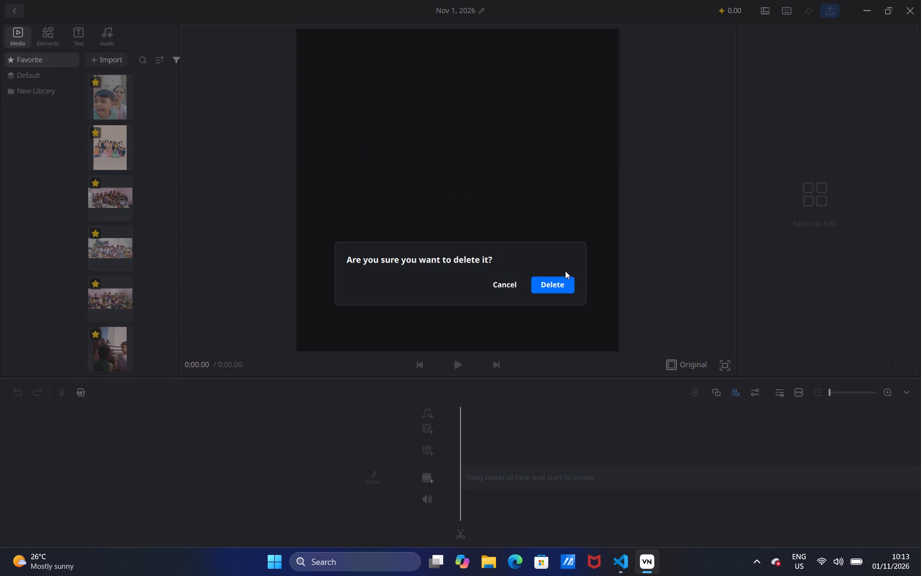
click(560, 282)
Delete all the remaining photos from the Favorite media collection together.
drag(161, 82, 97, 310)
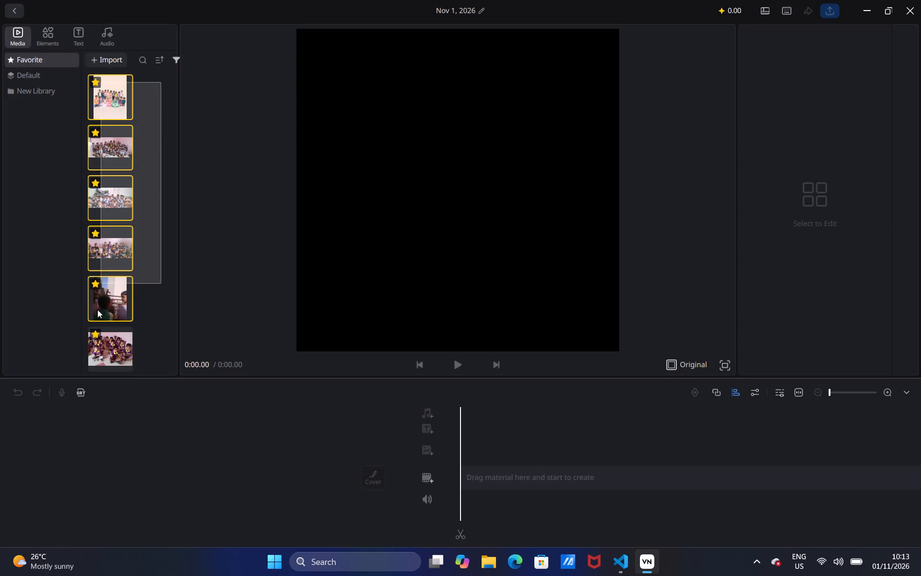
drag(97, 310, 88, 353)
right_click(107, 271)
click(128, 286)
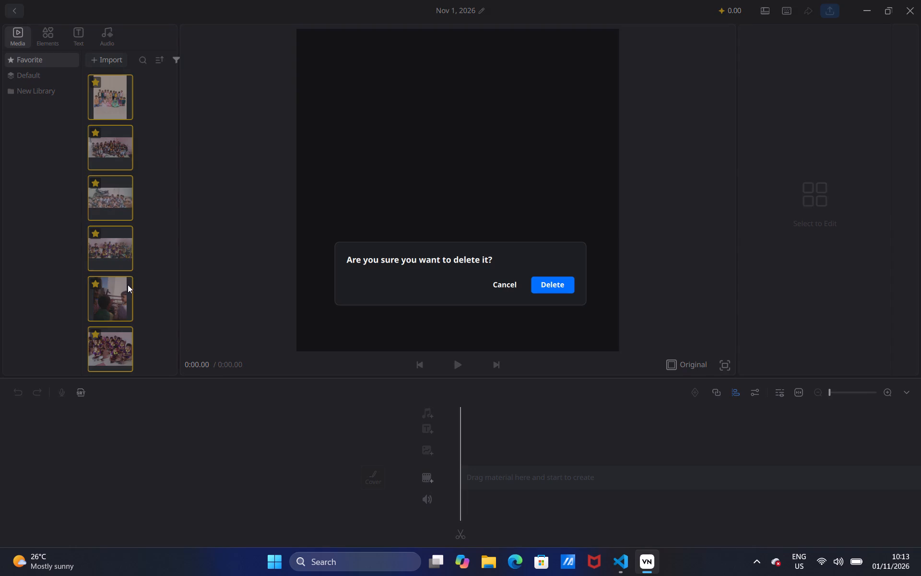
click(584, 287)
click(551, 292)
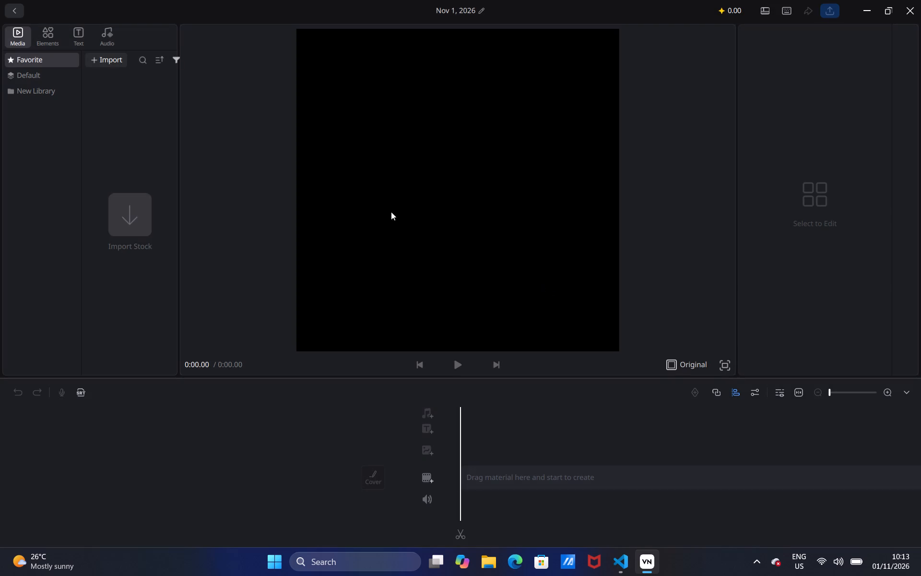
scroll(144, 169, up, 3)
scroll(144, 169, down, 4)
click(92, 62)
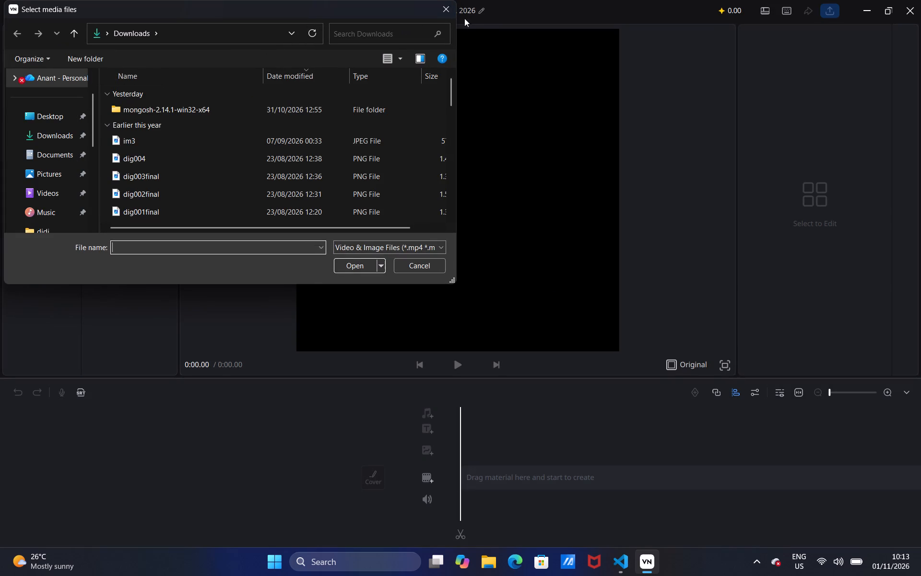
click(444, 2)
Place the purple background from the Default media library on the empty main video track.
click(32, 82)
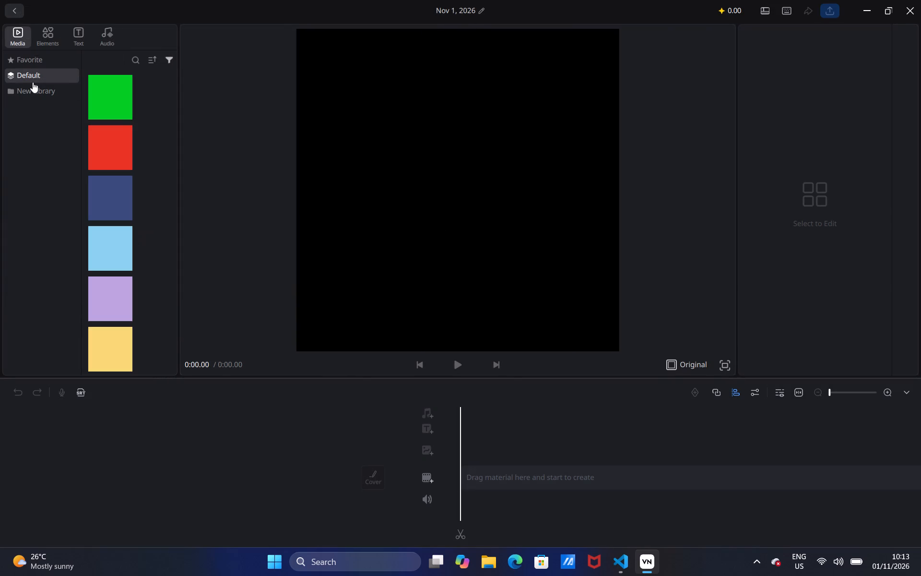
scroll(120, 105, down, 5)
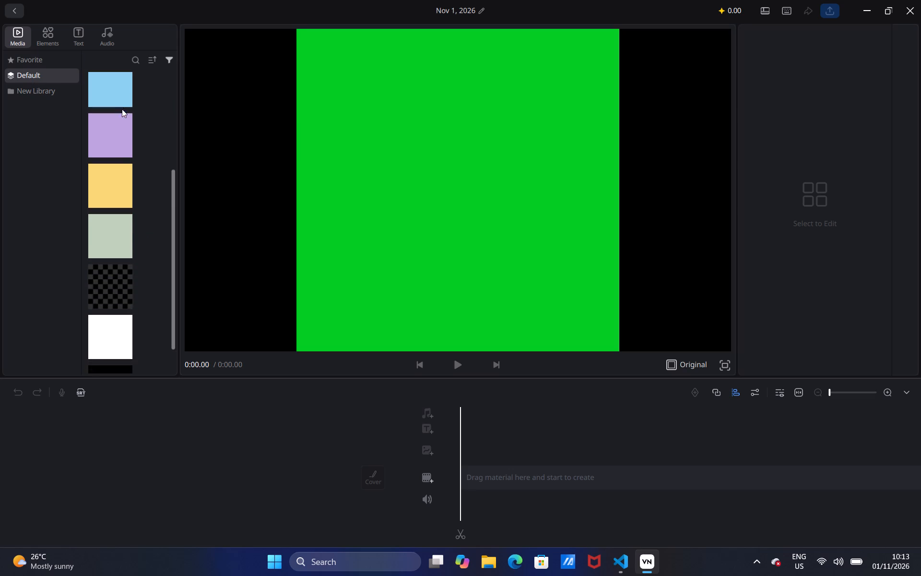
scroll(122, 109, down, 4)
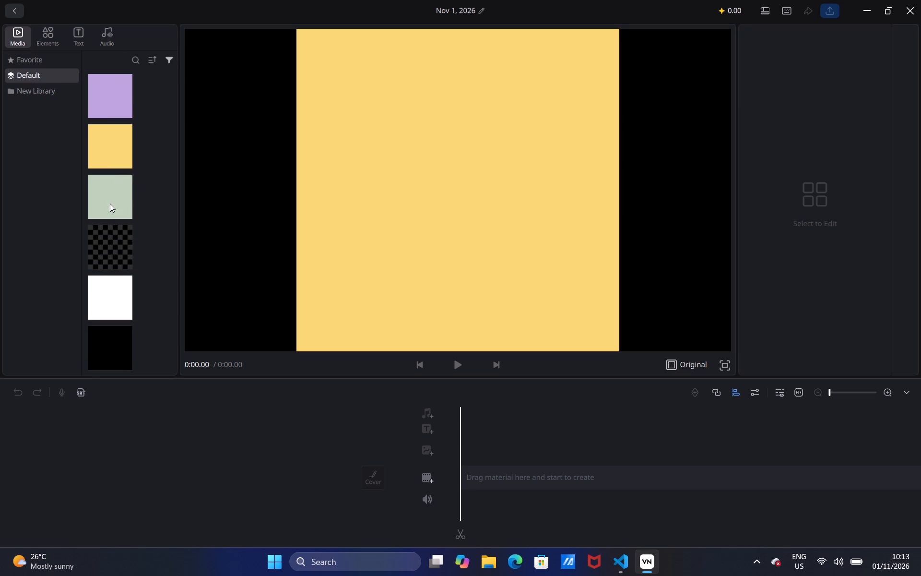
click(106, 106)
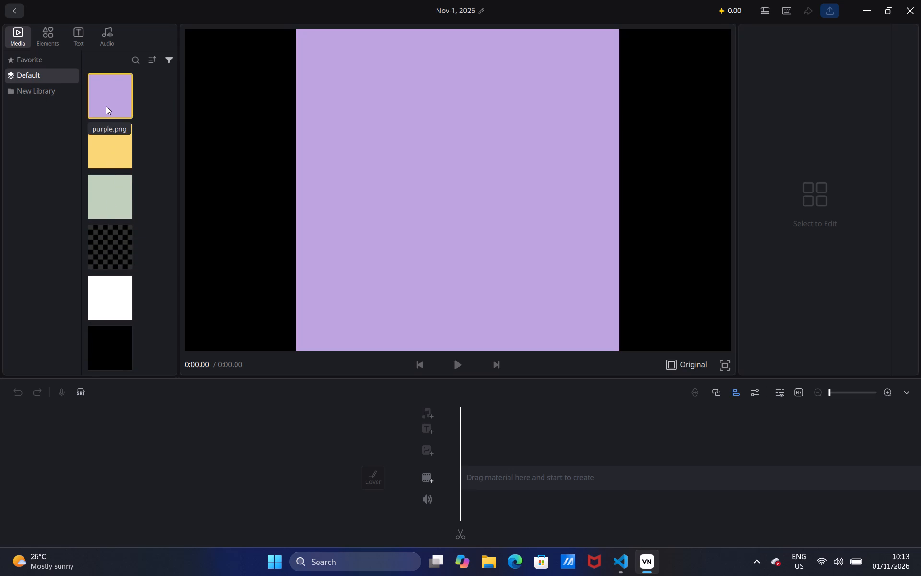
drag(106, 97, 487, 473)
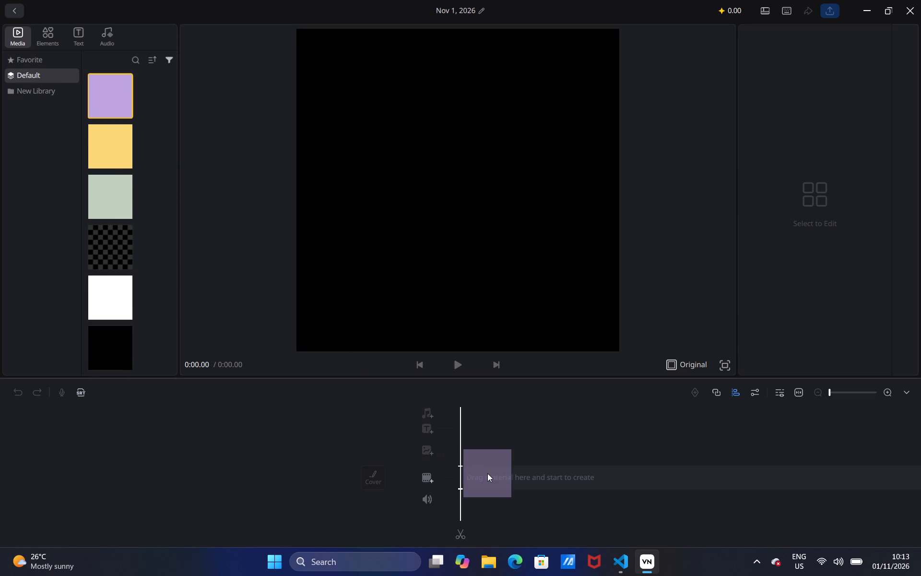
drag(487, 473, 481, 465)
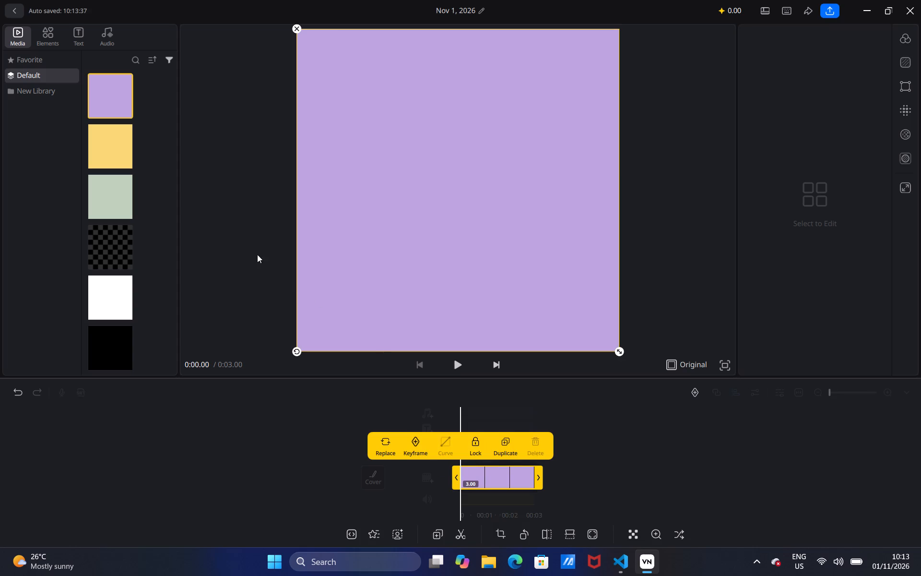
Append the yellow background and then the pale green background after the purple clip on the main track.
click(130, 150)
drag(115, 144, 257, 260)
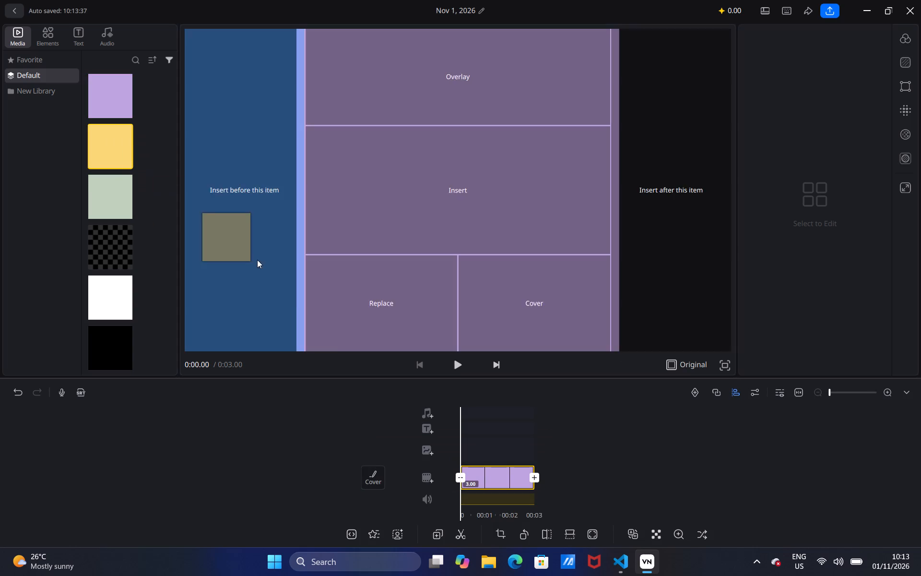
drag(257, 260, 559, 486)
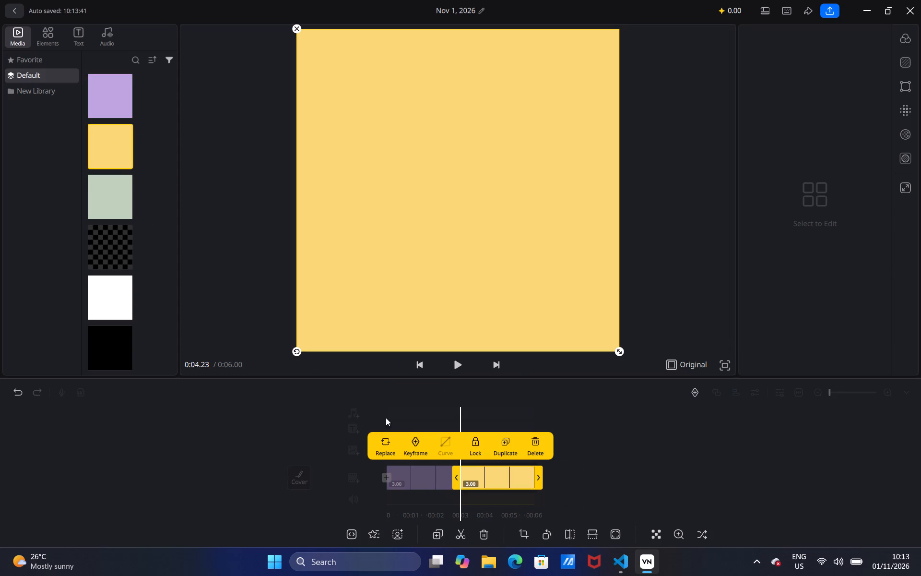
click(120, 209)
drag(112, 198, 516, 434)
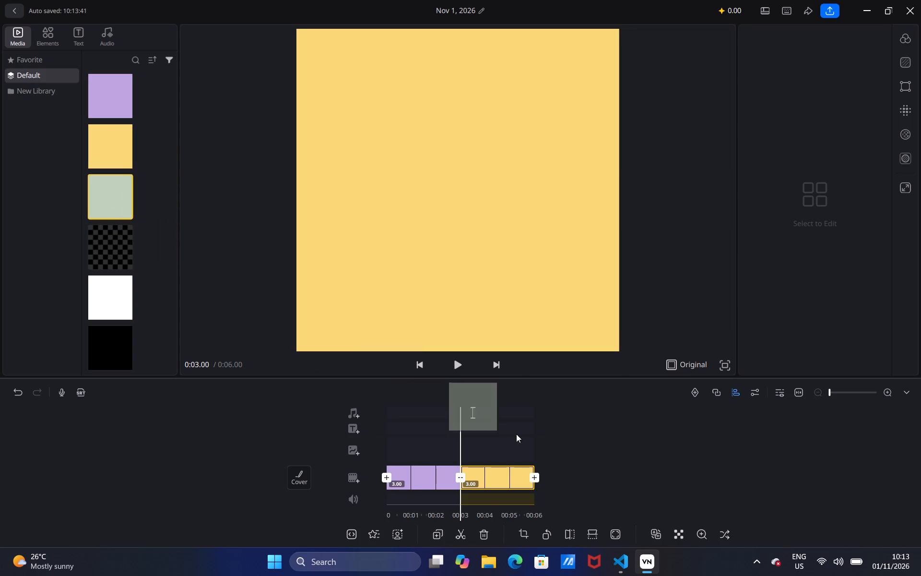
drag(516, 434, 569, 484)
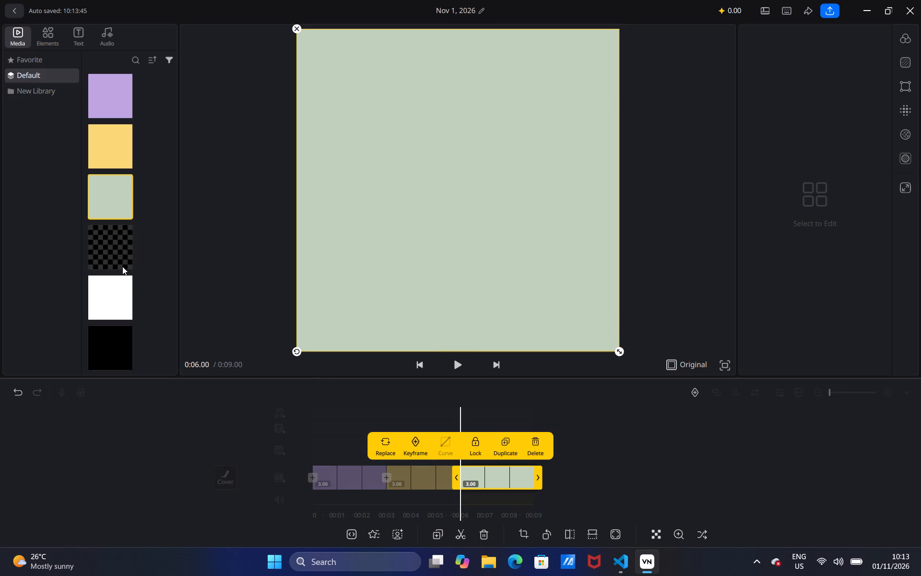
Append the dark blue background after the pale green clip at the end of the main track.
scroll(122, 266, down, 2)
scroll(121, 266, up, 9)
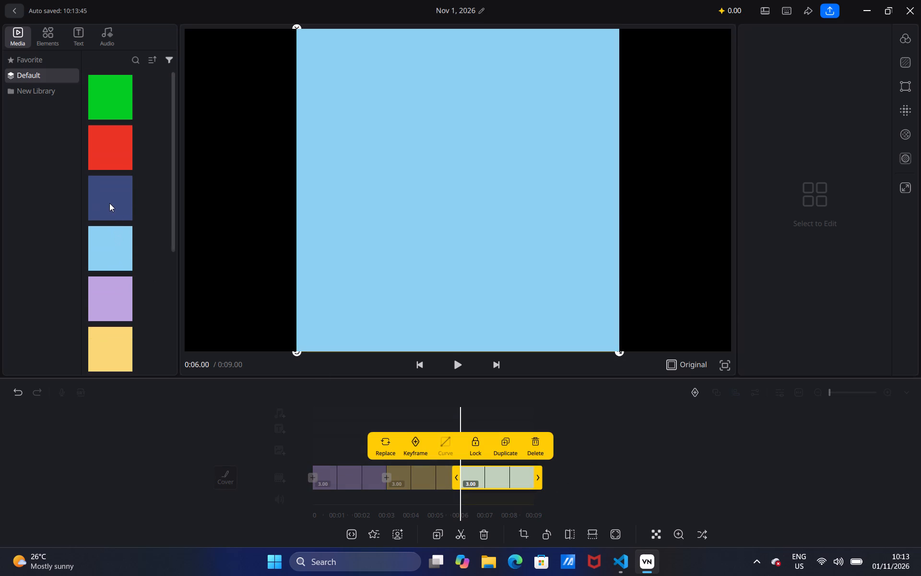
click(109, 203)
drag(100, 193, 575, 471)
click(577, 472)
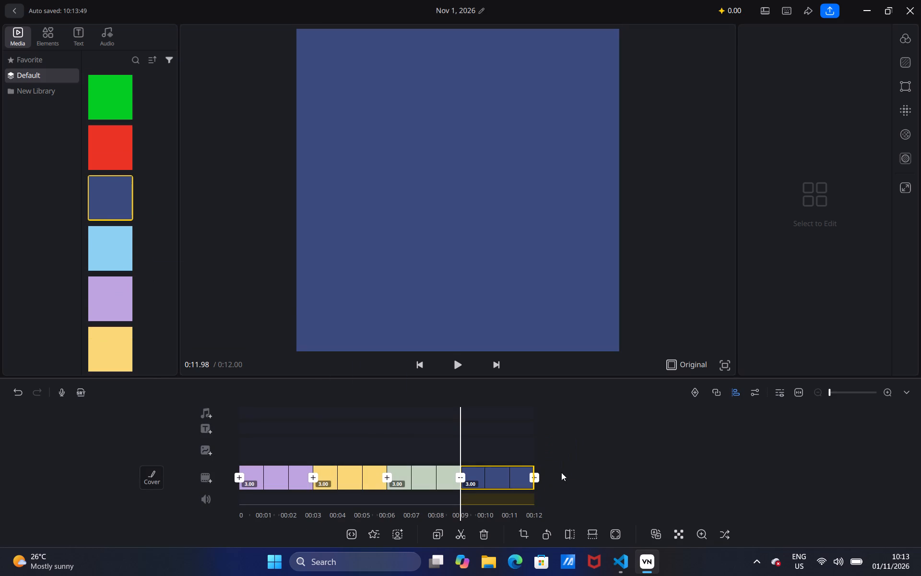
Insert the light blue background at the start of the main track, before the purple clip.
click(129, 242)
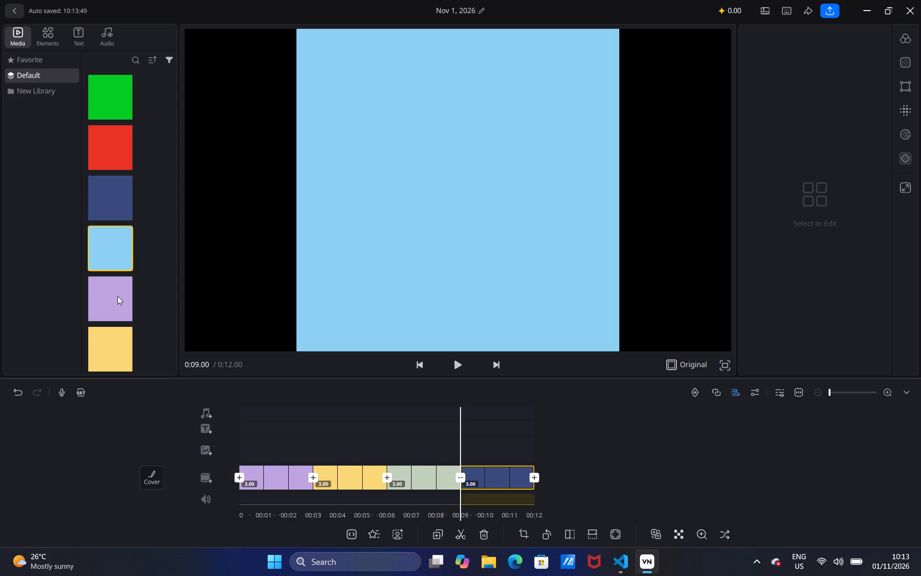
drag(101, 229, 165, 374)
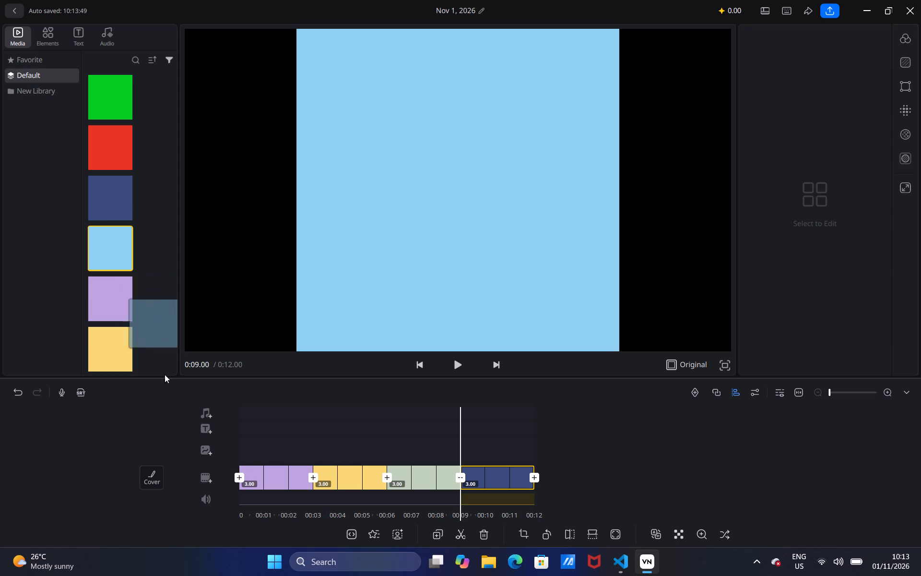
drag(165, 374, 238, 475)
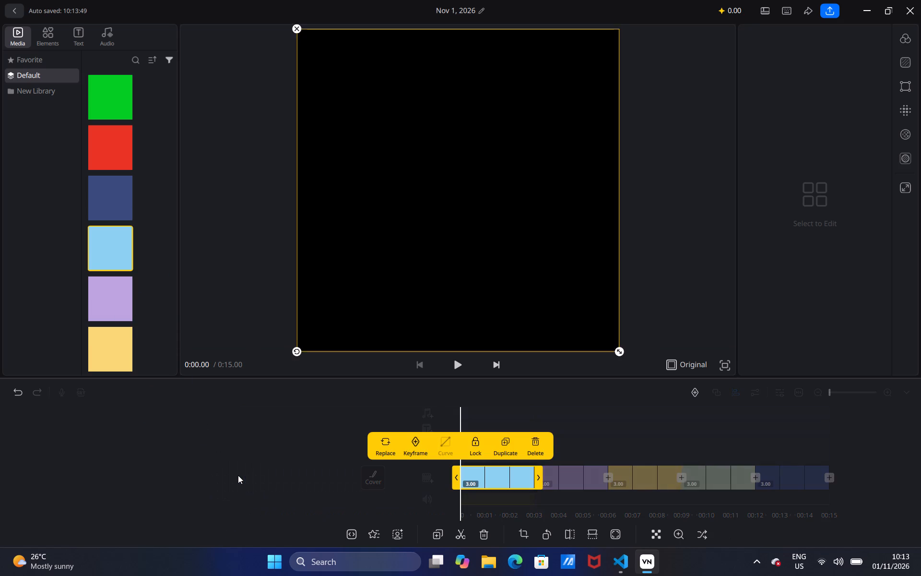
click(565, 451)
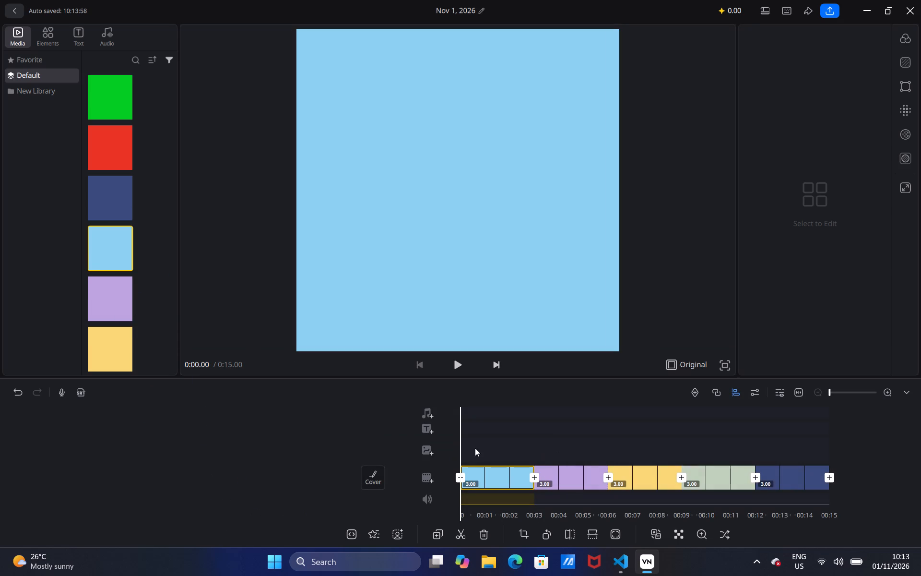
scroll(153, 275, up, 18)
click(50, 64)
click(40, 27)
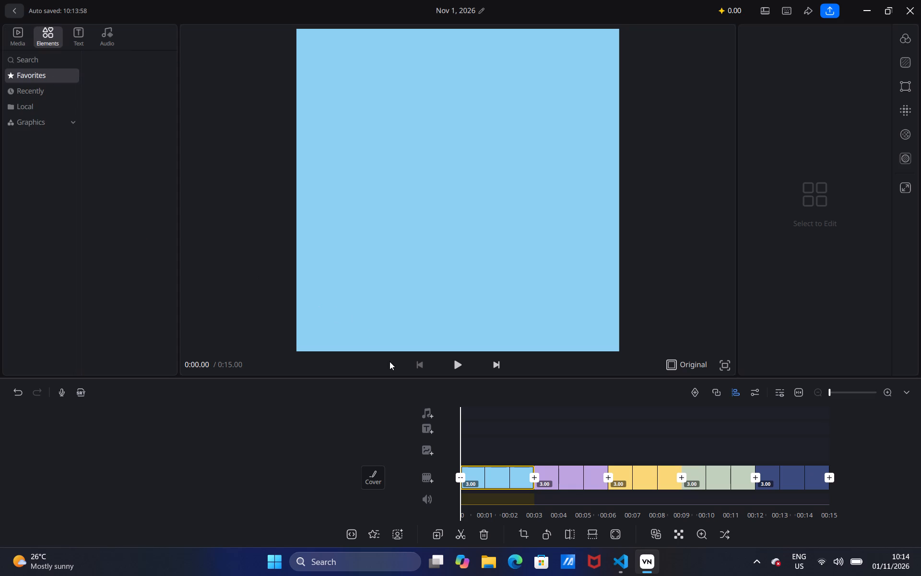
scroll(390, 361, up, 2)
Set the project's aspect ratio to 9:16.
click(691, 364)
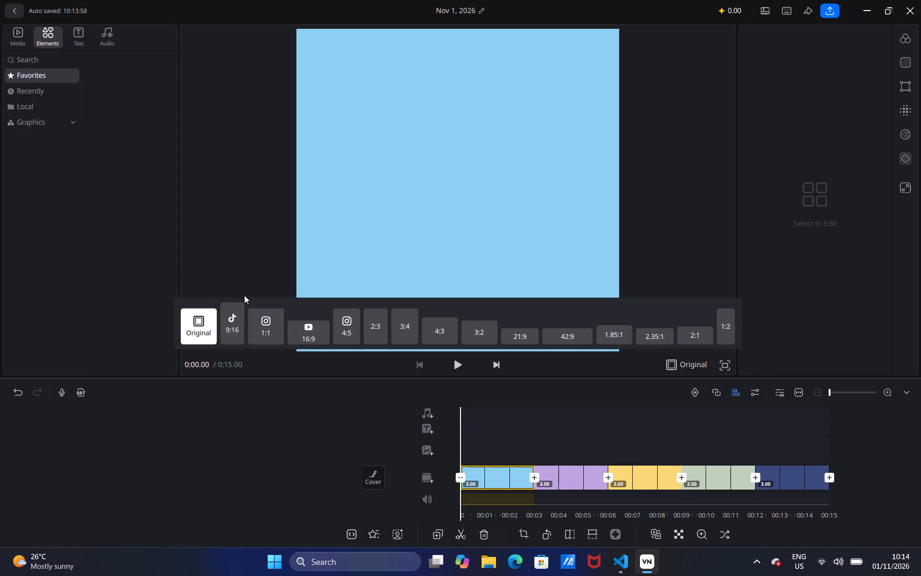
click(233, 332)
click(679, 361)
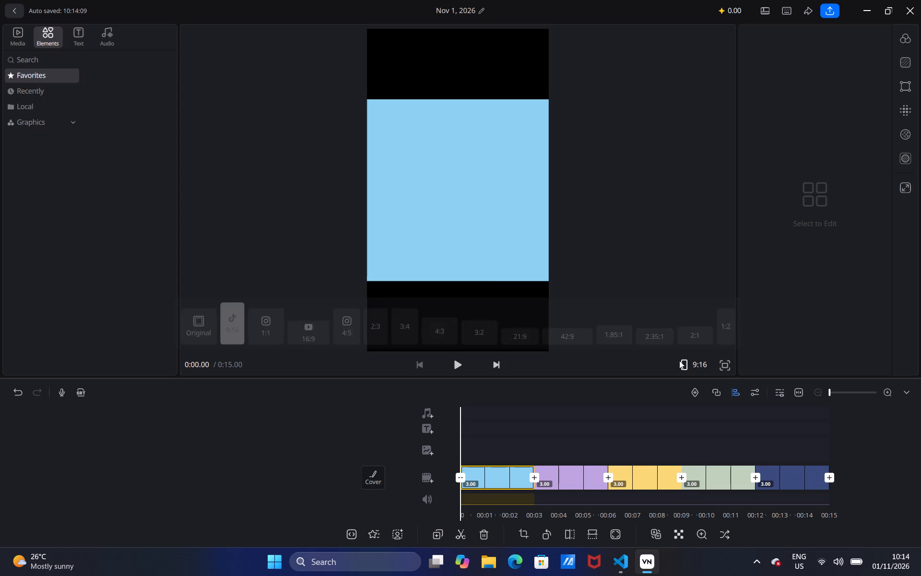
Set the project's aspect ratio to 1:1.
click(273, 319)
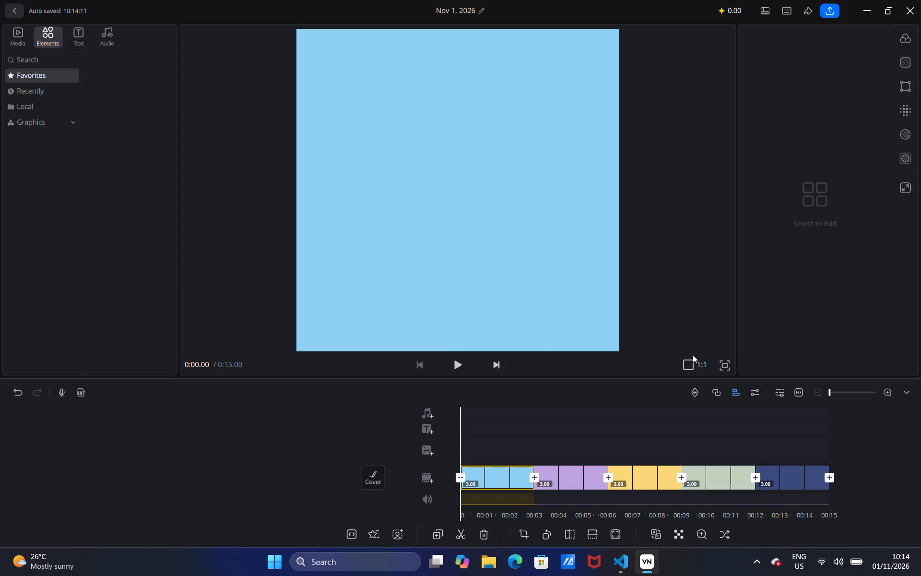
Set the project's aspect ratio to Original.
click(691, 357)
click(698, 362)
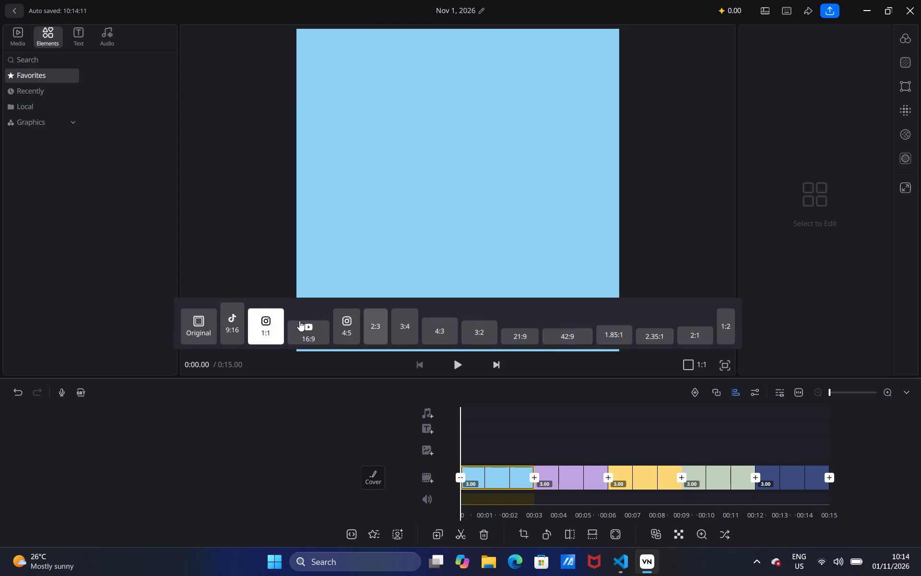
click(204, 321)
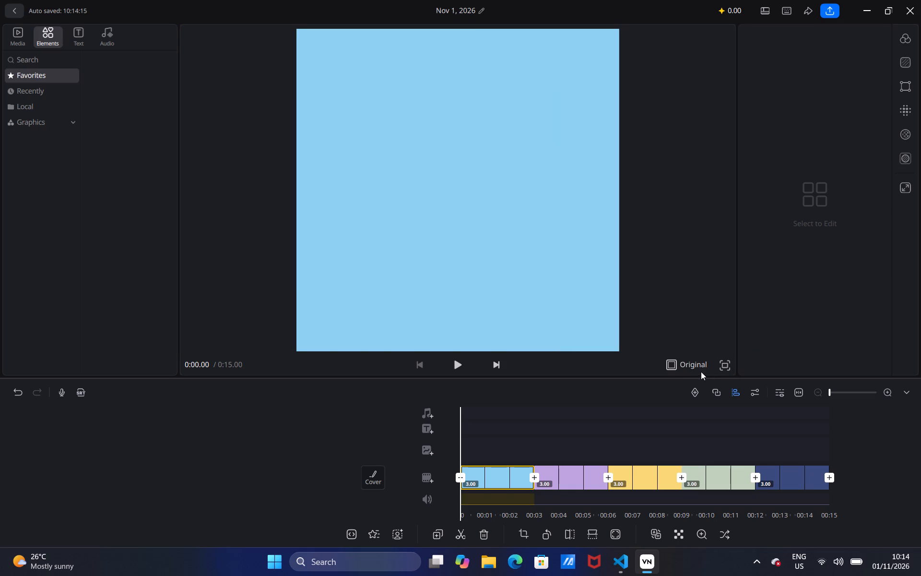
click(695, 368)
click(185, 318)
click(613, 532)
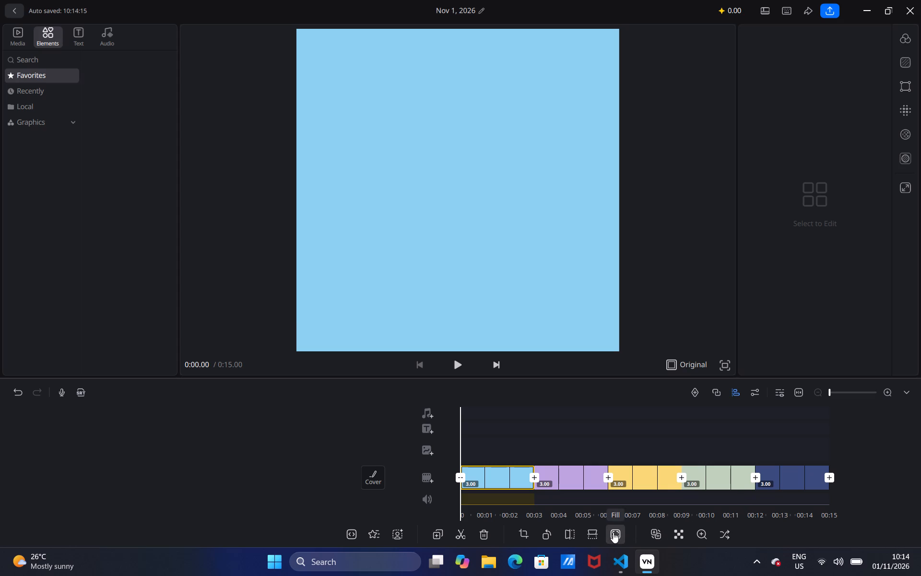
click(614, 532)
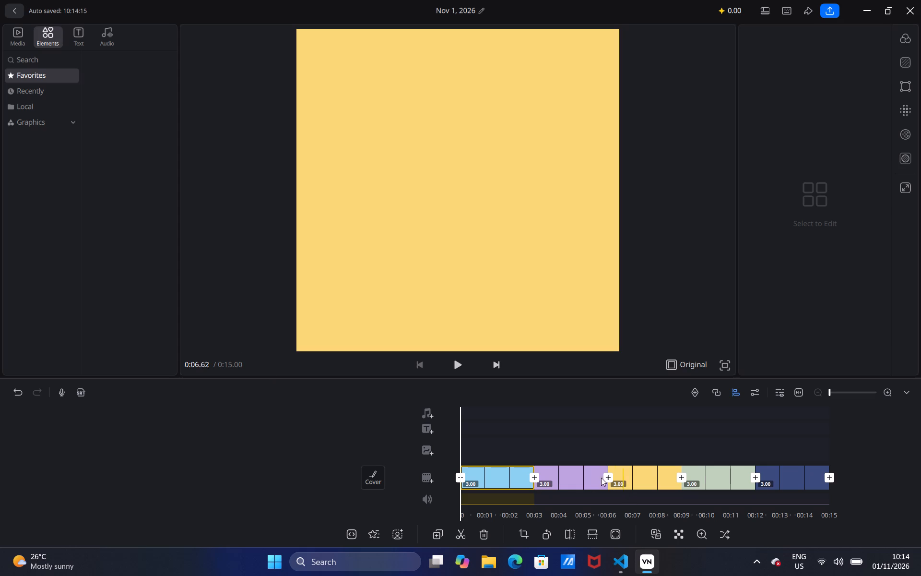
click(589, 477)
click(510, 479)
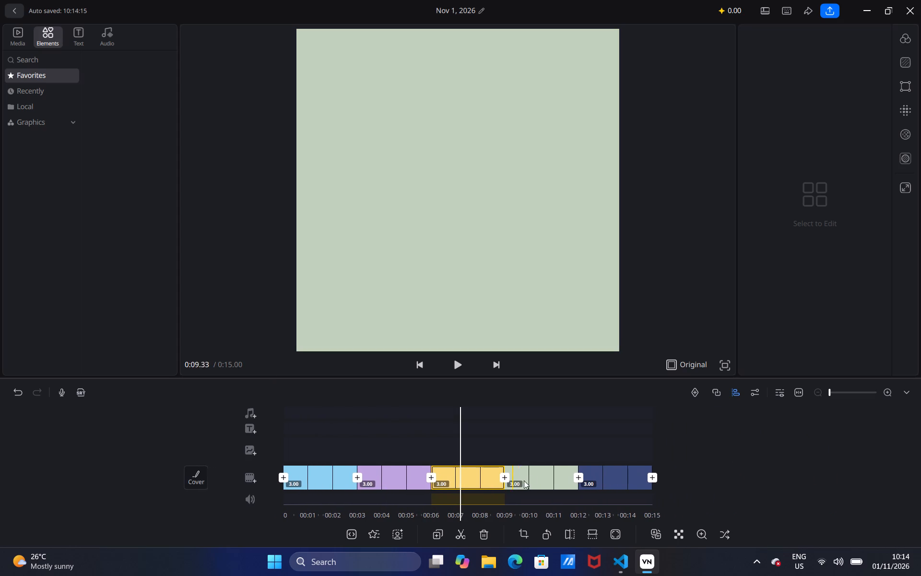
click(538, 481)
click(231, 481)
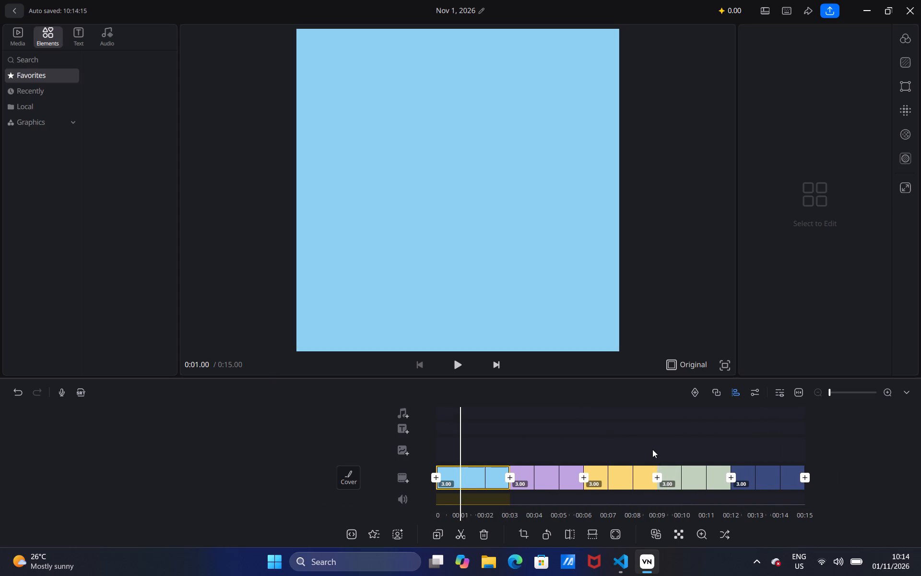
Add the "Happiness has no price" subtitle text template at the very start of the timeline, over the light blue clip.
drag(588, 433, 644, 436)
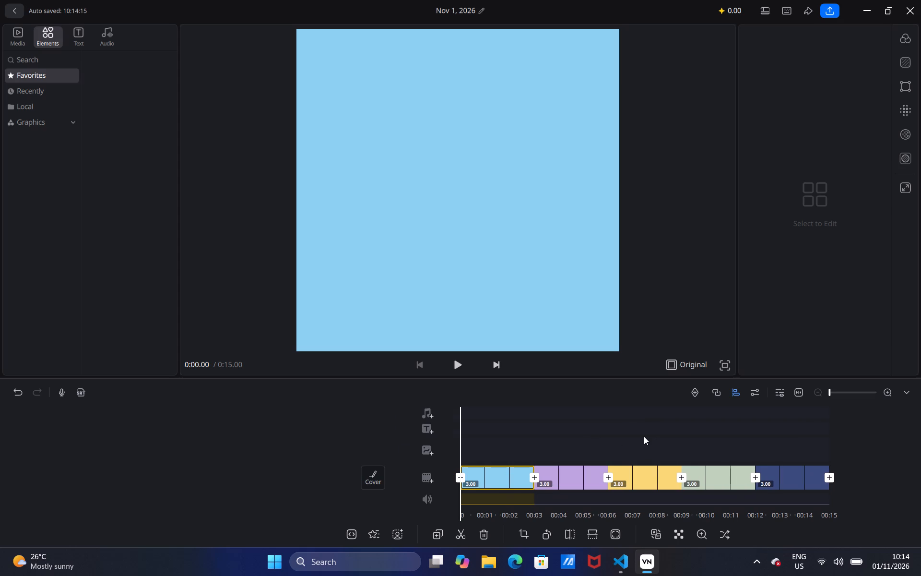
drag(644, 436, 638, 436)
click(80, 37)
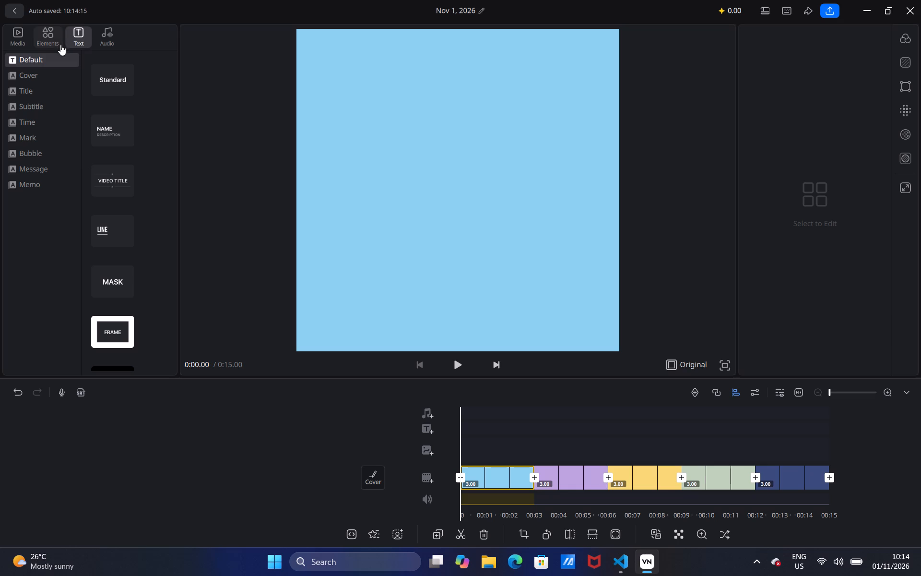
click(43, 68)
click(44, 74)
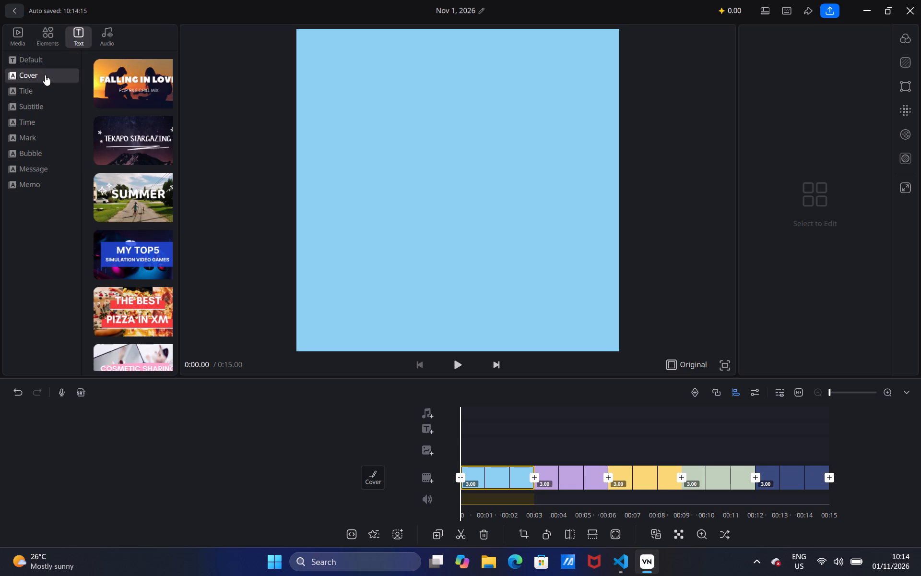
click(45, 93)
click(45, 105)
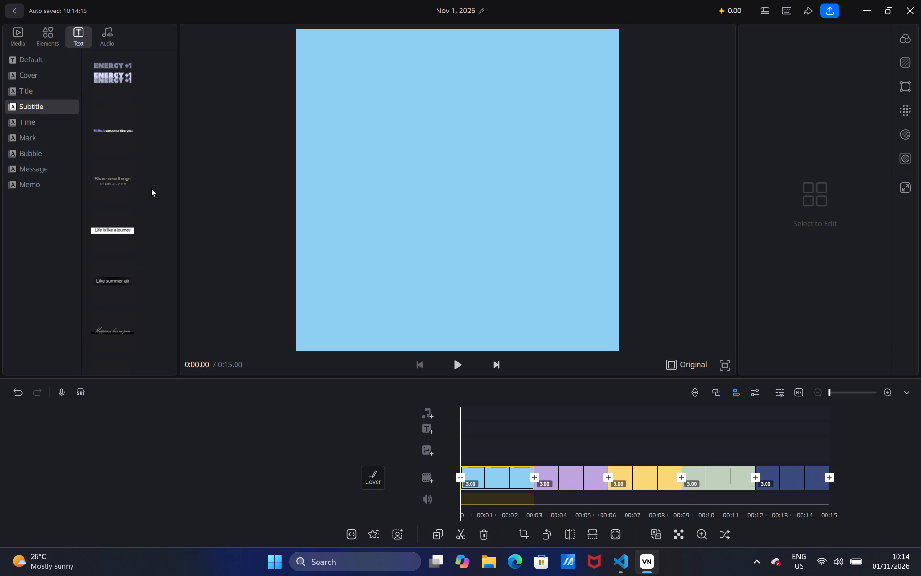
scroll(152, 187, down, 3)
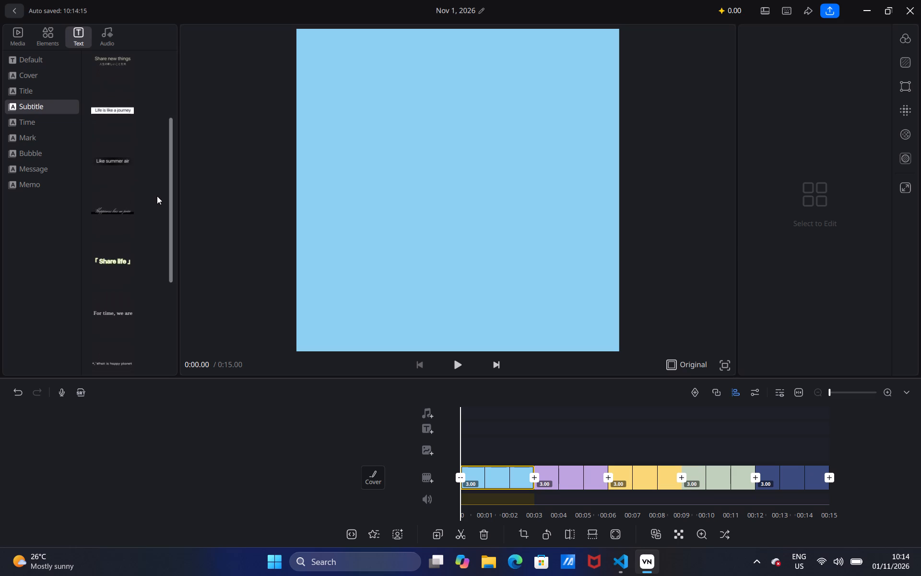
scroll(157, 196, down, 1)
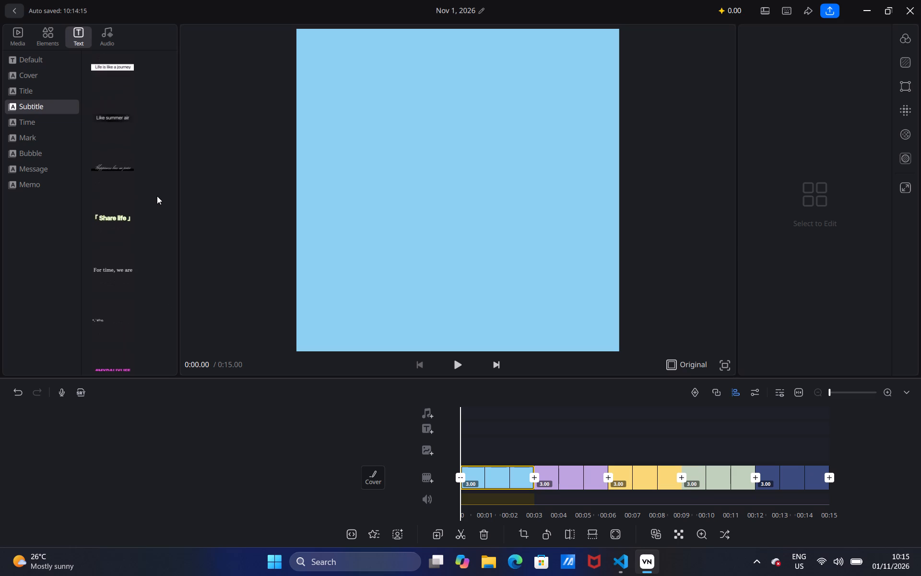
click(127, 167)
Slightly enlarge the "Happiness has no price" text and move it down to the lower part of the video frame.
click(501, 189)
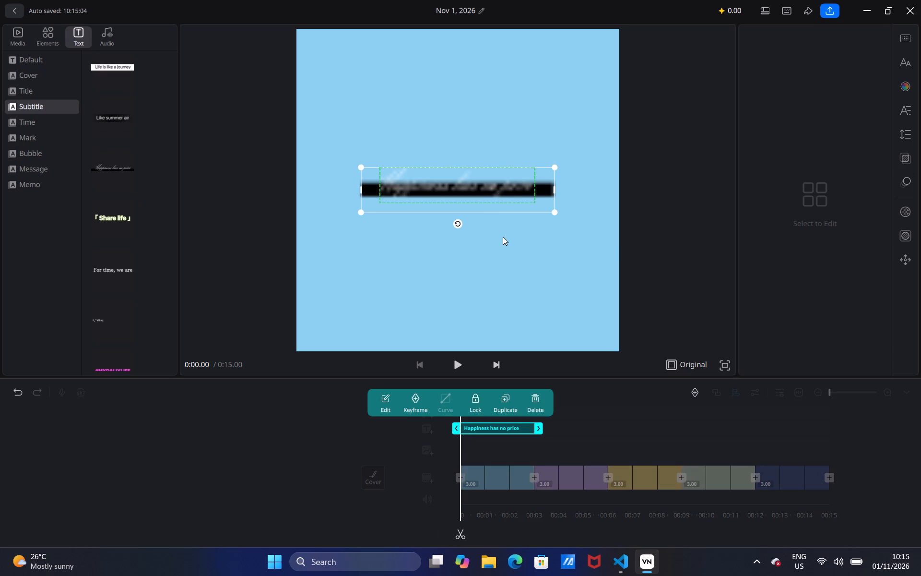
click(485, 426)
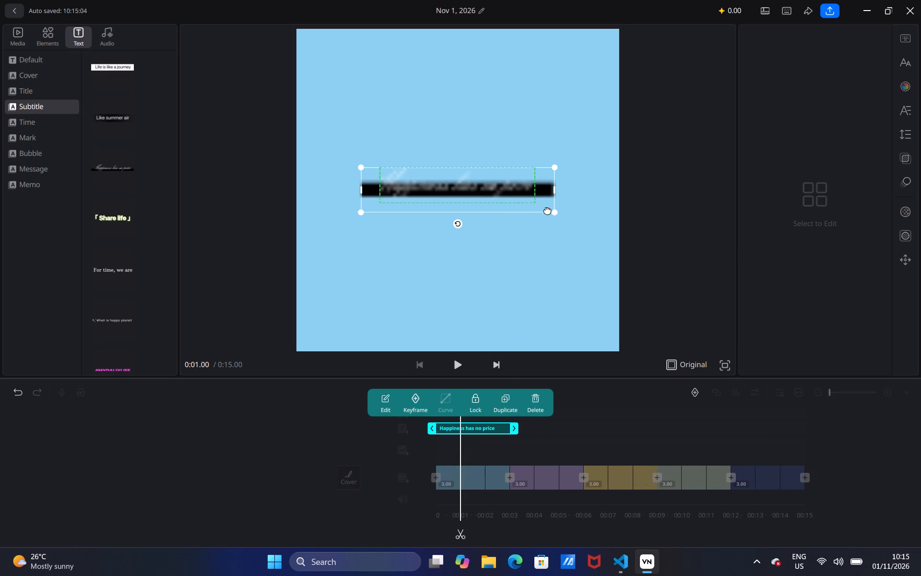
drag(554, 214, 569, 238)
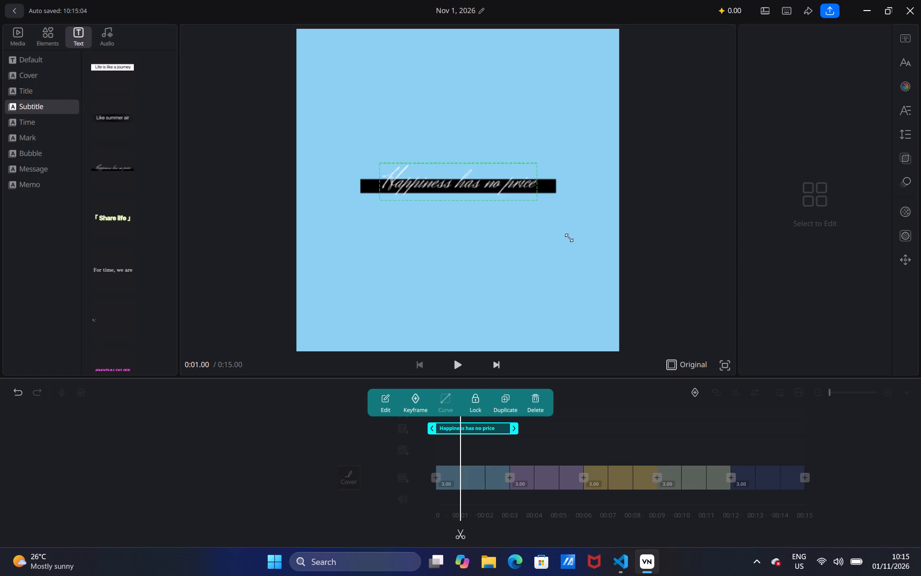
drag(569, 238, 569, 238)
drag(511, 188, 491, 283)
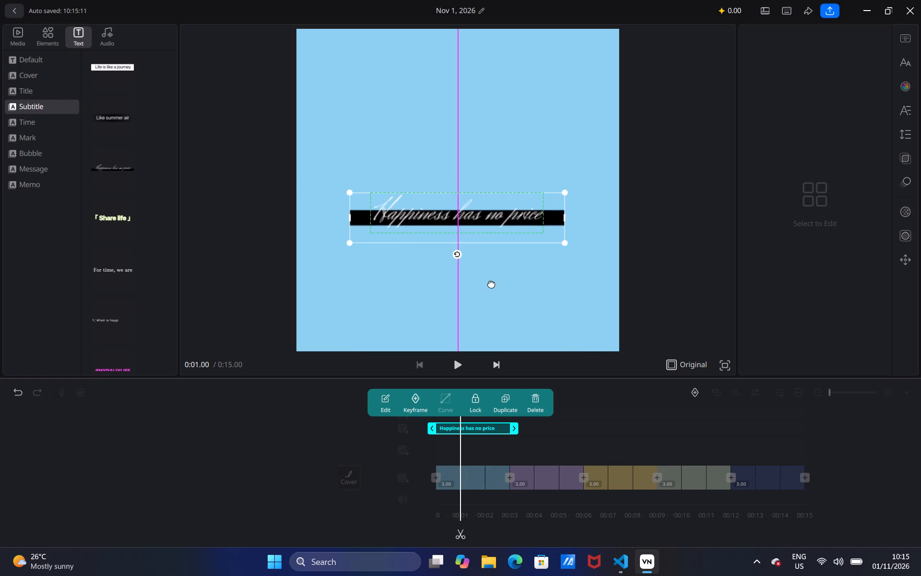
drag(491, 283, 490, 303)
Add the "LOVE SONG" subtitle template with the music player graphic at the 0:01 mark of the timeline.
scroll(125, 232, down, 4)
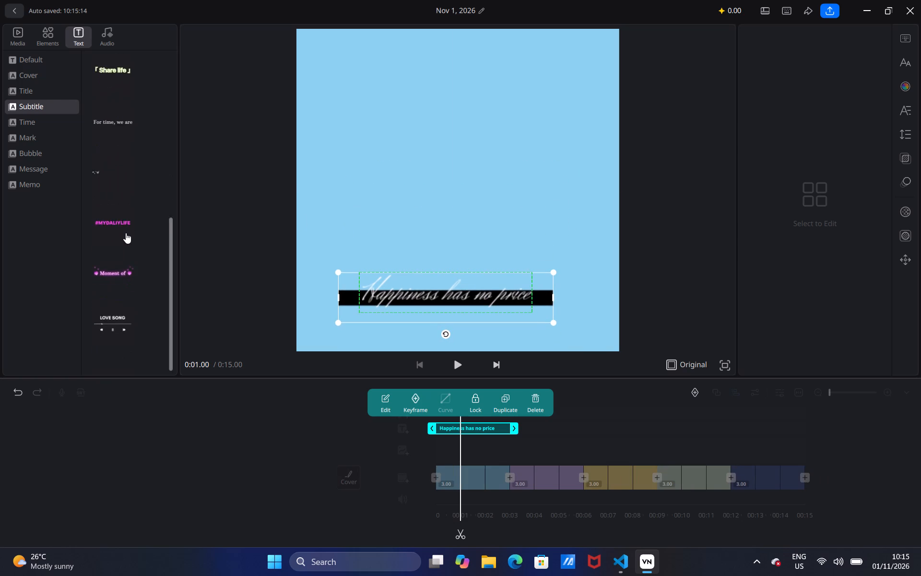
scroll(126, 233, down, 2)
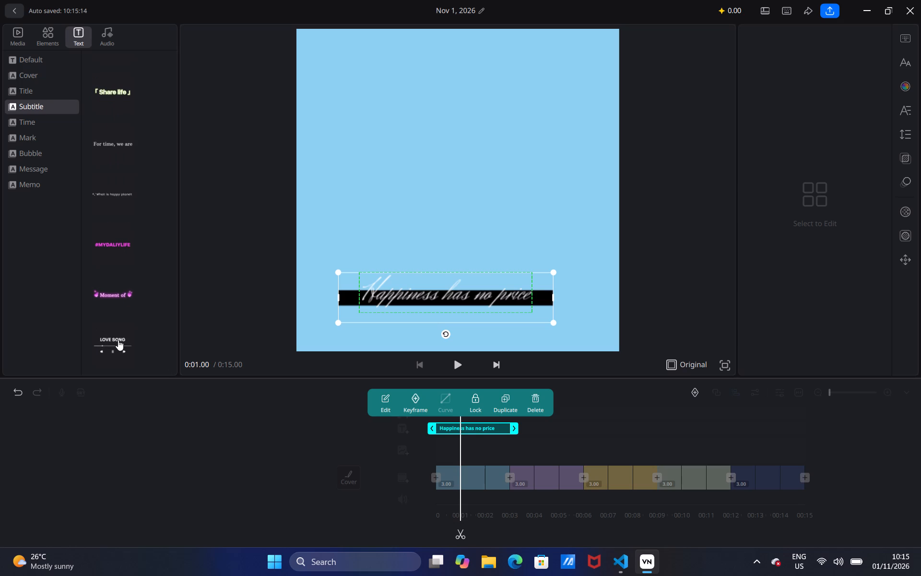
click(118, 340)
Move the "LOVE SONG" text clip earlier on the timeline so that it starts at 0:00.
click(373, 282)
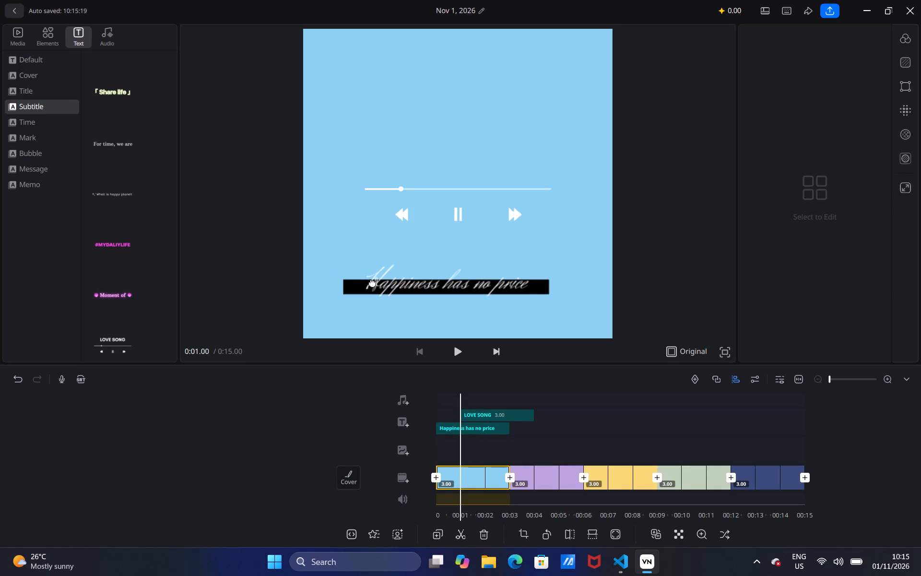
click(541, 385)
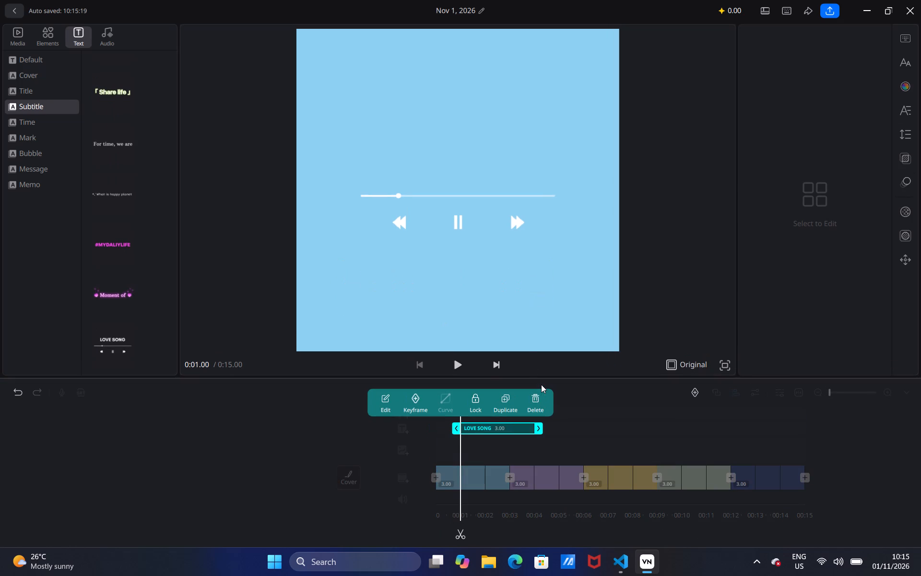
click(471, 427)
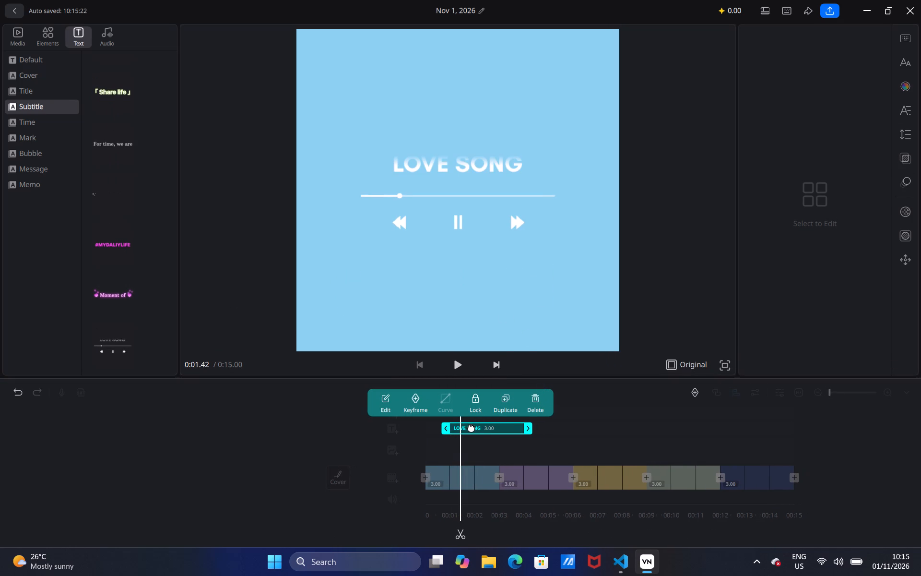
drag(471, 427, 444, 425)
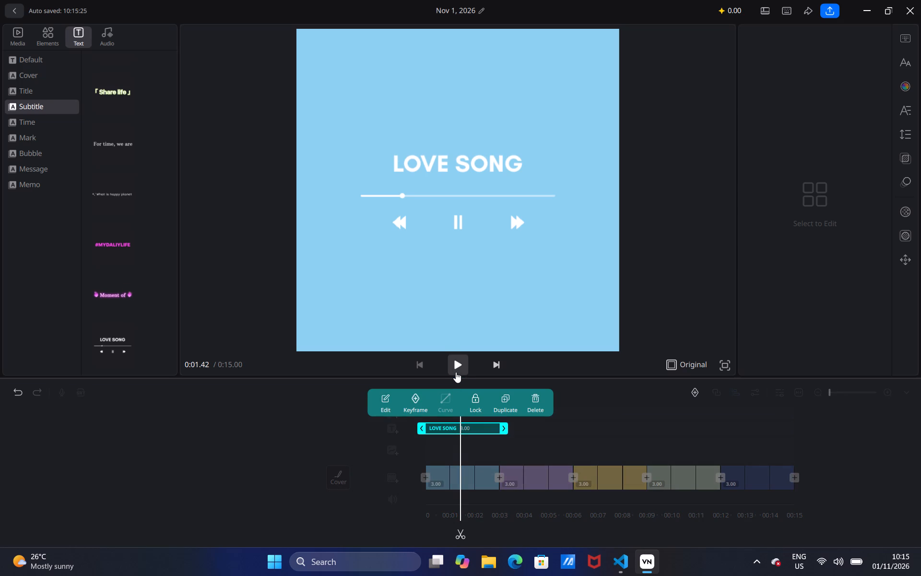
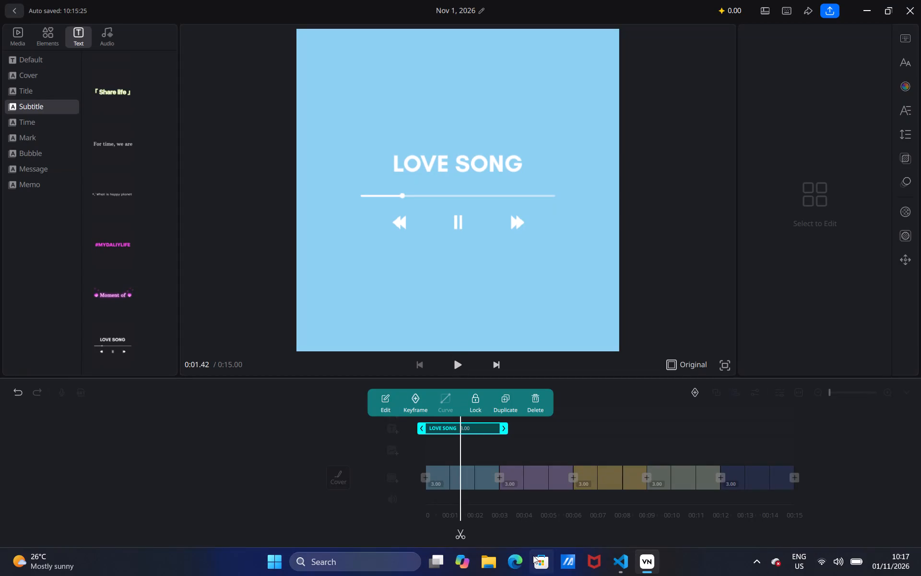
Switch away from the video editor and search Windows for the WhatsApp app using "wh".
click(355, 556)
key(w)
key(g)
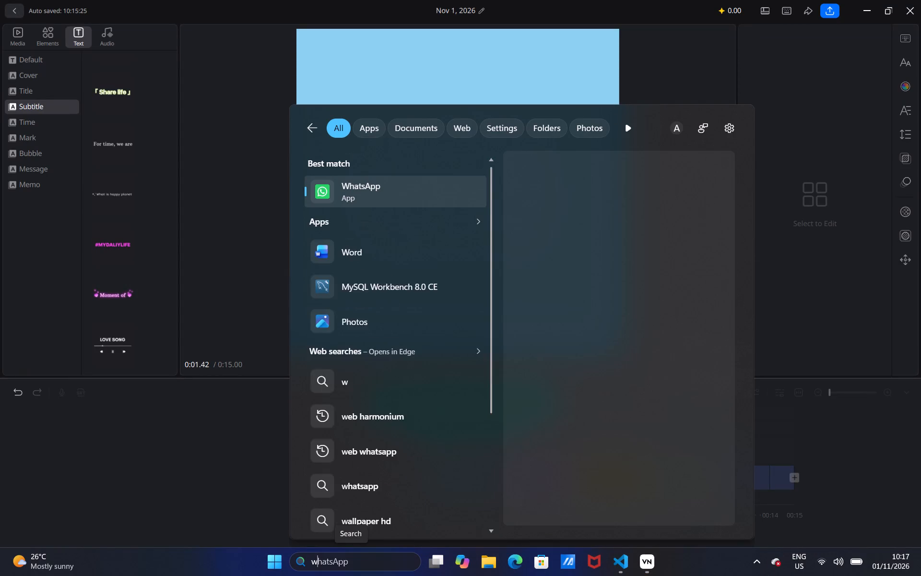
key(BackSpace)
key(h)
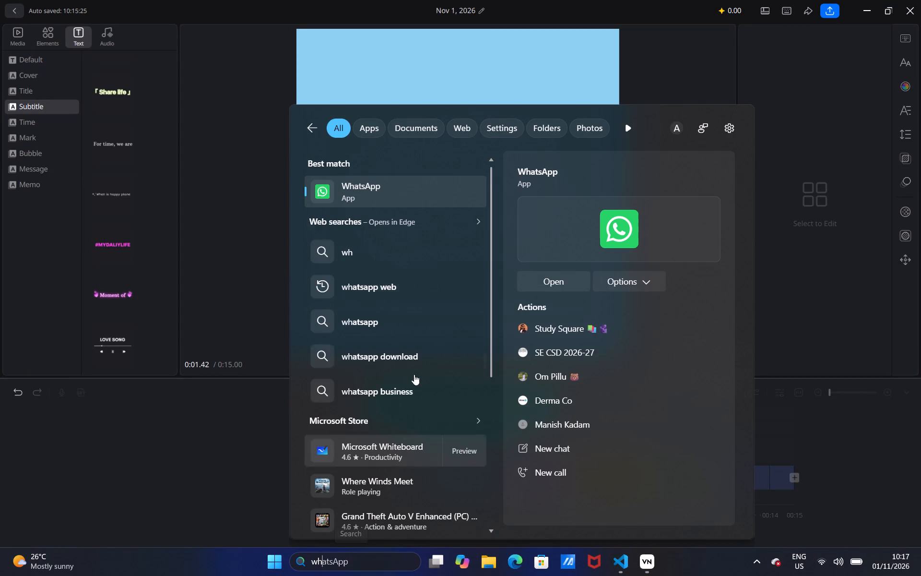
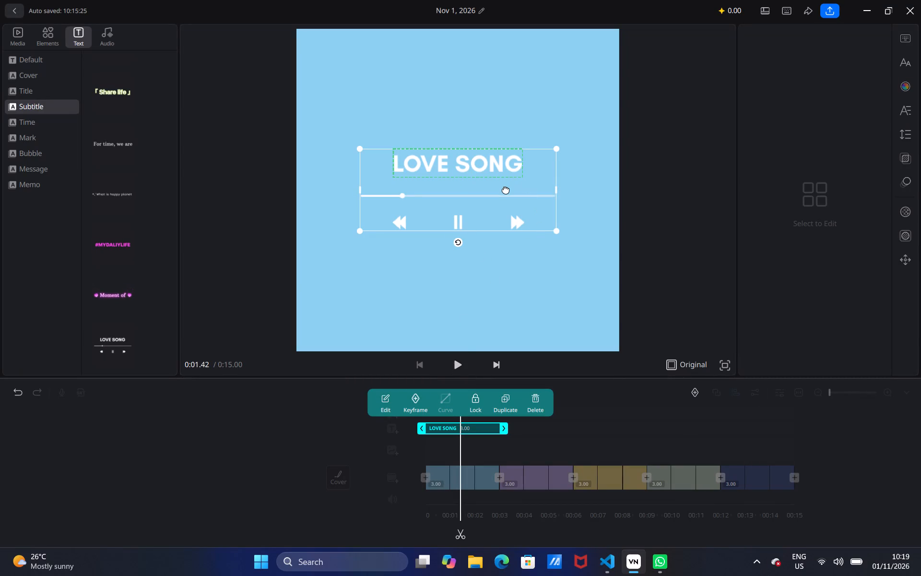
Move the "LOVE SONG" music player text down to the bottom centre of the video frame and slightly shrink it.
drag(506, 191, 507, 204)
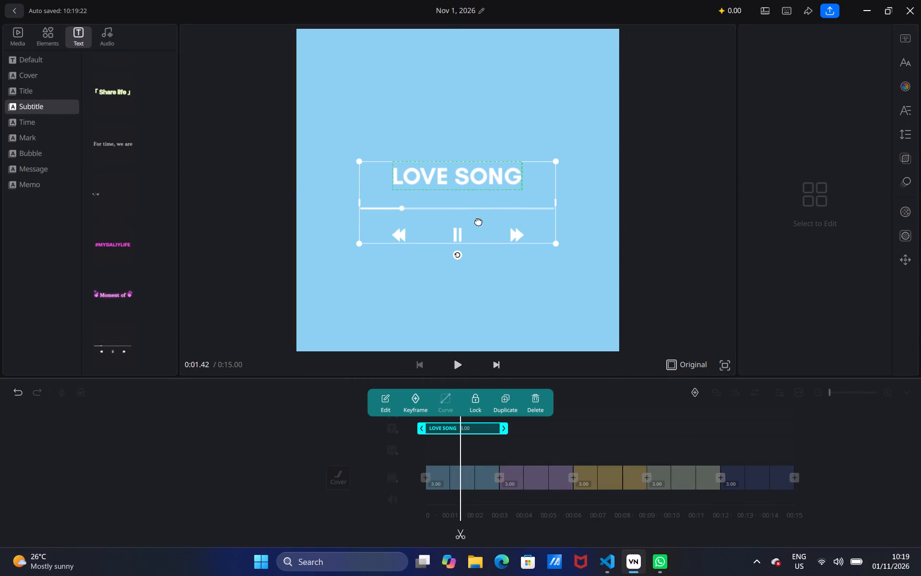
drag(473, 210, 477, 286)
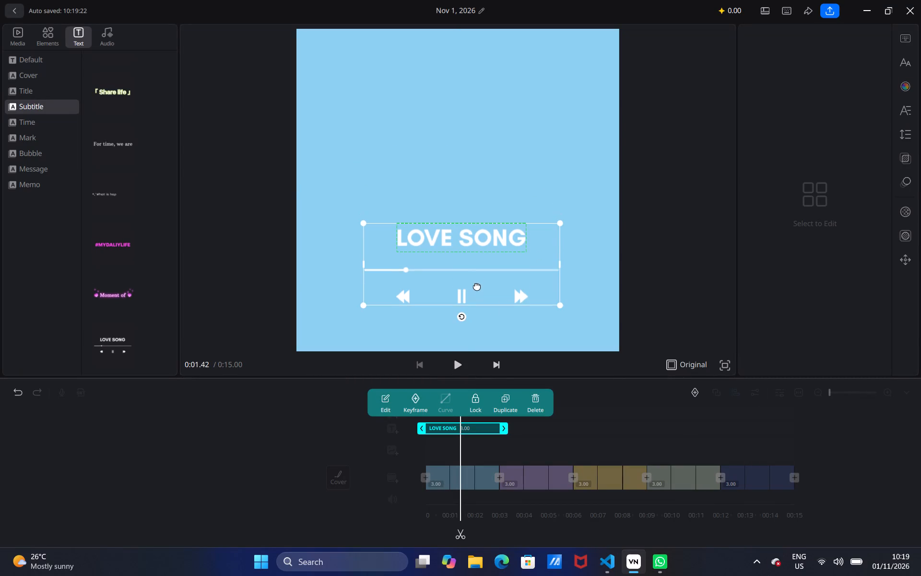
drag(477, 286, 475, 307)
drag(558, 259, 549, 272)
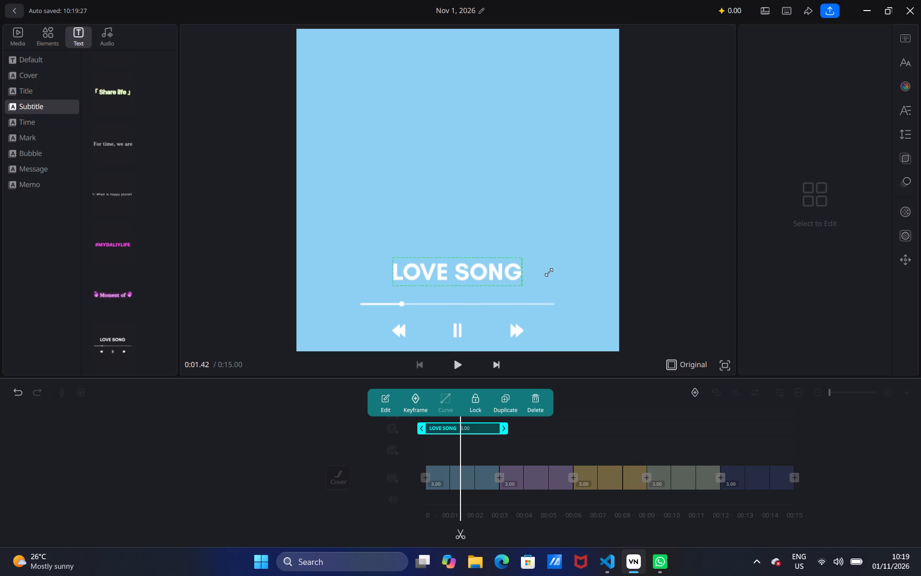
Slightly shrink the "LOVE SONG" text graphic and centre it horizontally in the lower part of the video frame.
drag(549, 272, 548, 273)
drag(453, 305, 457, 305)
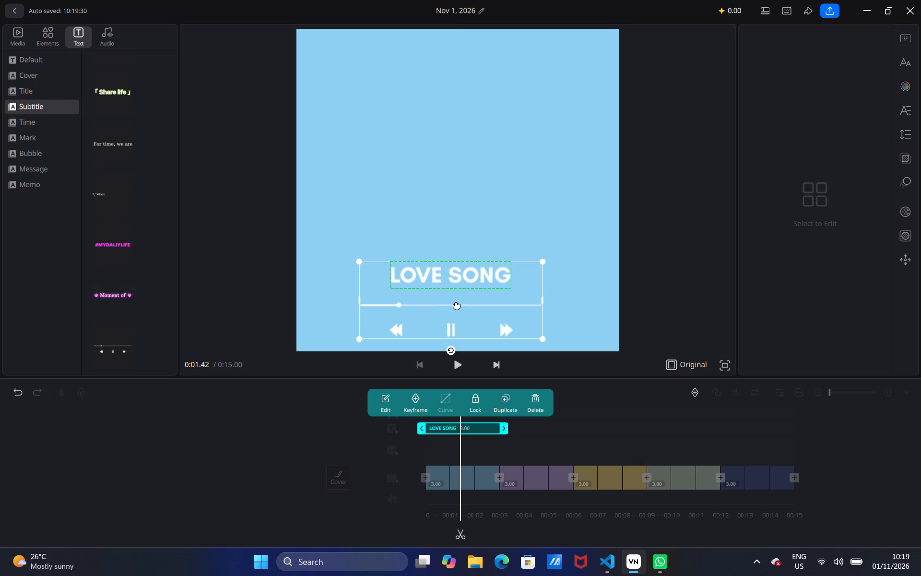
drag(457, 305, 461, 307)
click(516, 179)
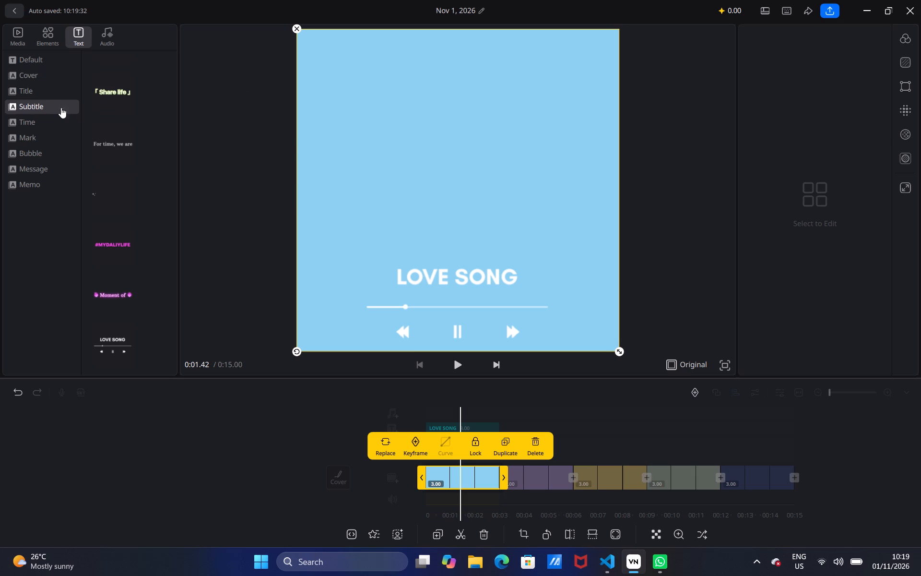
Import all four group photos from the ff folder inside Pictures into the Favorite media library.
click(19, 37)
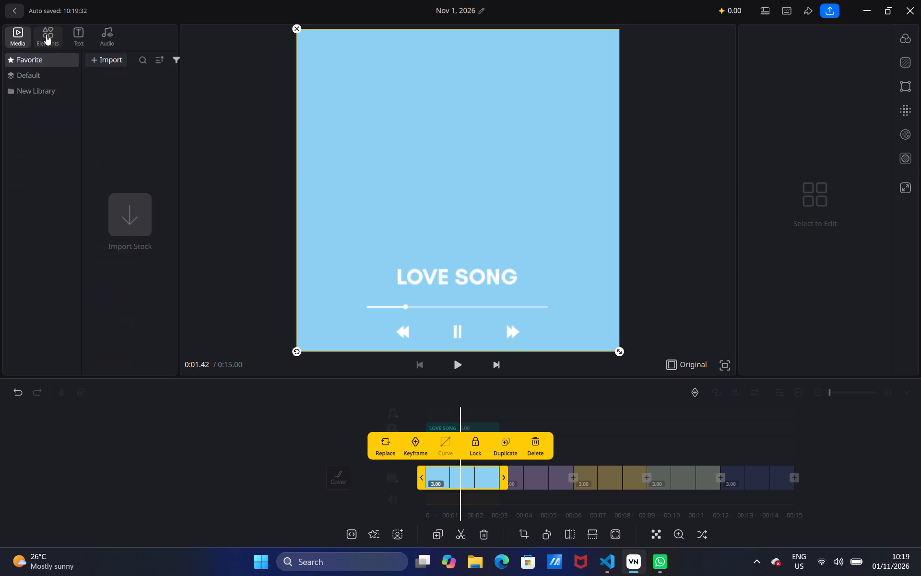
click(46, 35)
click(26, 35)
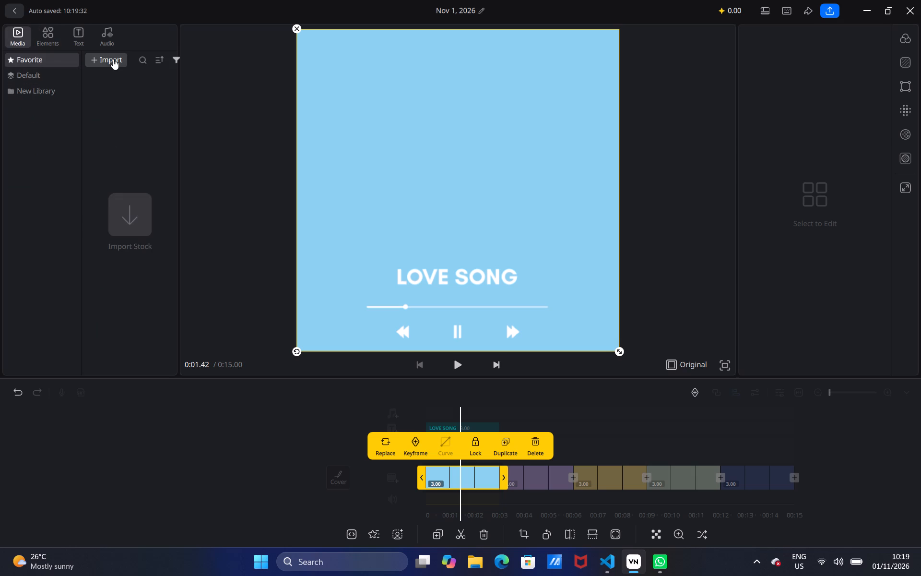
click(113, 57)
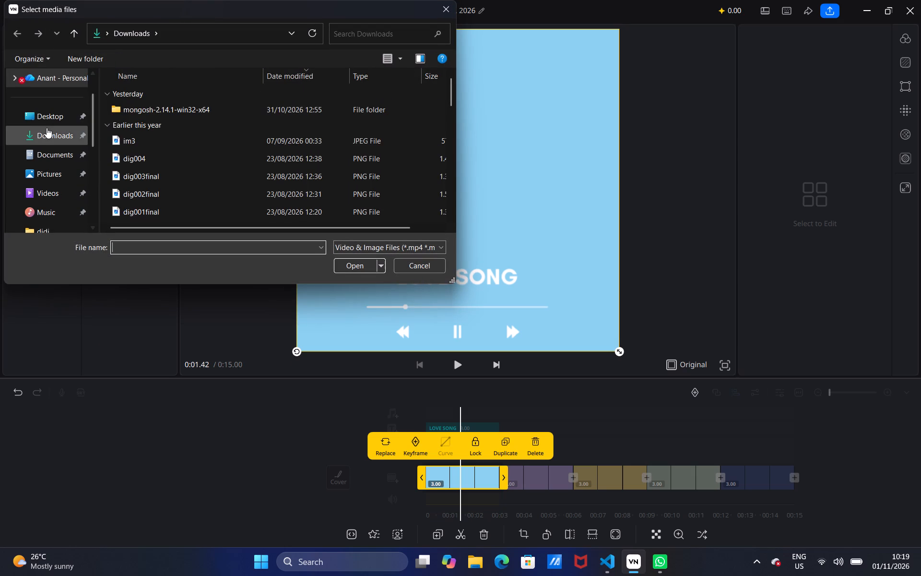
click(59, 173)
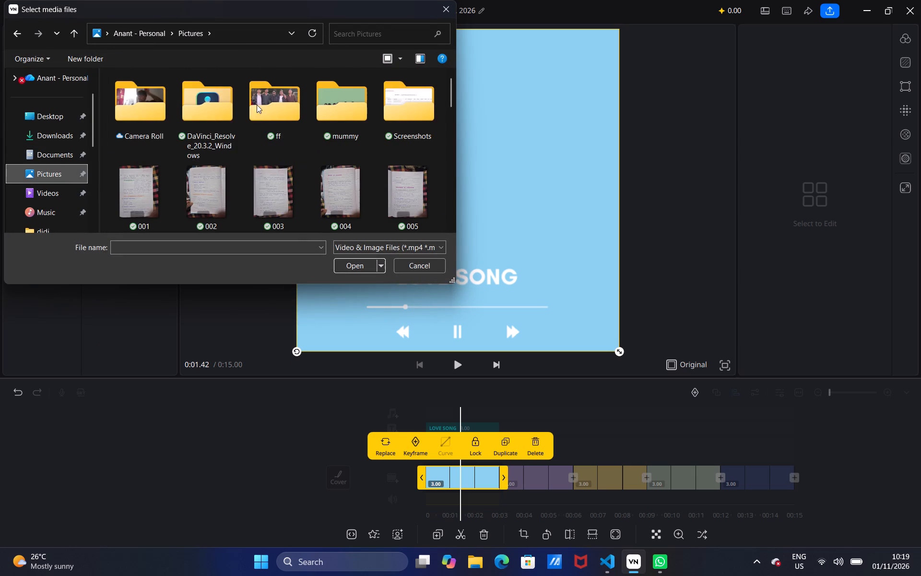
double_click(275, 105)
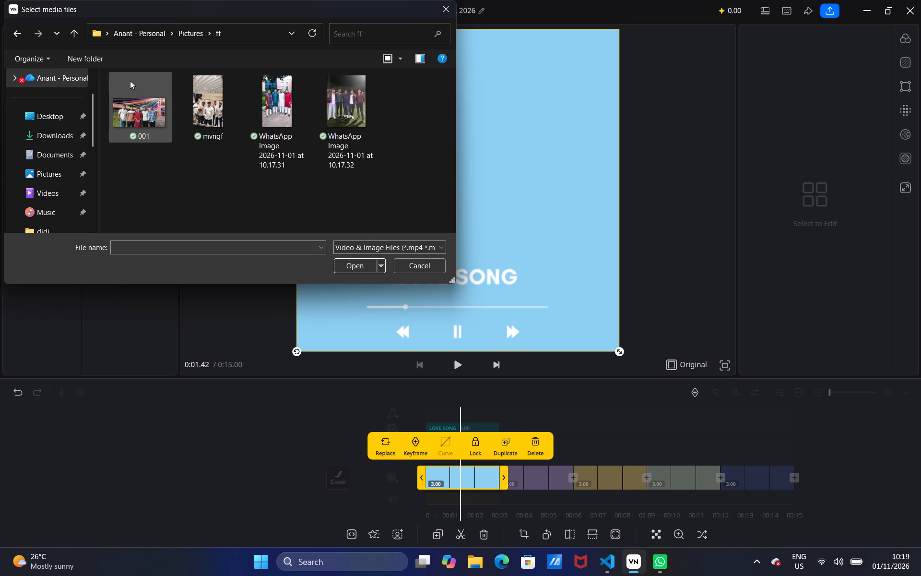
right_drag(133, 78, 347, 139)
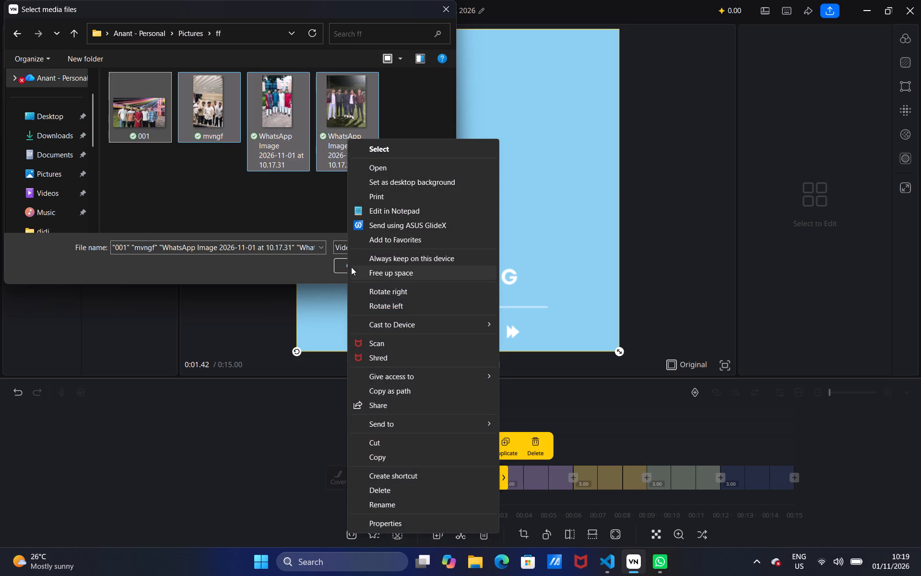
click(339, 265)
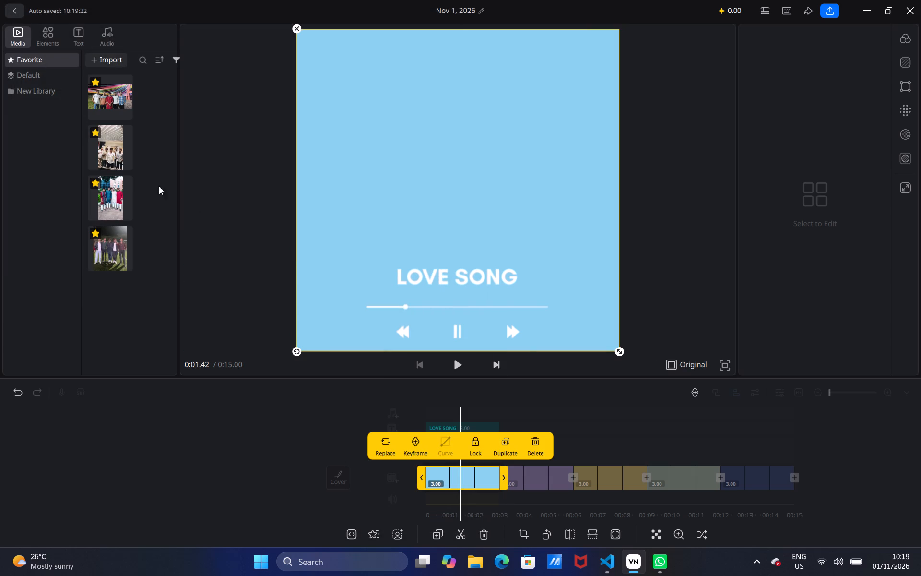
Add the 001.jpeg photo to the overlay track above the light blue clip, starting at 0:00.
click(113, 101)
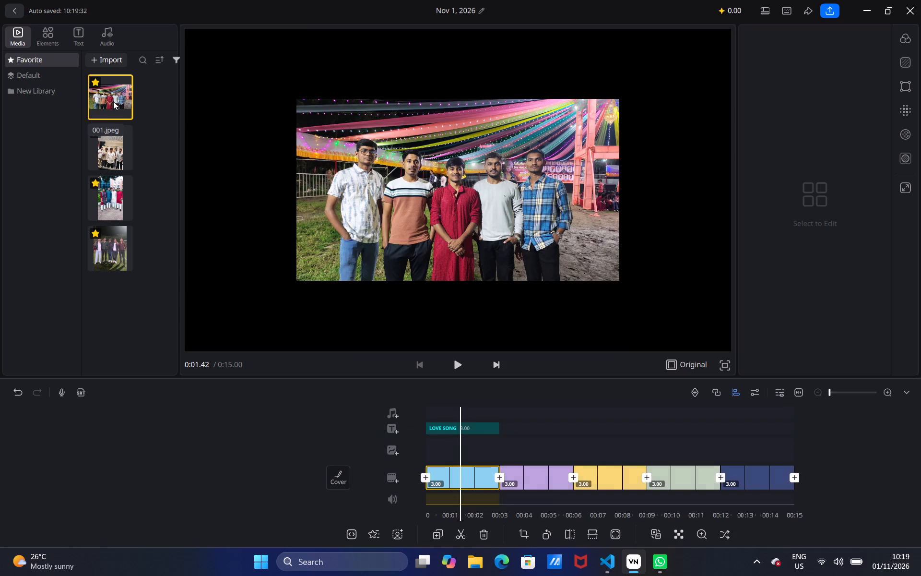
drag(107, 103, 293, 283)
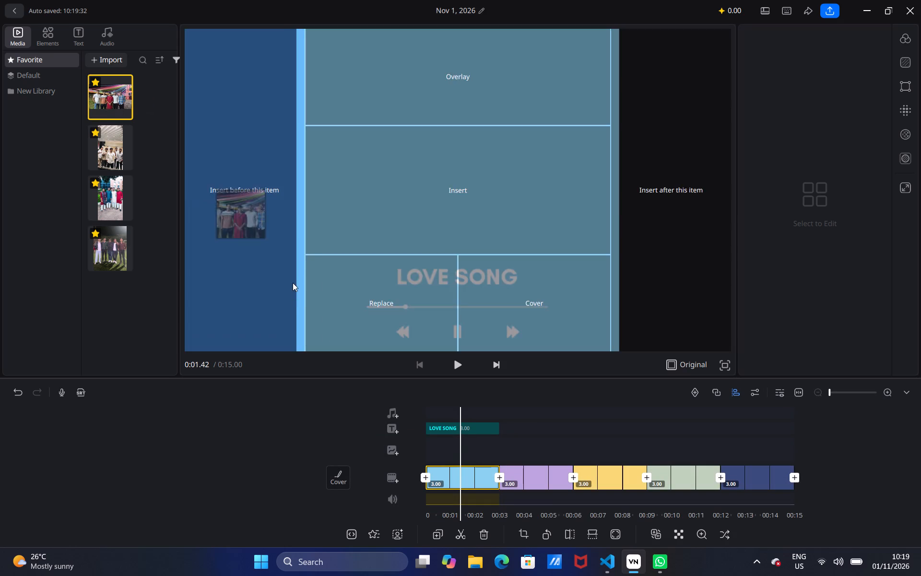
drag(293, 283, 446, 441)
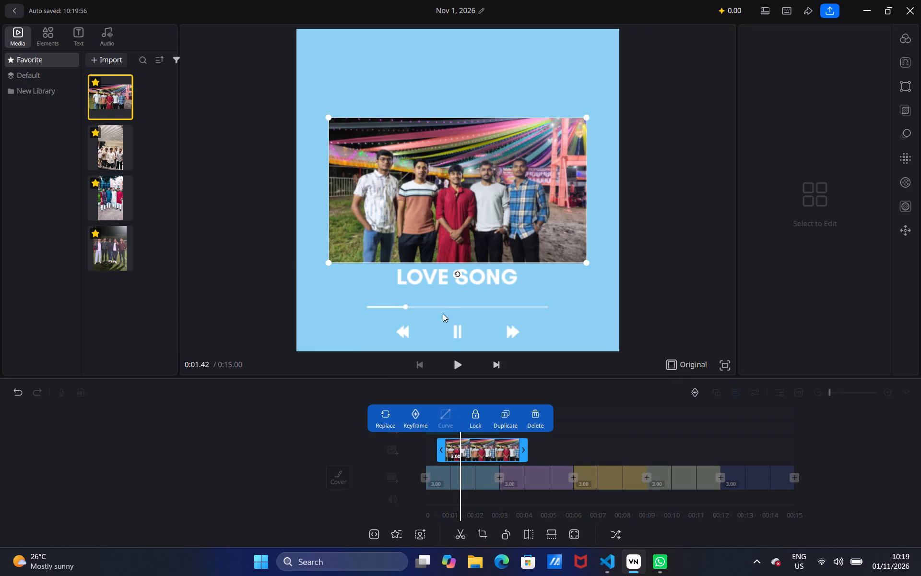
click(466, 448)
drag(466, 448, 444, 445)
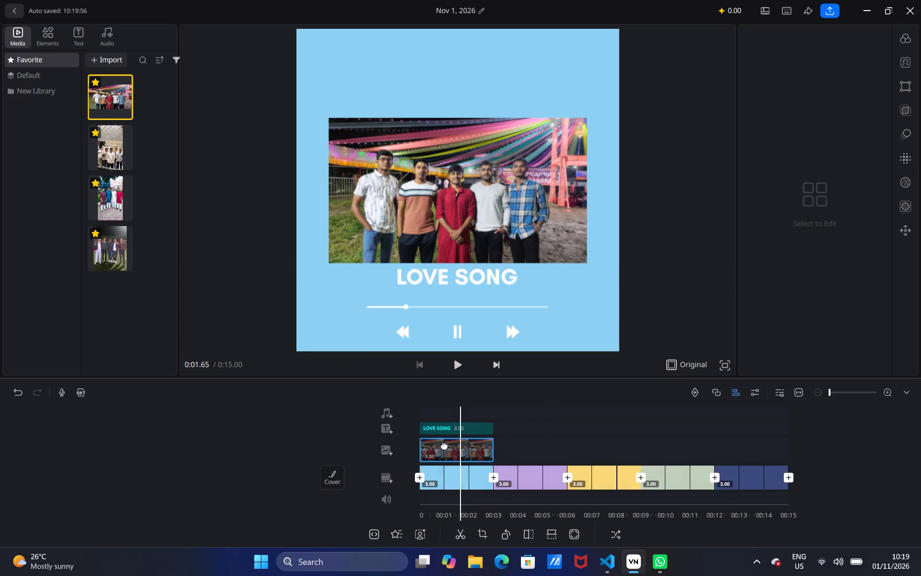
click(562, 432)
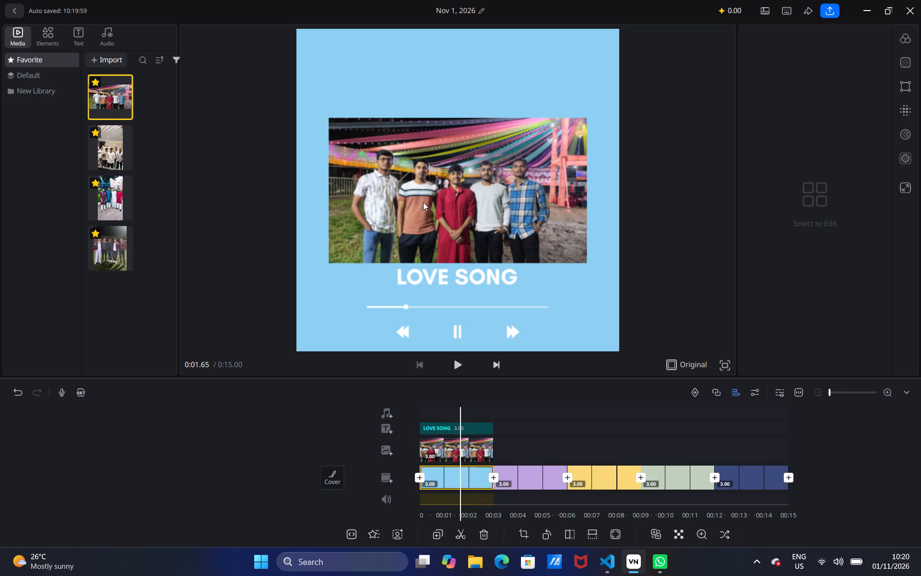
Move the photo overlay up above the "LOVE SONG" text, enlarge it slightly and centre it in the frame.
click(425, 191)
drag(425, 191, 422, 155)
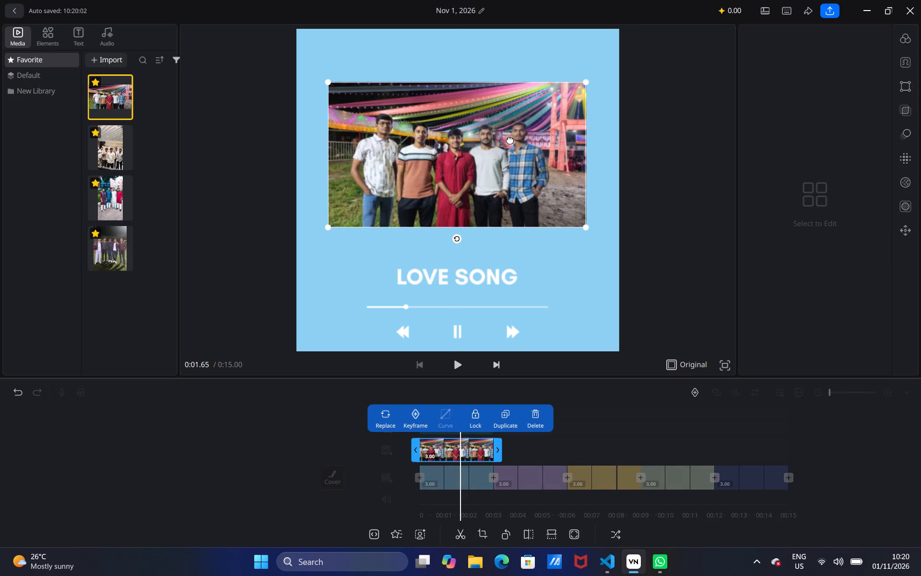
drag(584, 225, 601, 249)
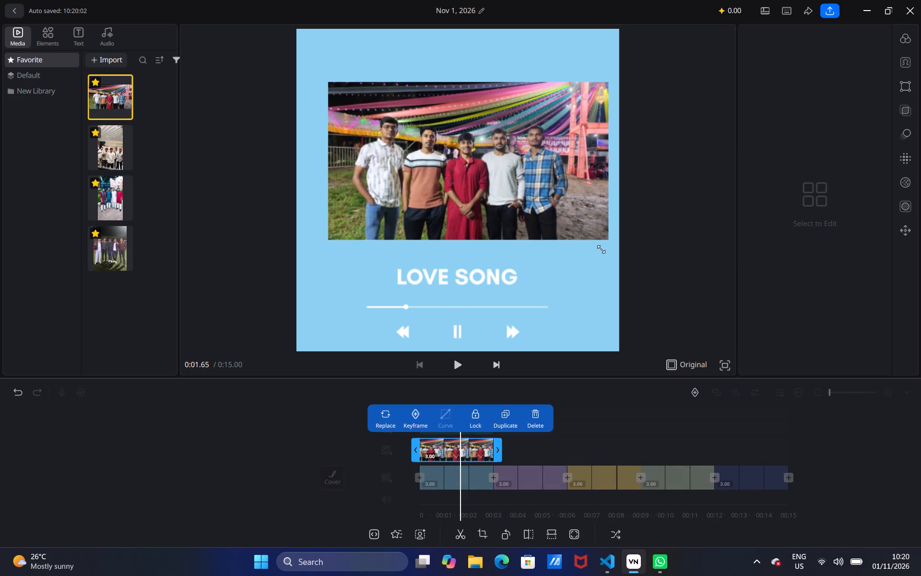
drag(601, 249, 601, 250)
drag(546, 199, 533, 192)
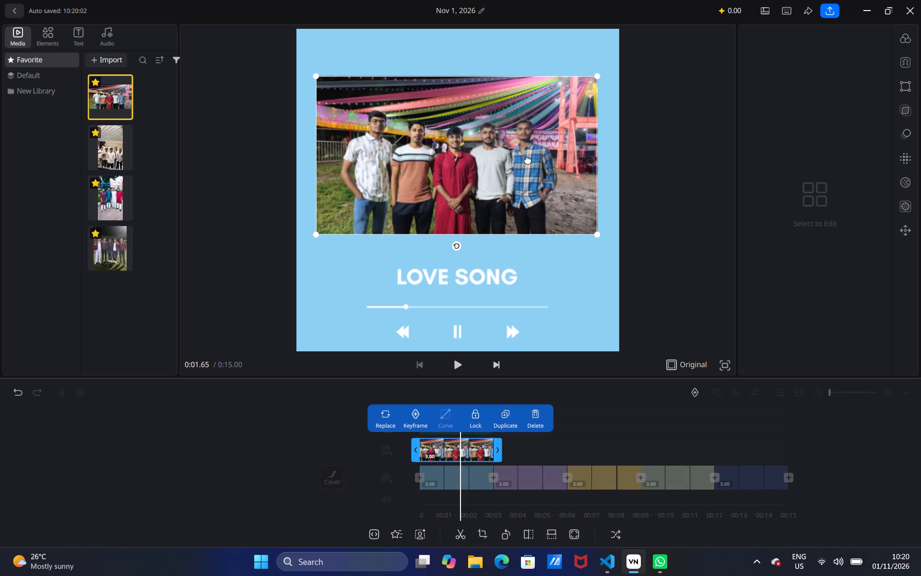
click(528, 159)
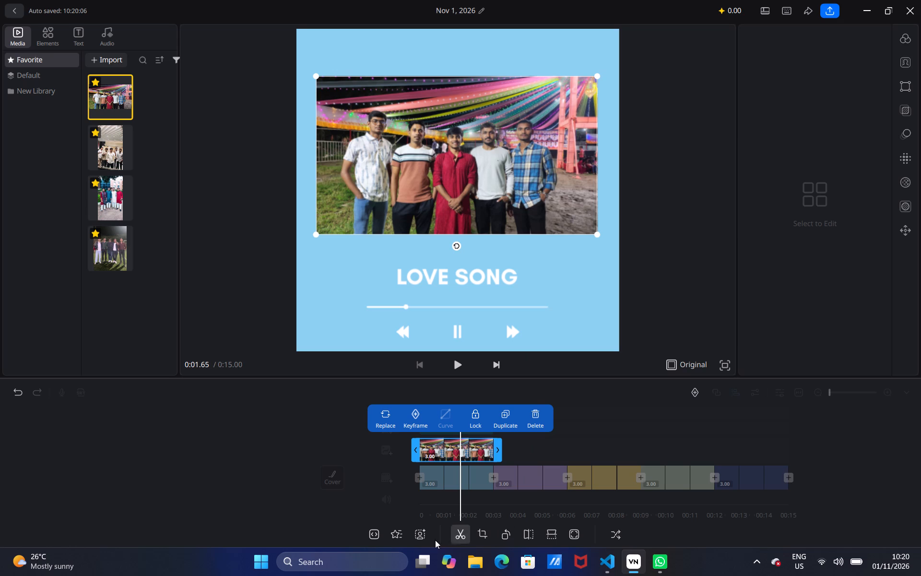
Apply Cutout to the photo overlay to separate the five people from the background.
click(417, 532)
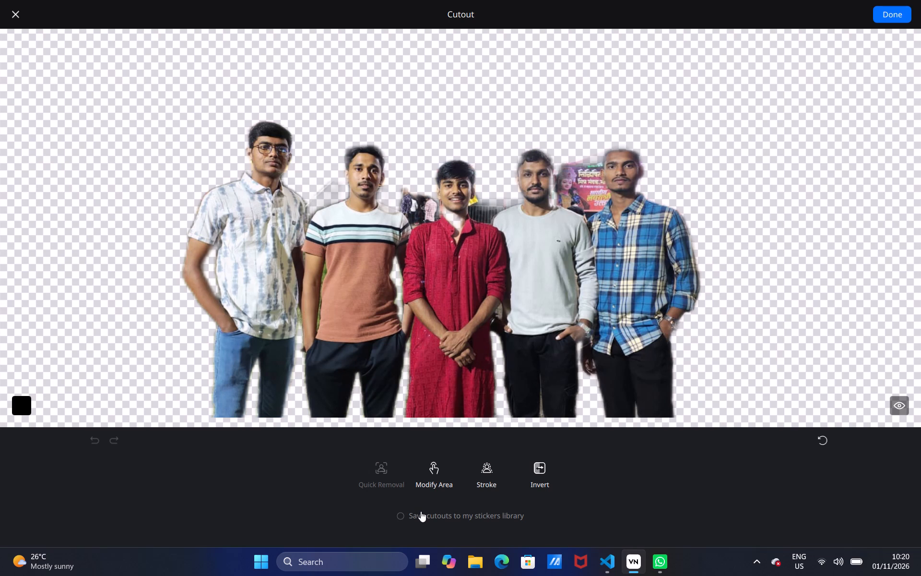
Erase the leftover background on both sides of the head of the man in the red kurta.
click(448, 468)
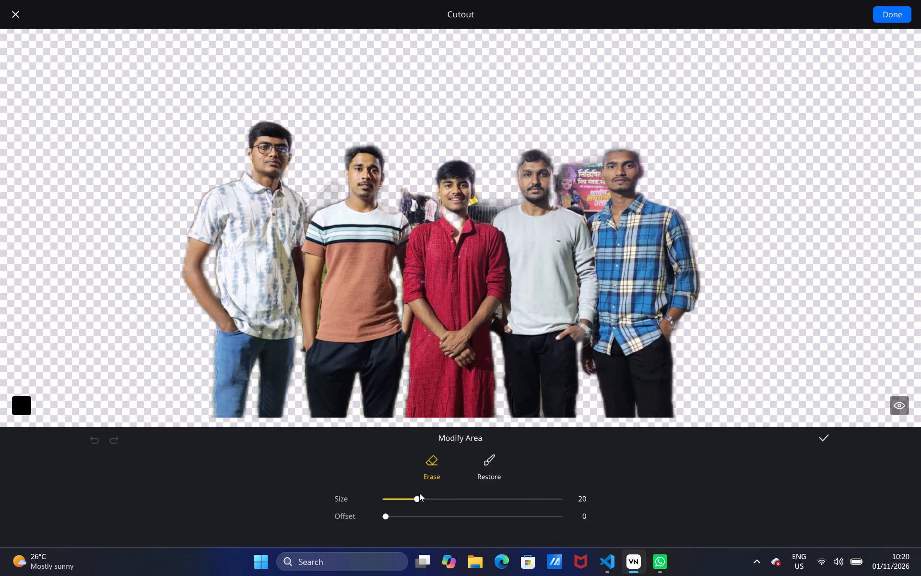
click(490, 462)
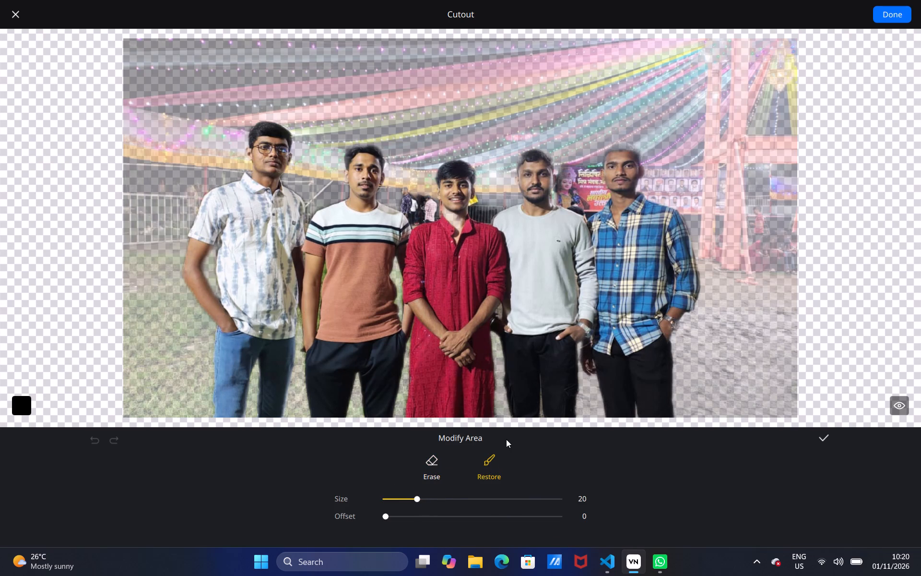
click(441, 471)
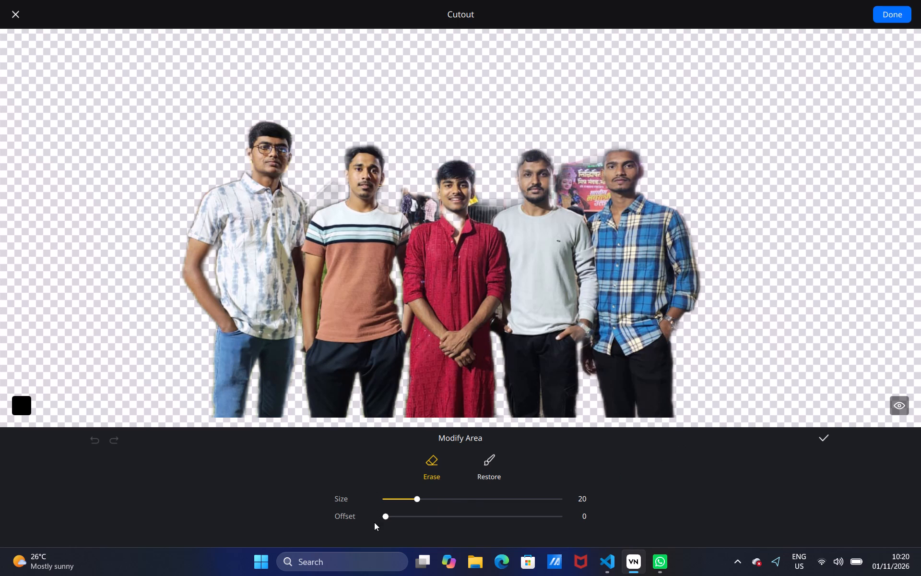
double_click(411, 190)
triple_click(413, 196)
click(407, 201)
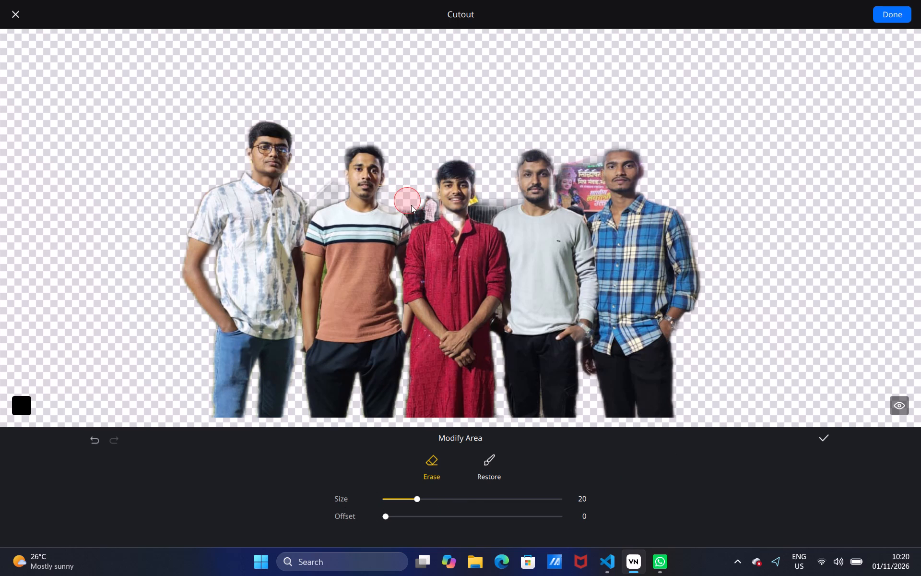
click(413, 206)
click(417, 209)
click(419, 210)
click(424, 208)
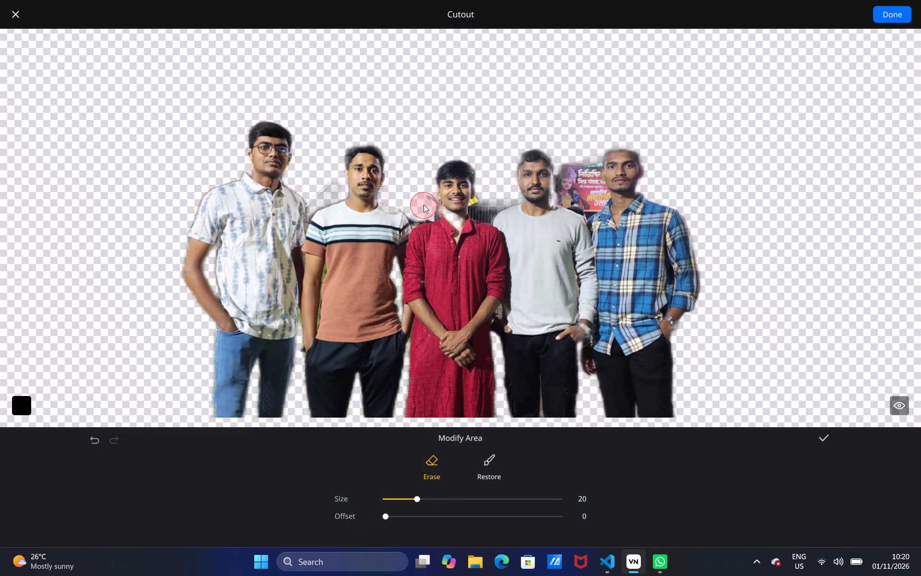
click(420, 213)
click(424, 212)
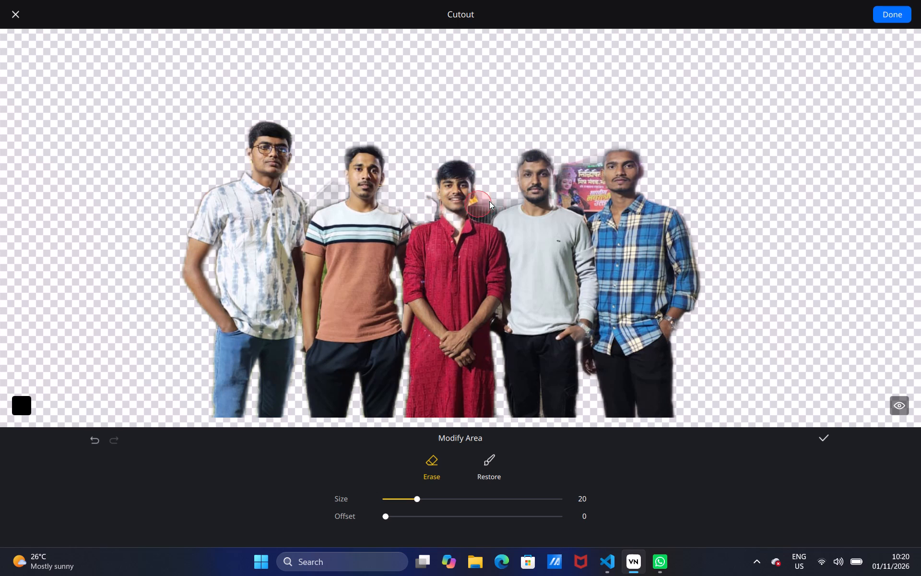
click(481, 208)
click(488, 208)
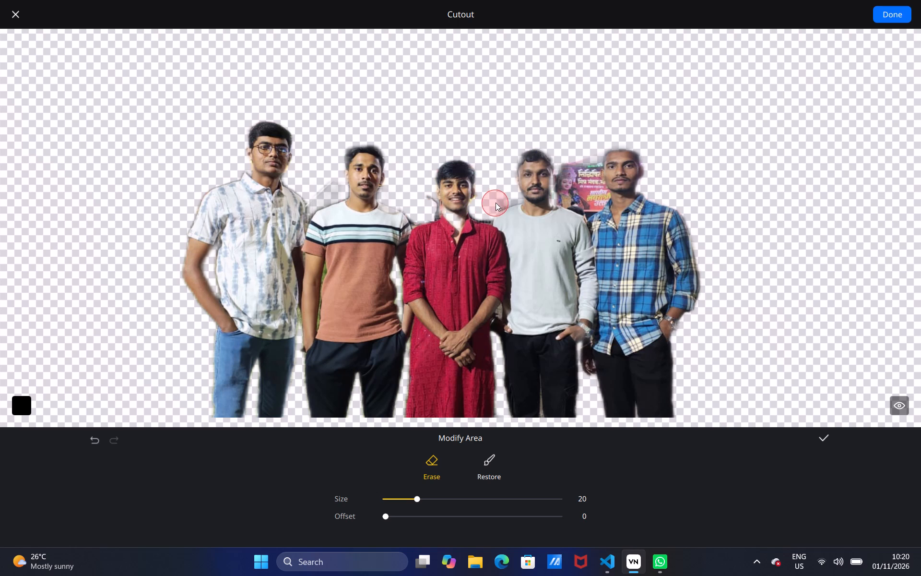
Erase the leftover red poster between the man in the grey shirt and the man in the blue checked shirt.
click(570, 174)
triple_click(570, 181)
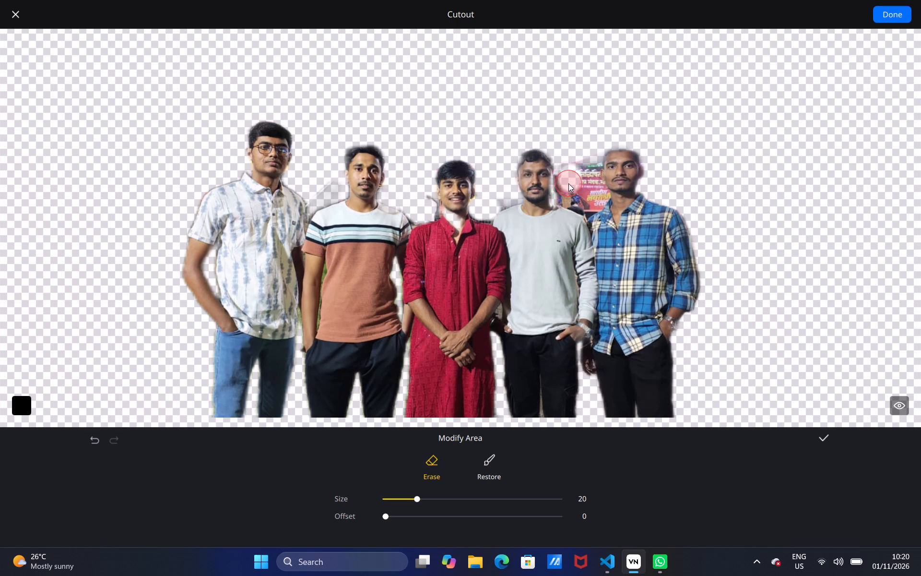
click(567, 183)
click(567, 187)
triple_click(567, 190)
double_click(570, 193)
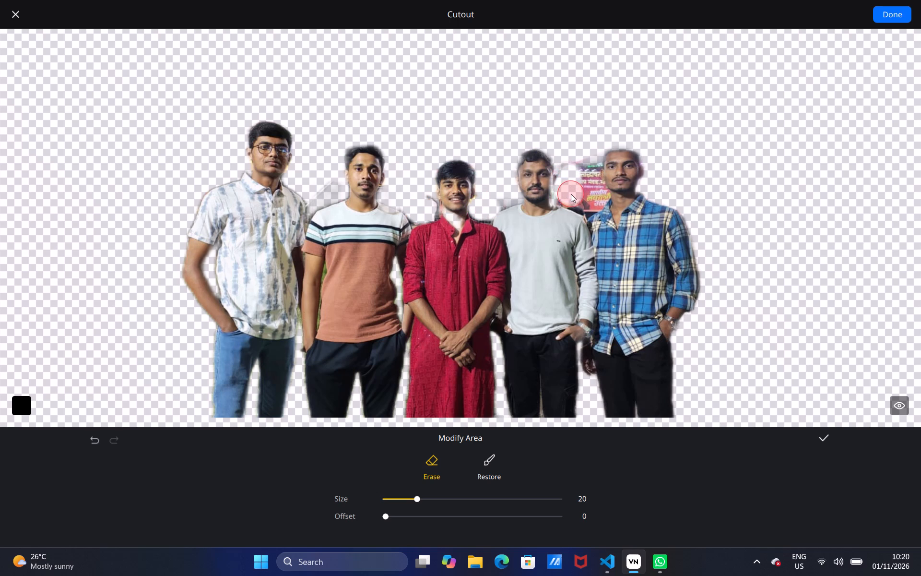
click(574, 196)
double_click(579, 200)
double_click(583, 198)
click(586, 203)
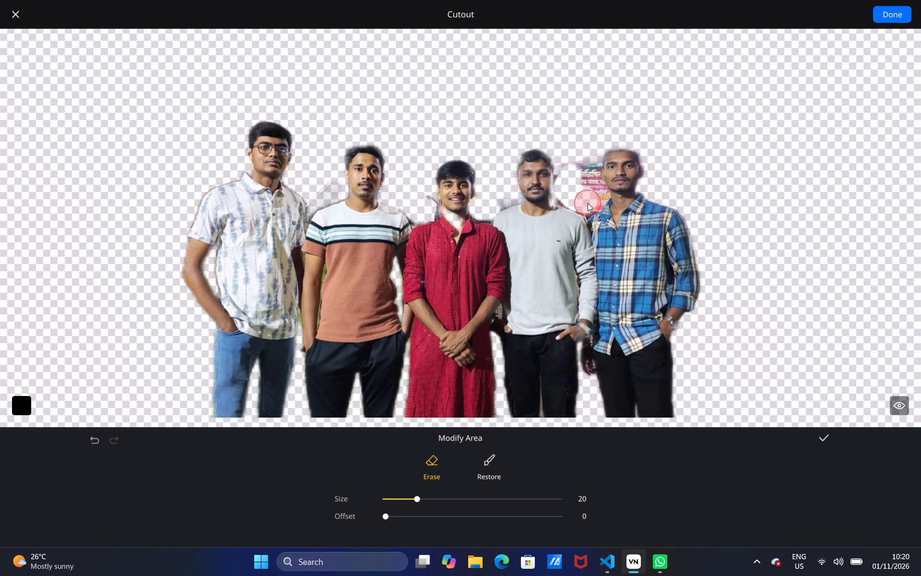
click(588, 203)
click(590, 201)
triple_click(593, 197)
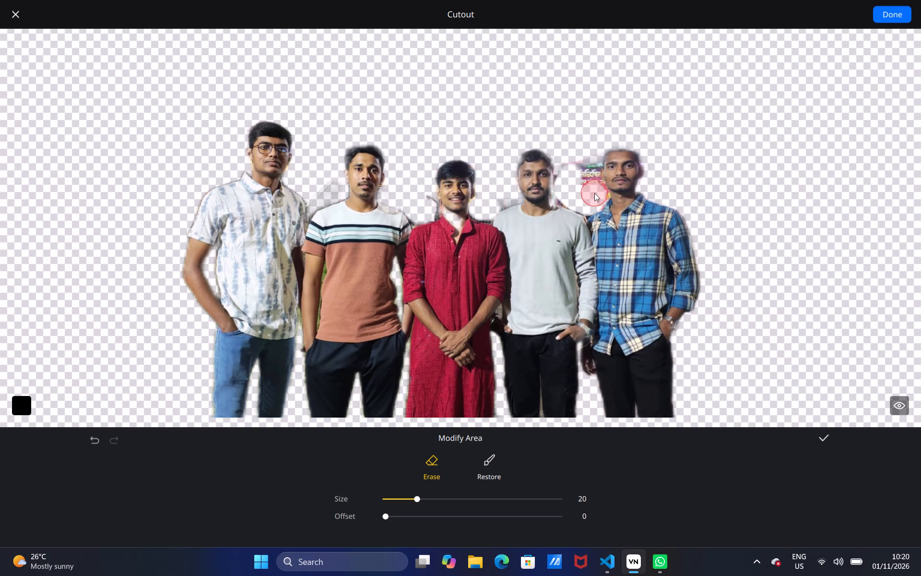
click(596, 192)
click(596, 193)
scroll(585, 189, up, 7)
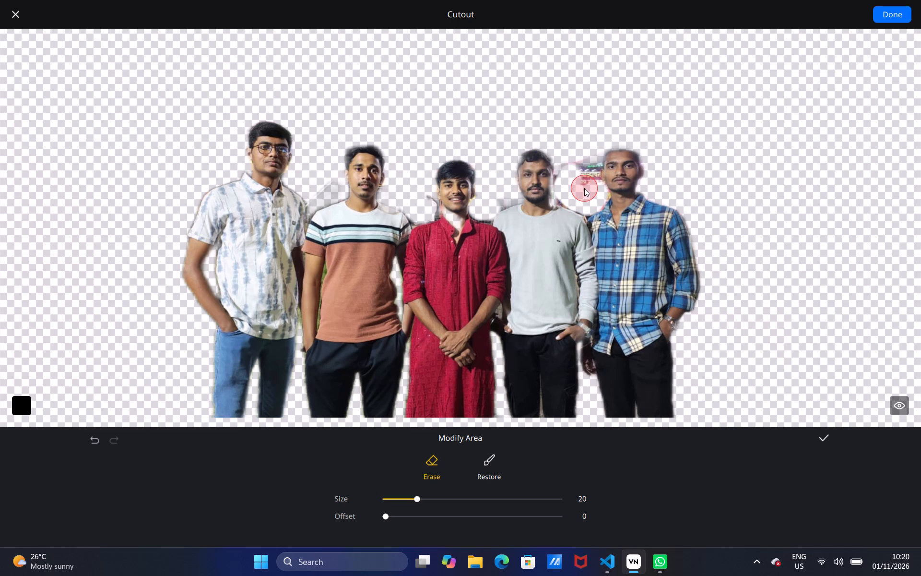
double_click(582, 180)
click(585, 174)
click(586, 171)
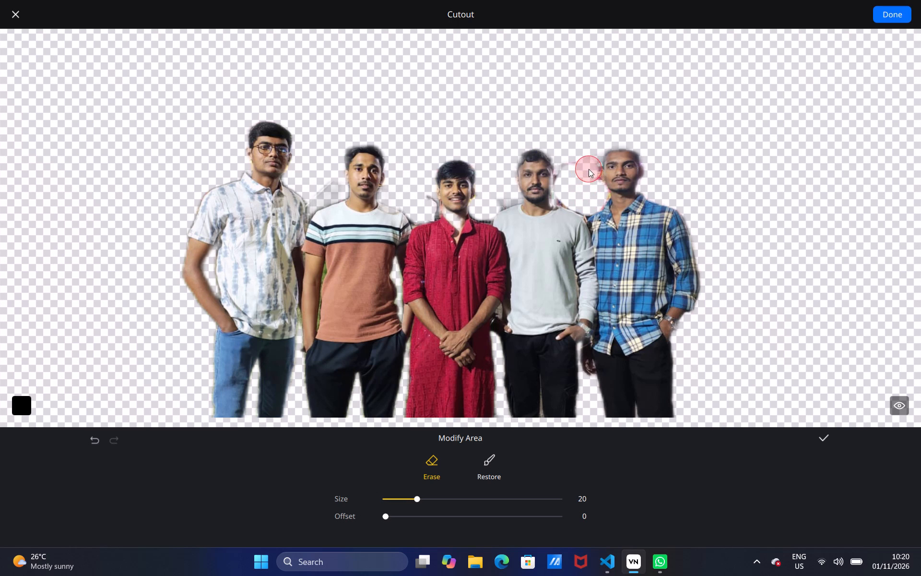
click(589, 165)
click(591, 192)
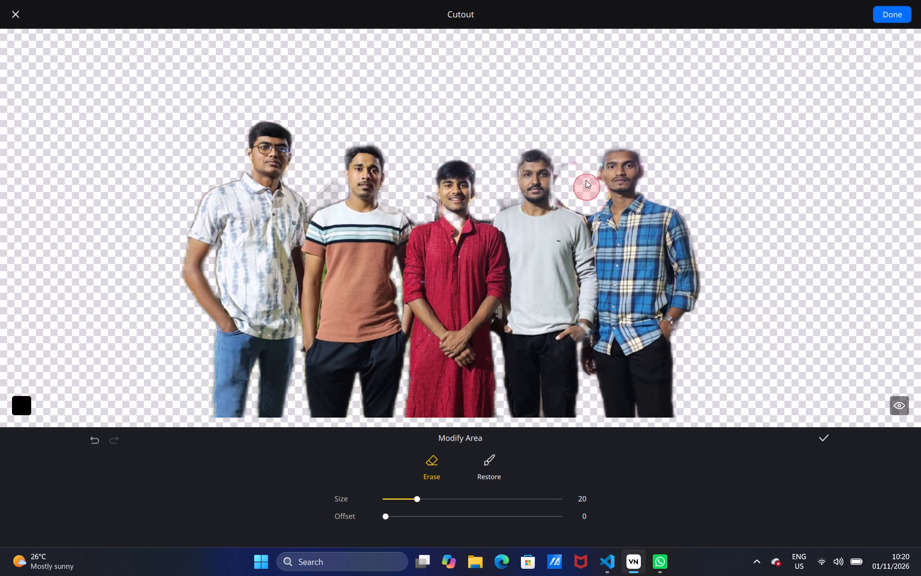
click(586, 173)
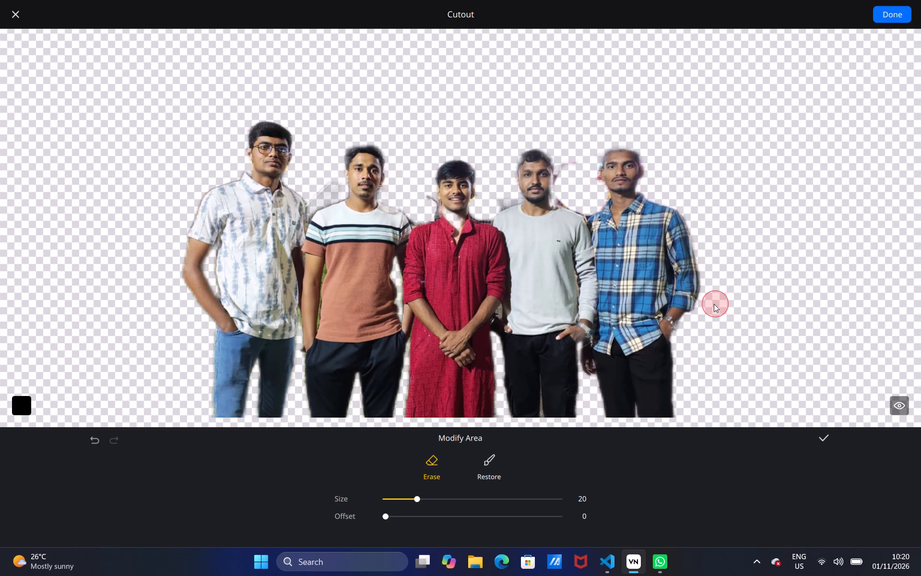
Restore the erased hair, forehead and face edges of the man in the blue checked shirt with brush size 20.
click(488, 457)
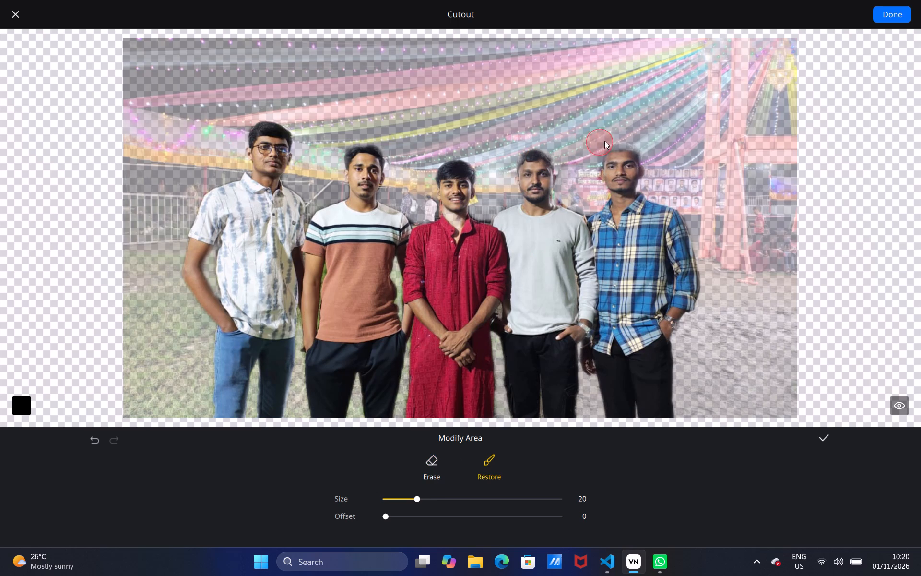
click(619, 159)
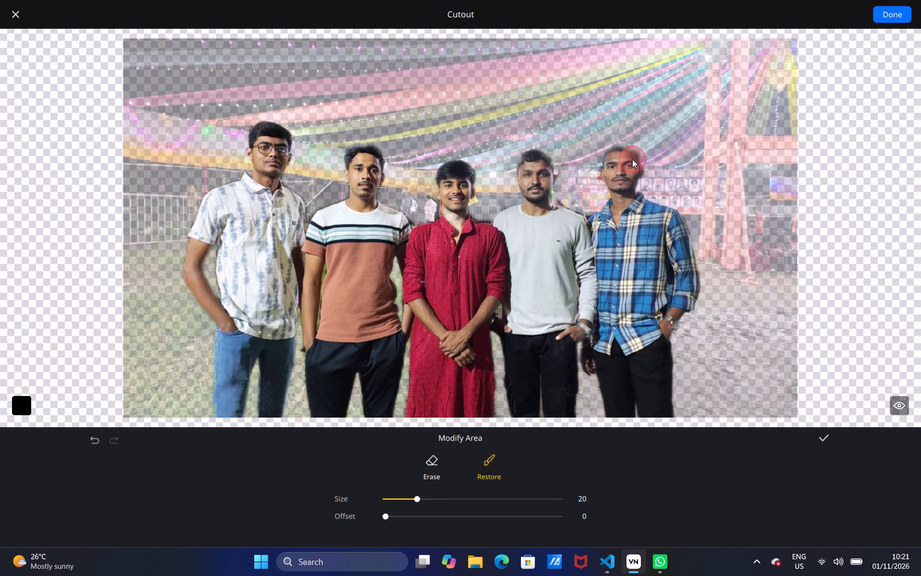
click(624, 160)
click(626, 157)
click(629, 163)
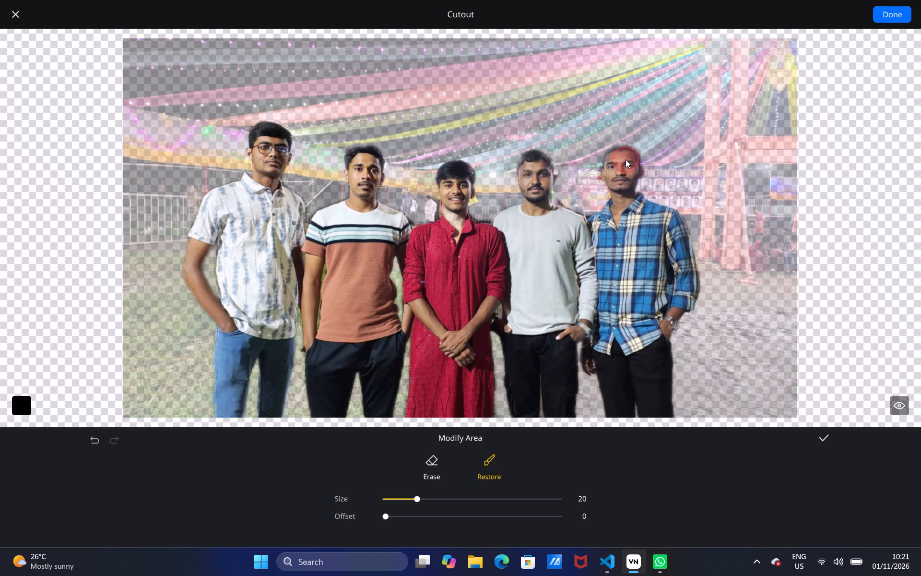
click(625, 158)
click(622, 158)
click(612, 161)
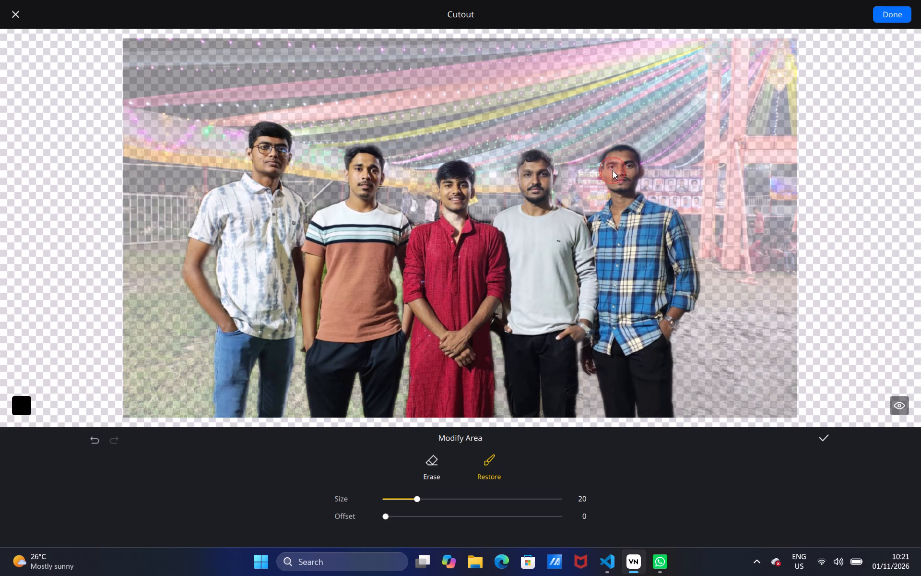
click(613, 170)
click(621, 153)
click(627, 158)
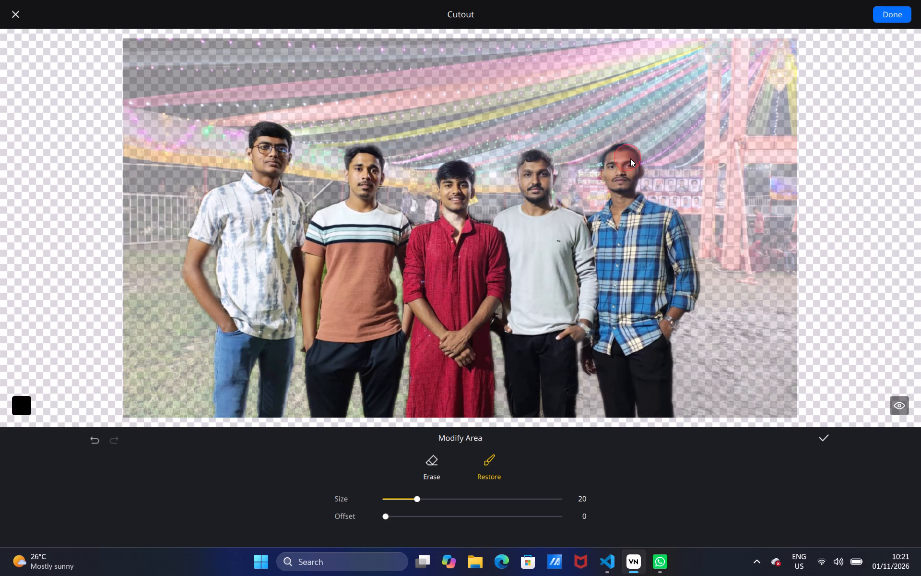
click(628, 159)
click(626, 156)
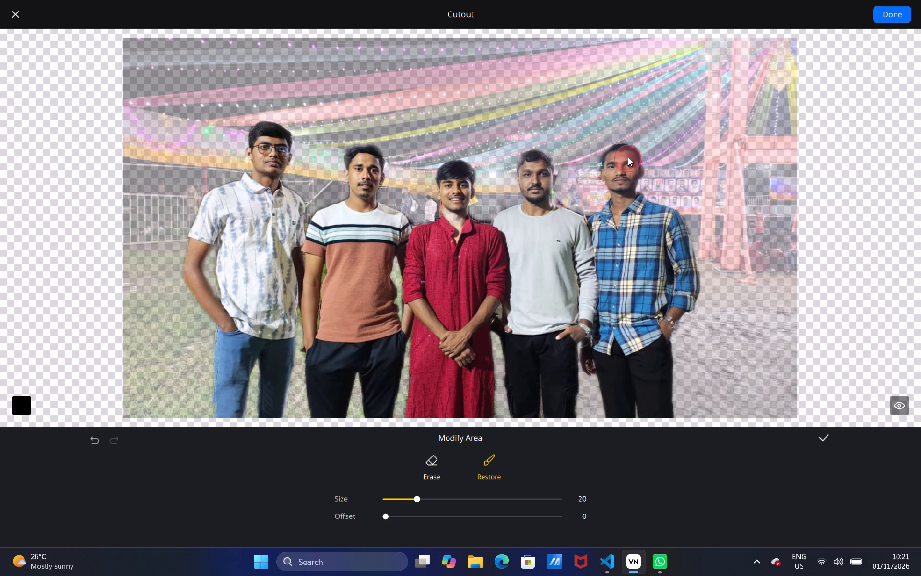
click(627, 156)
click(615, 159)
click(616, 155)
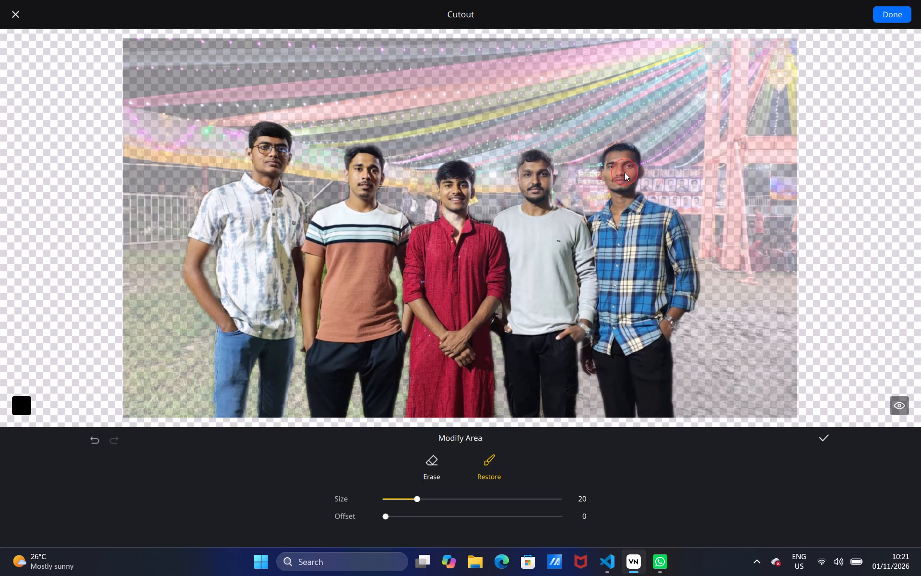
Restore the missing hair on top of the head of the man in the striped orange T-shirt.
click(365, 156)
click(365, 155)
click(360, 156)
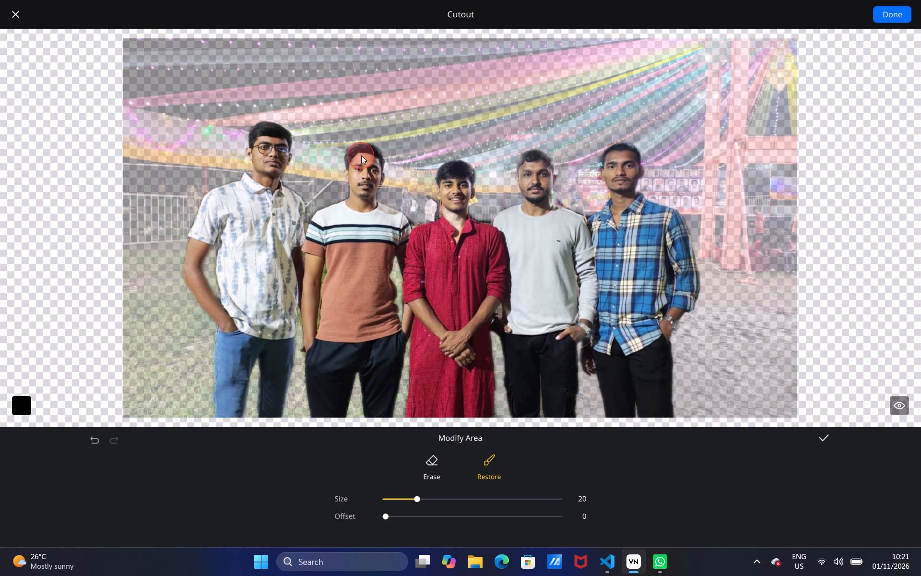
click(361, 154)
click(371, 154)
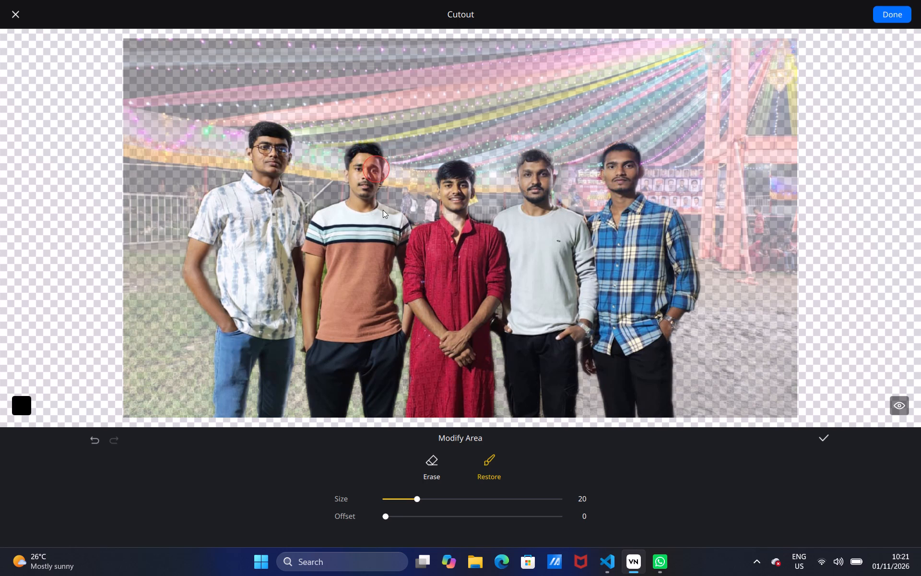
Restore the faded hair and forehead of the man in the grey shirt.
click(533, 165)
click(530, 168)
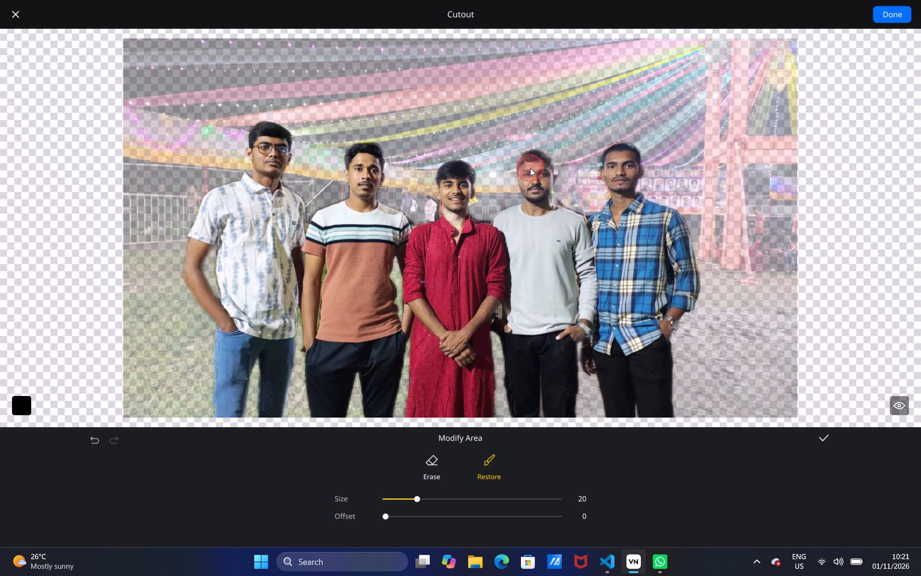
click(530, 167)
click(530, 163)
click(533, 163)
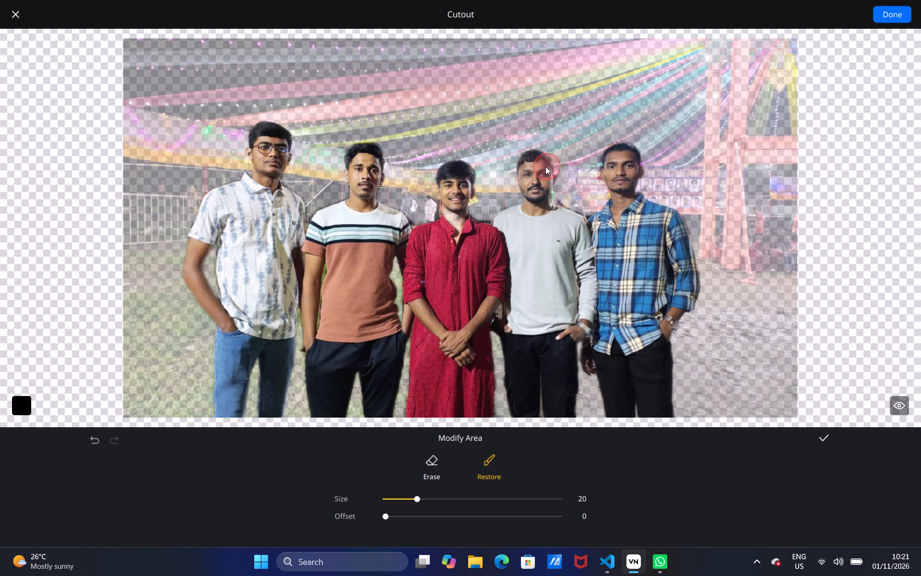
click(545, 167)
click(543, 163)
click(541, 160)
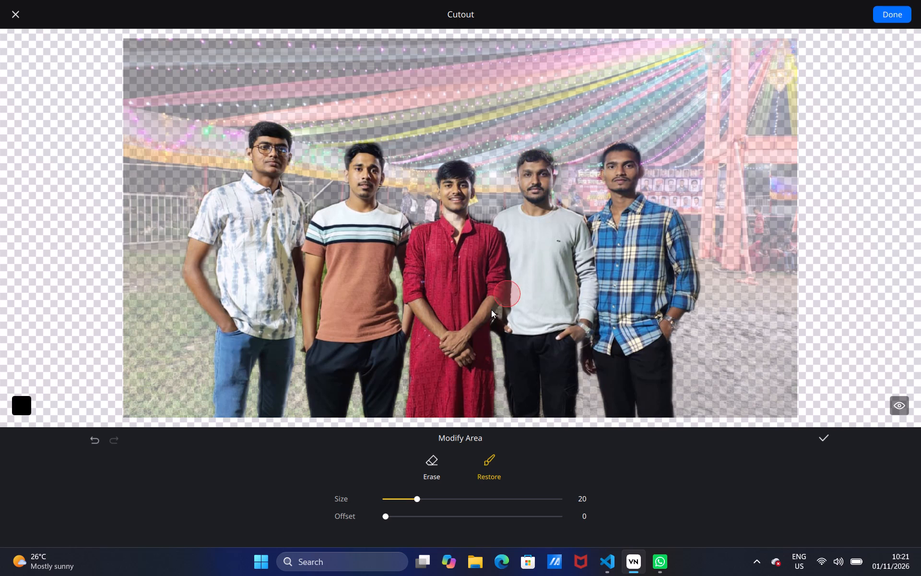
click(436, 465)
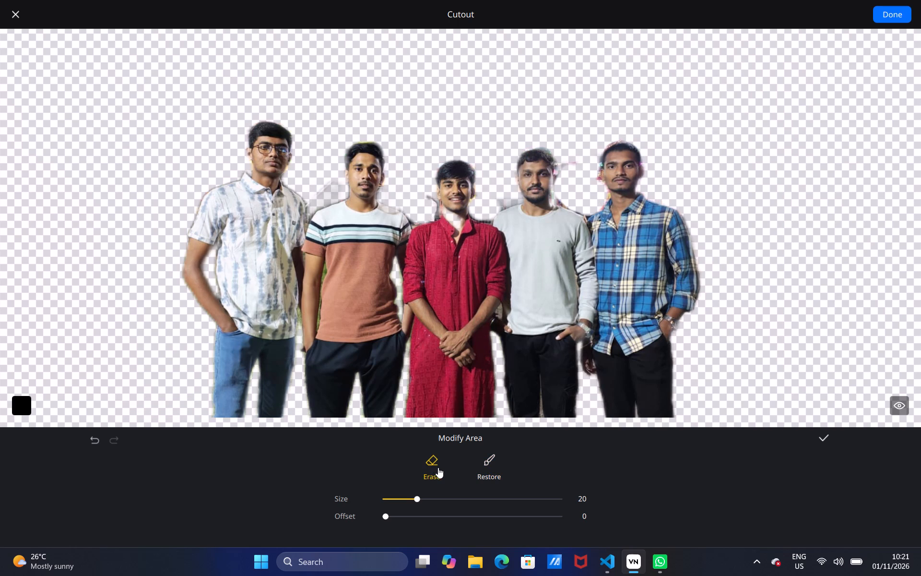
Restore the missing neck and collar area of the man in the red kurta.
click(491, 458)
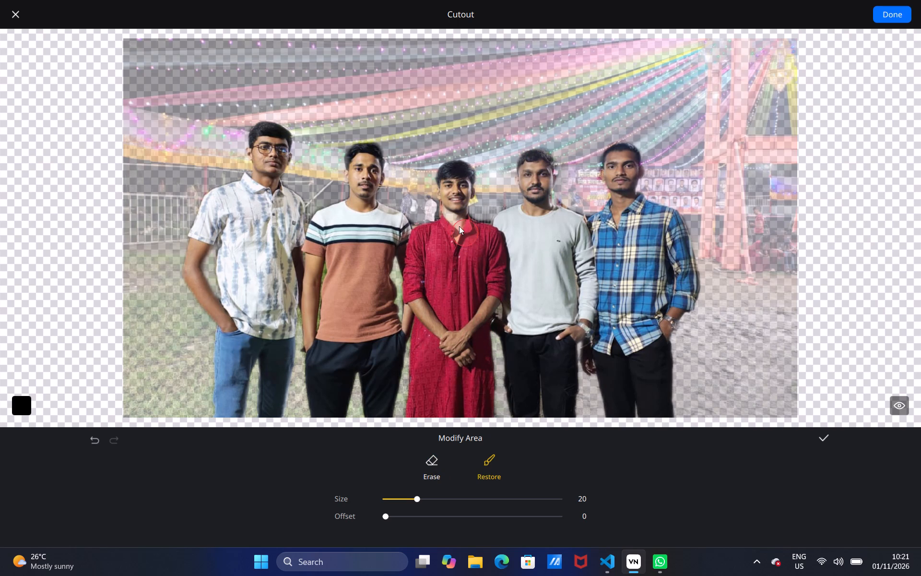
click(457, 223)
click(455, 226)
click(452, 220)
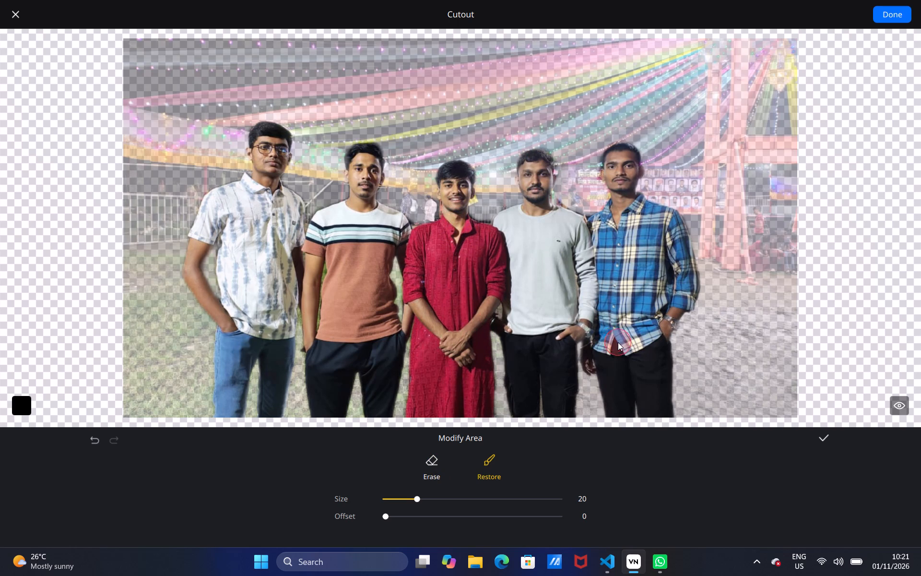
click(432, 454)
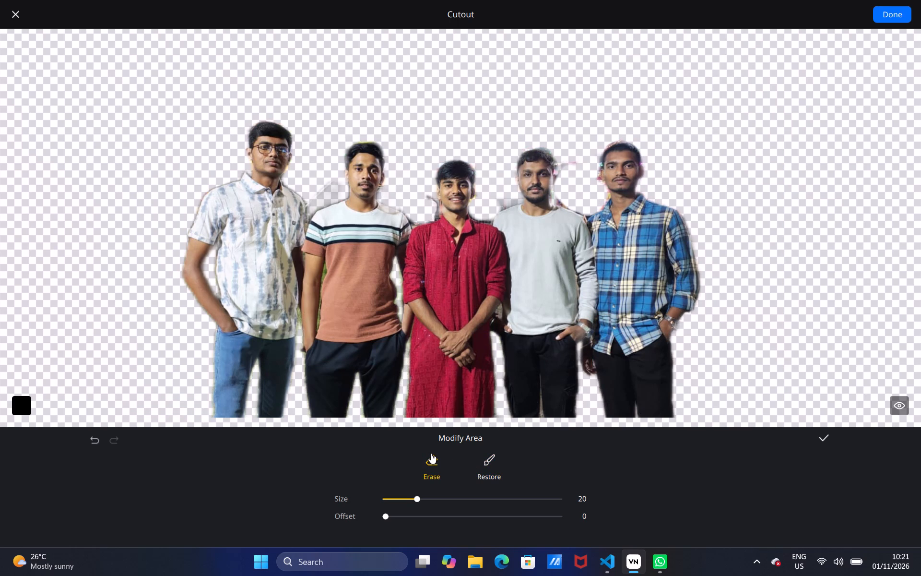
Restore the side hair of the man in the striped orange T-shirt and erase the green background fringe beside it.
click(484, 460)
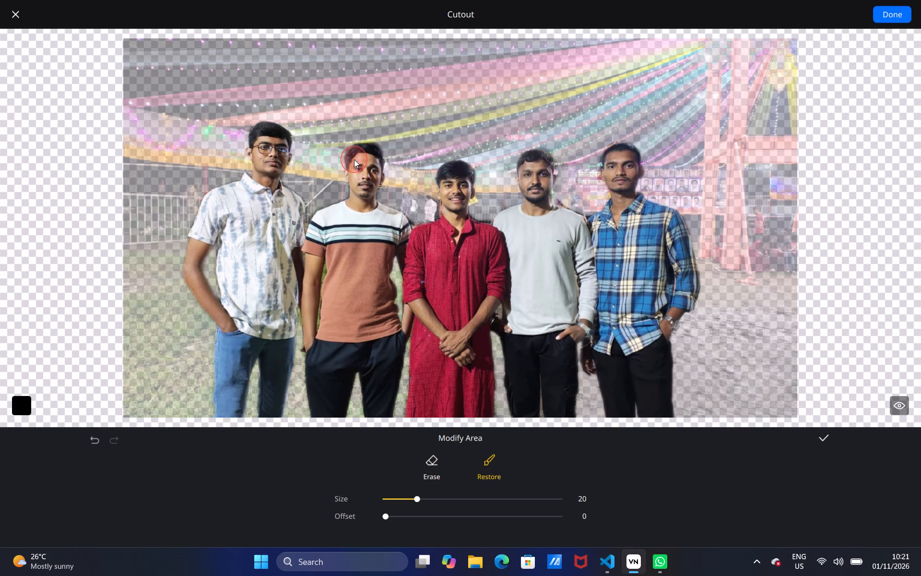
click(352, 156)
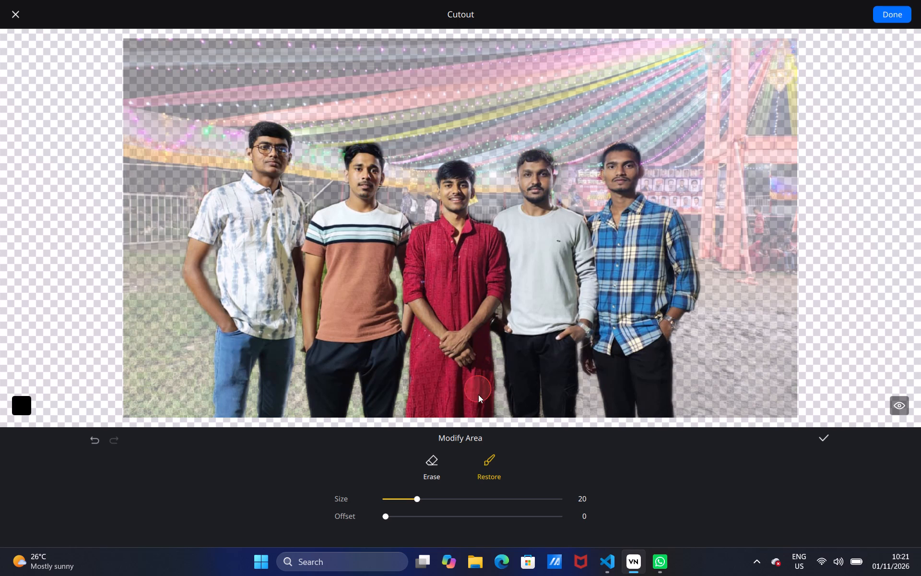
click(428, 481)
click(432, 464)
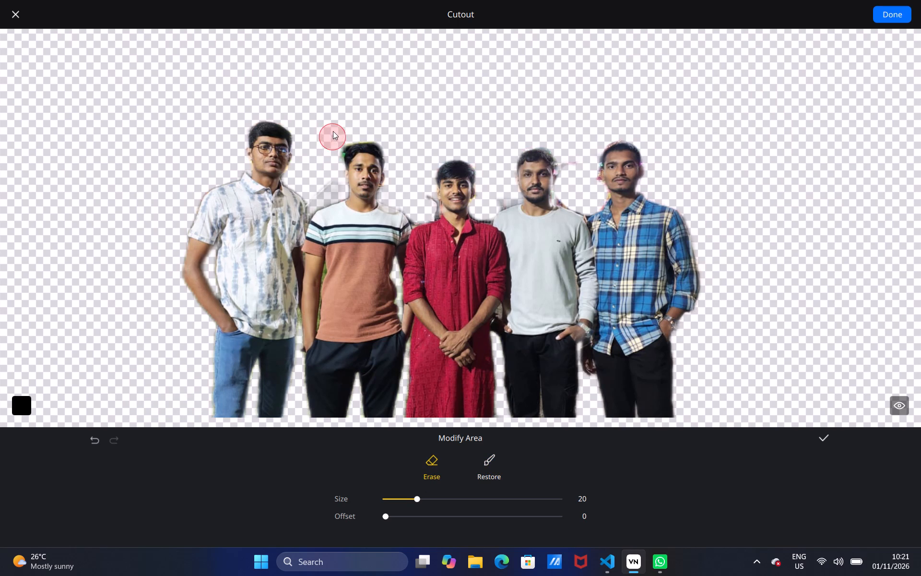
click(338, 139)
click(338, 142)
click(333, 146)
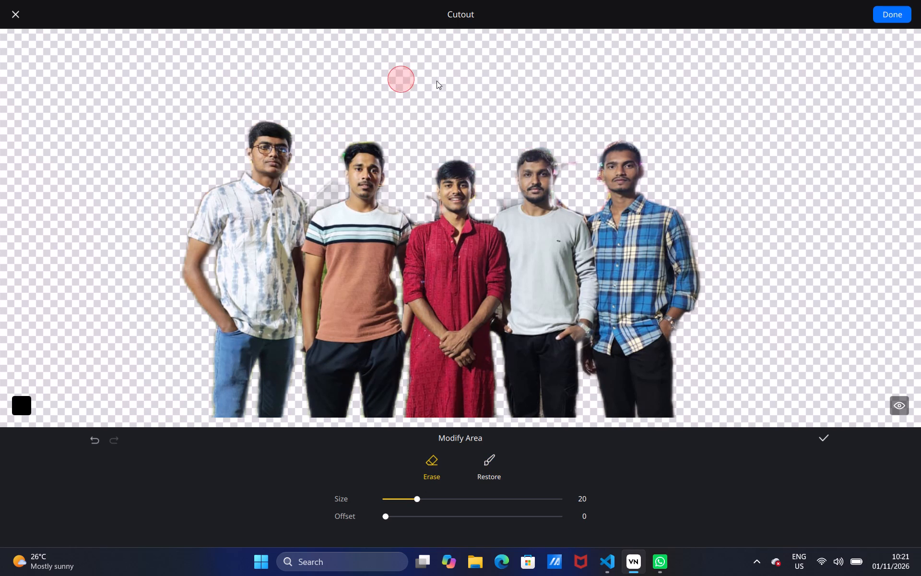
Erase the pink background fringe above the head of the man in the blue checked shirt.
click(602, 135)
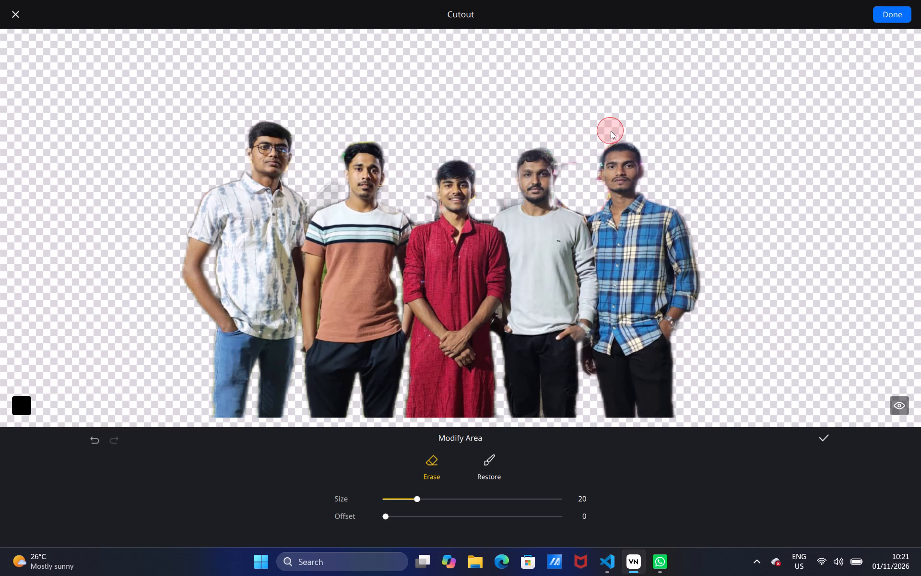
click(611, 131)
click(616, 130)
click(621, 130)
click(628, 130)
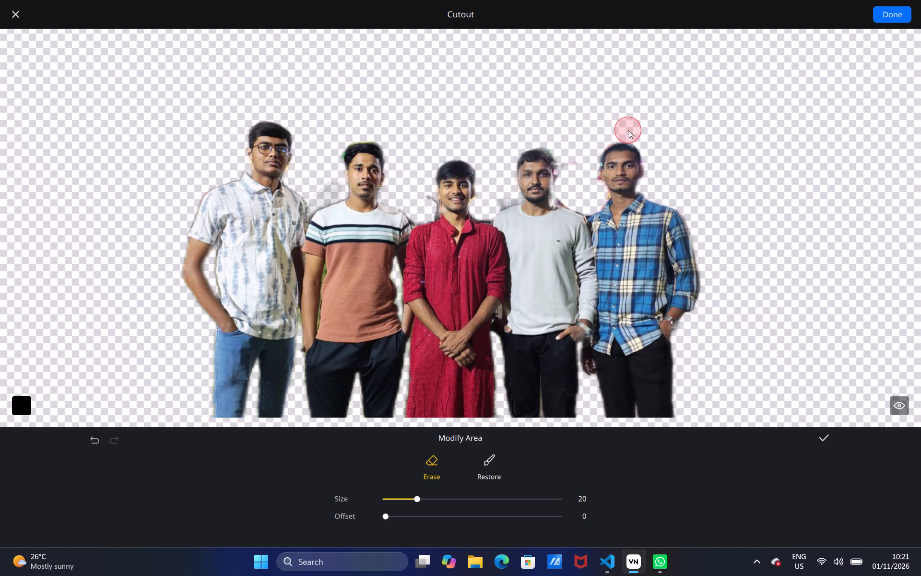
click(612, 133)
click(602, 132)
click(601, 136)
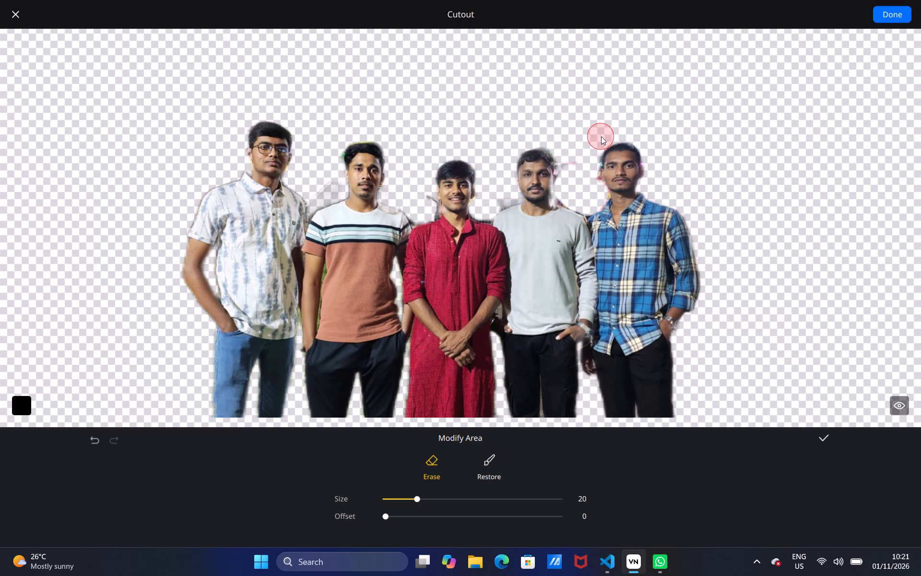
Erase the leftover background between the heads of the men in the grey and blue checked shirts, and above the latter's hair.
click(592, 157)
click(586, 164)
click(587, 165)
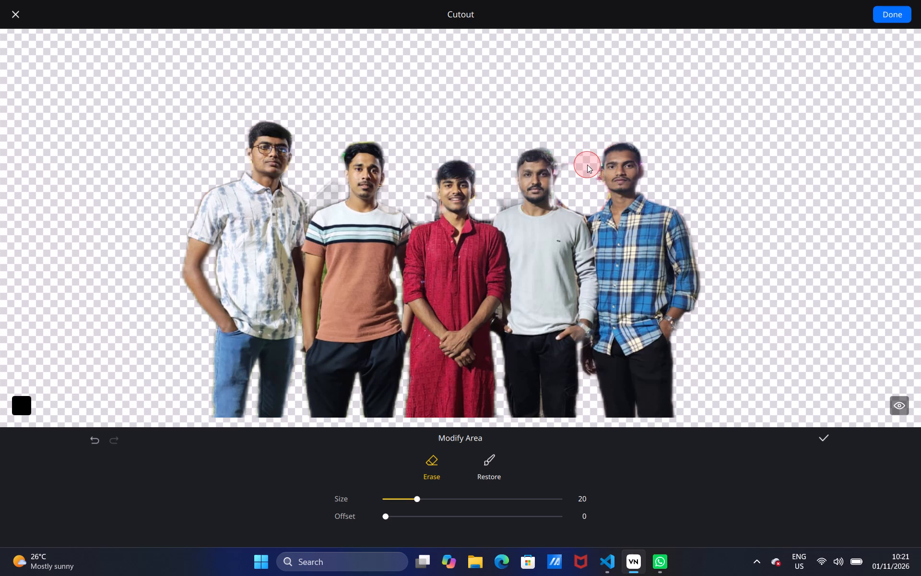
click(588, 168)
click(588, 170)
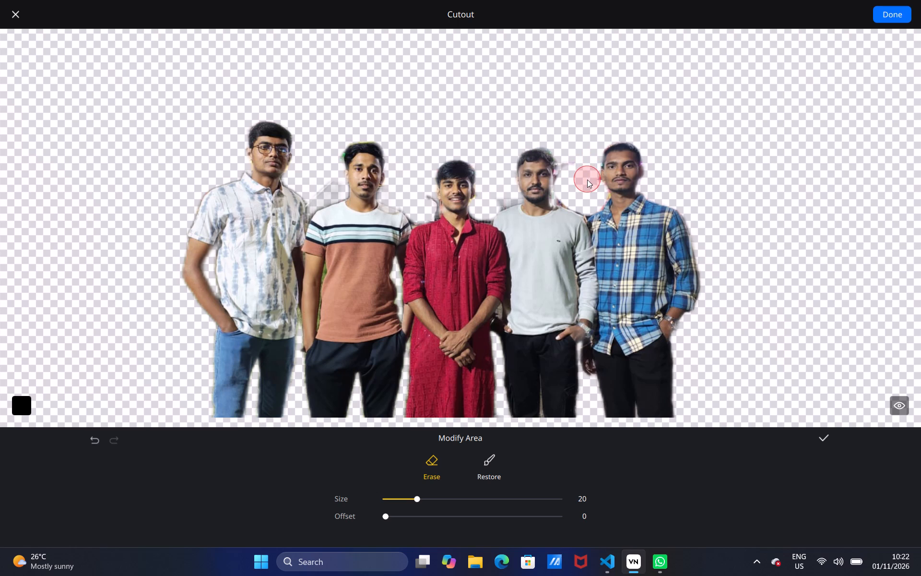
click(587, 180)
click(591, 190)
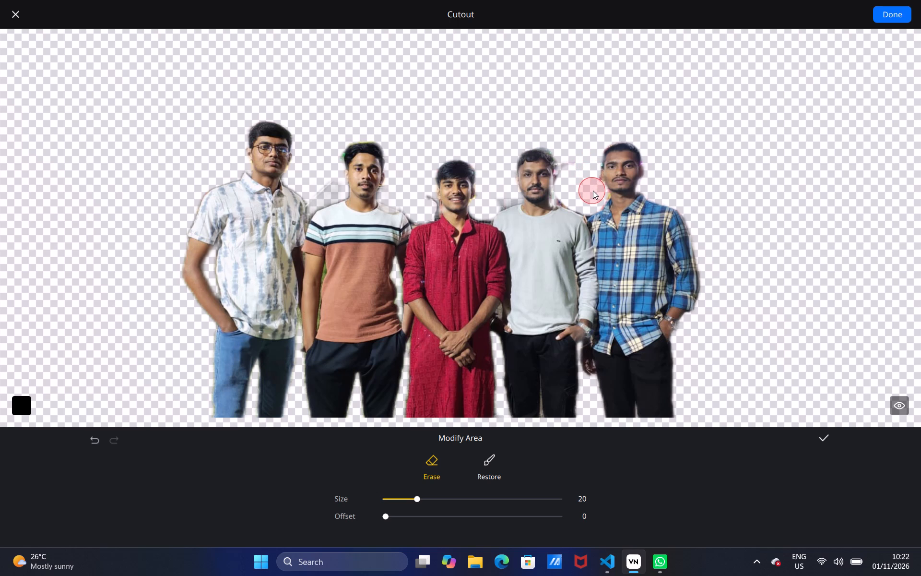
click(593, 191)
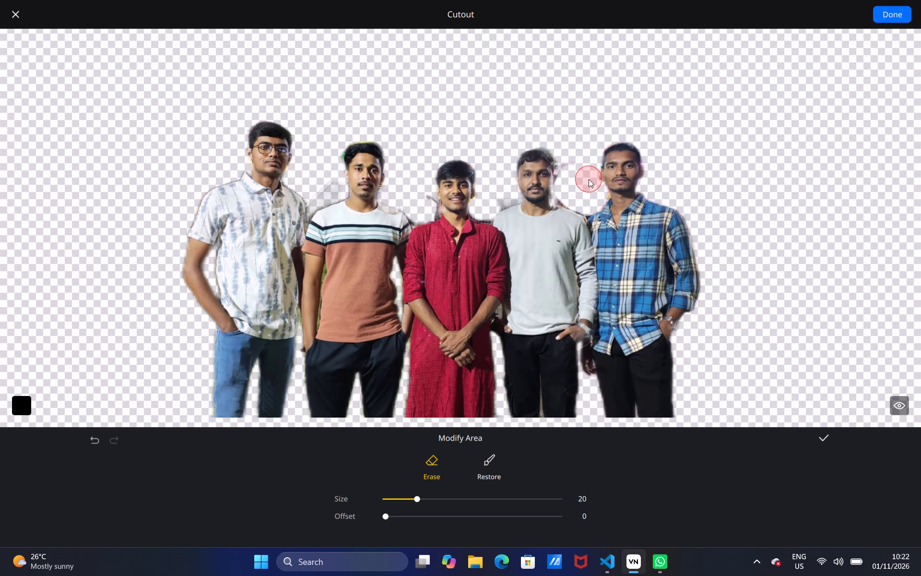
click(589, 179)
click(614, 135)
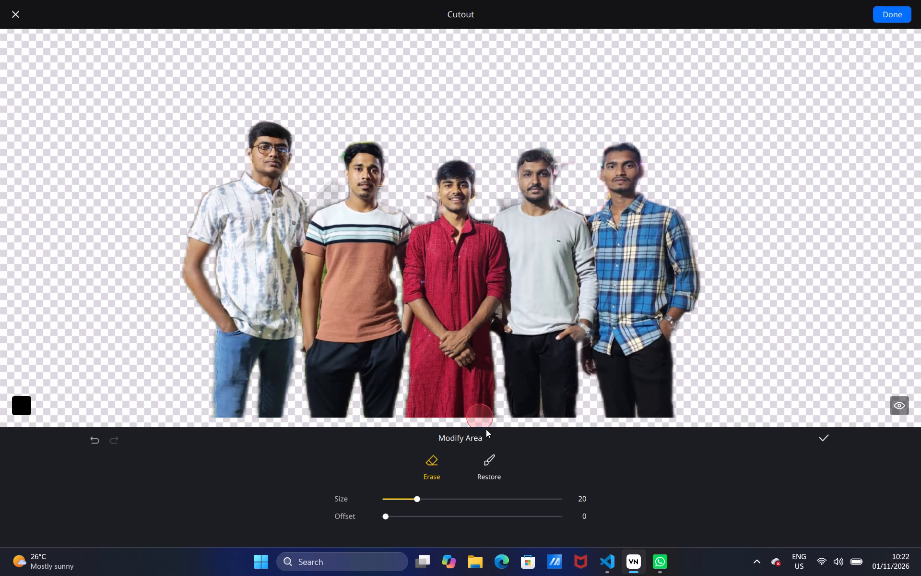
Restore the hair and face edge of the man in the blue checked shirt, reducing the brush size to 8.
click(497, 467)
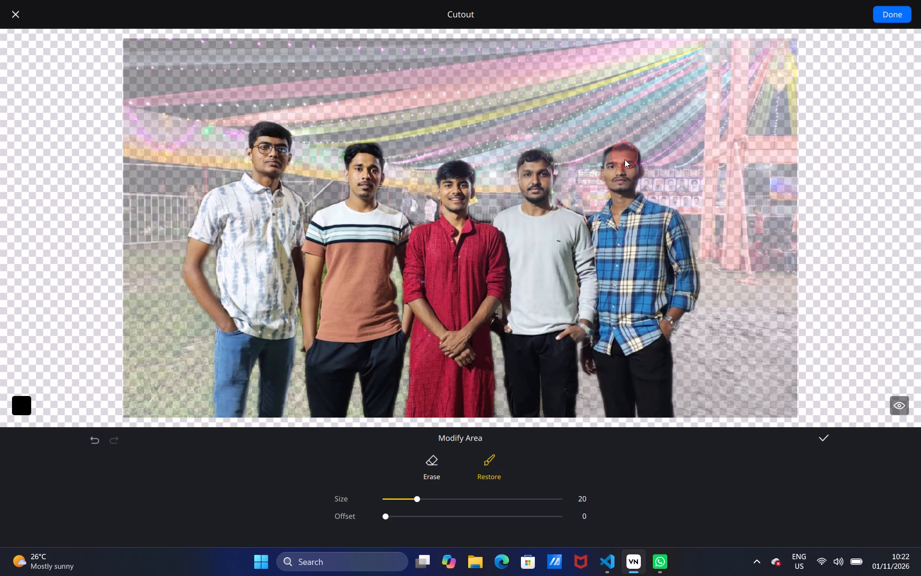
click(619, 158)
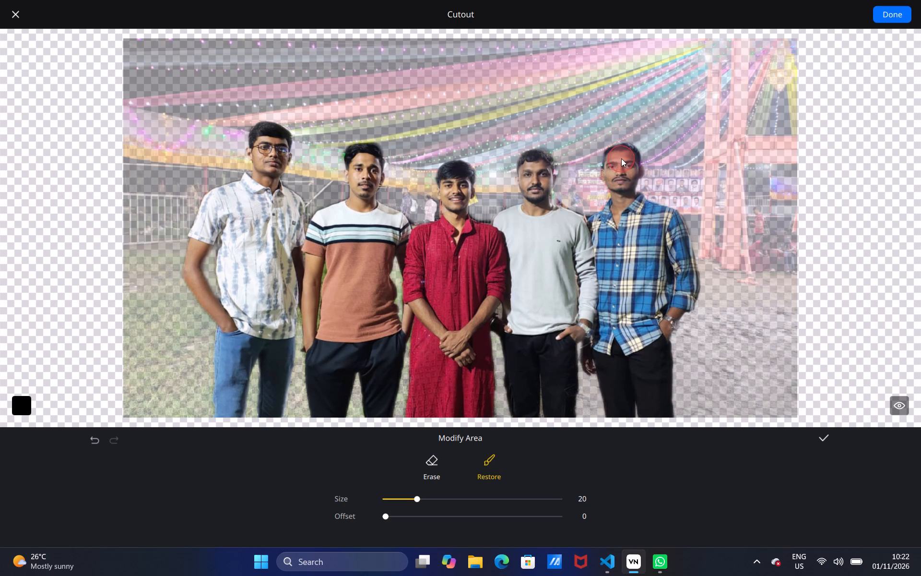
click(621, 158)
click(395, 499)
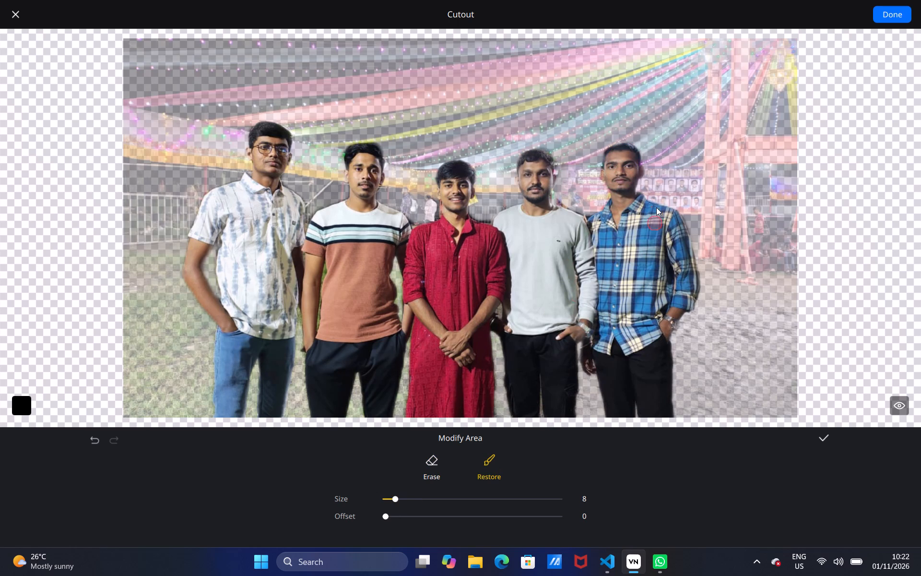
click(608, 169)
click(618, 151)
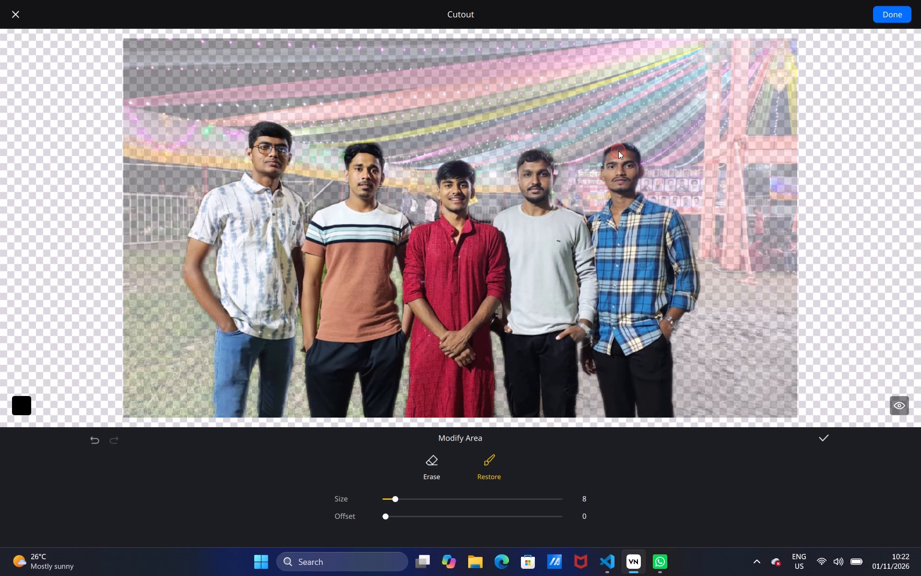
click(618, 151)
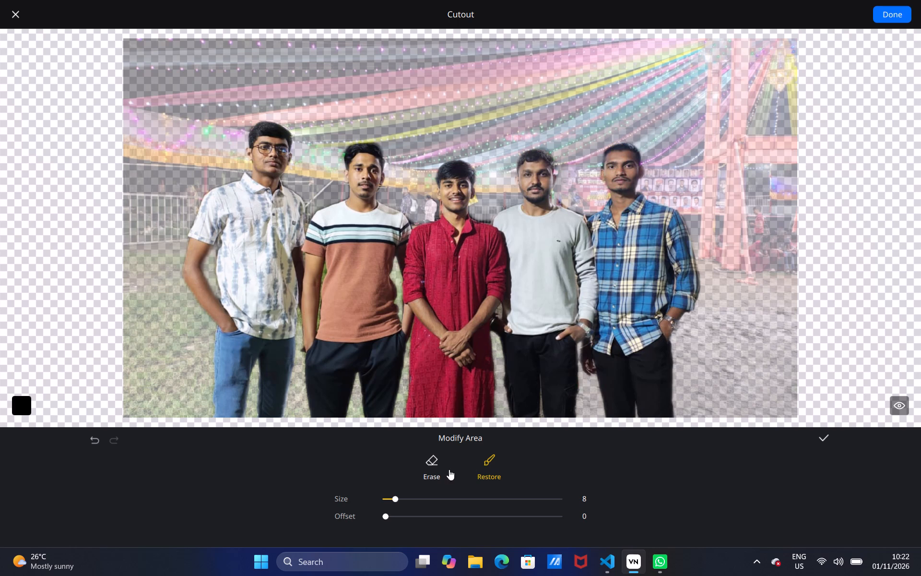
click(446, 466)
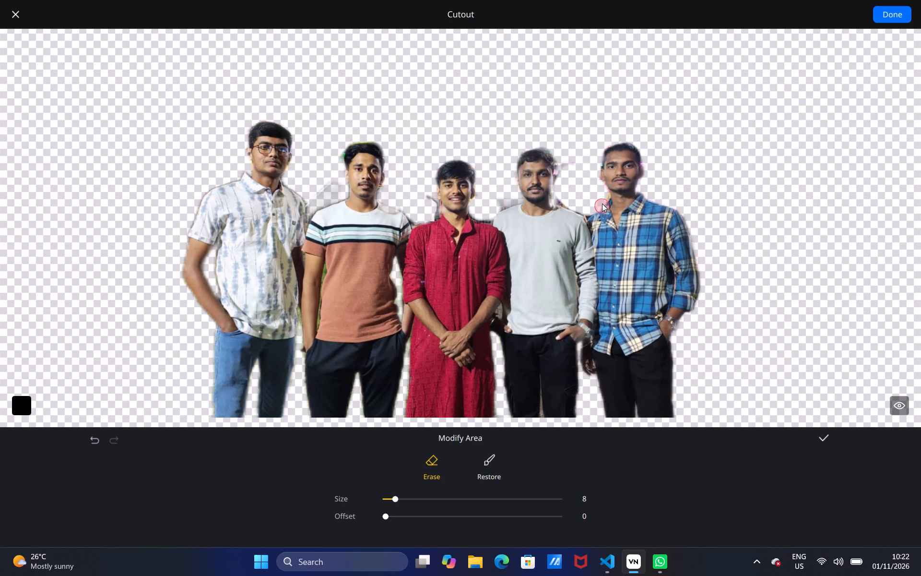
Erase the leftover background beside the neck and face of the man in the blue checked shirt, and restore his face edge.
click(602, 197)
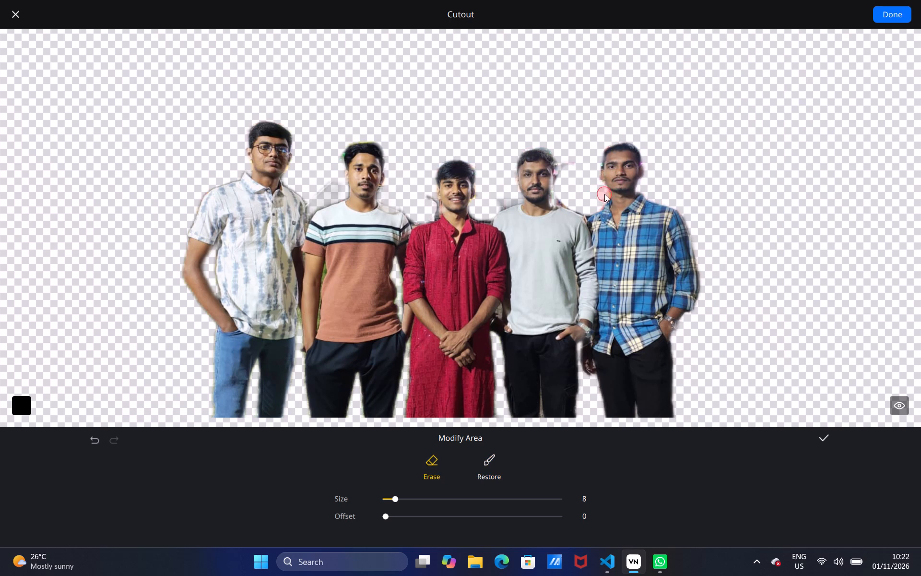
click(604, 194)
click(594, 176)
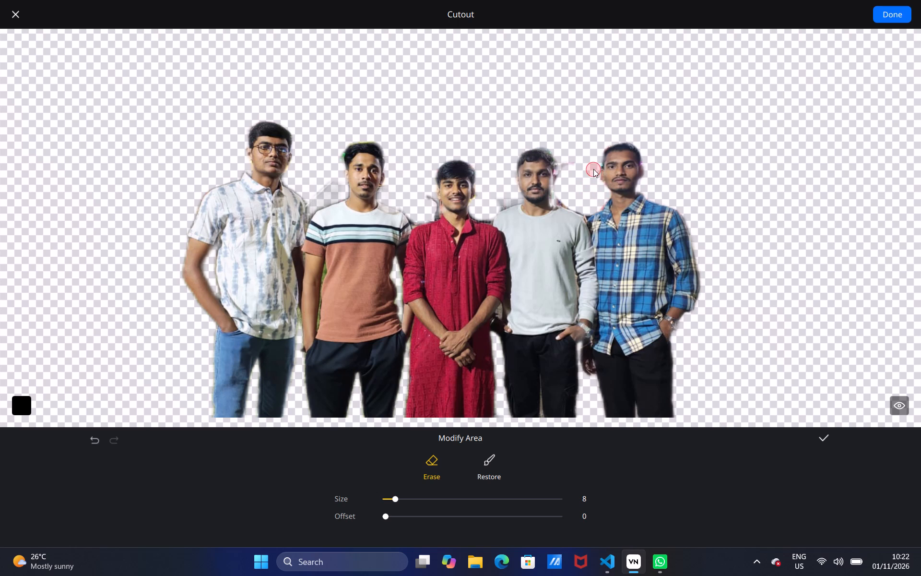
click(597, 165)
click(484, 474)
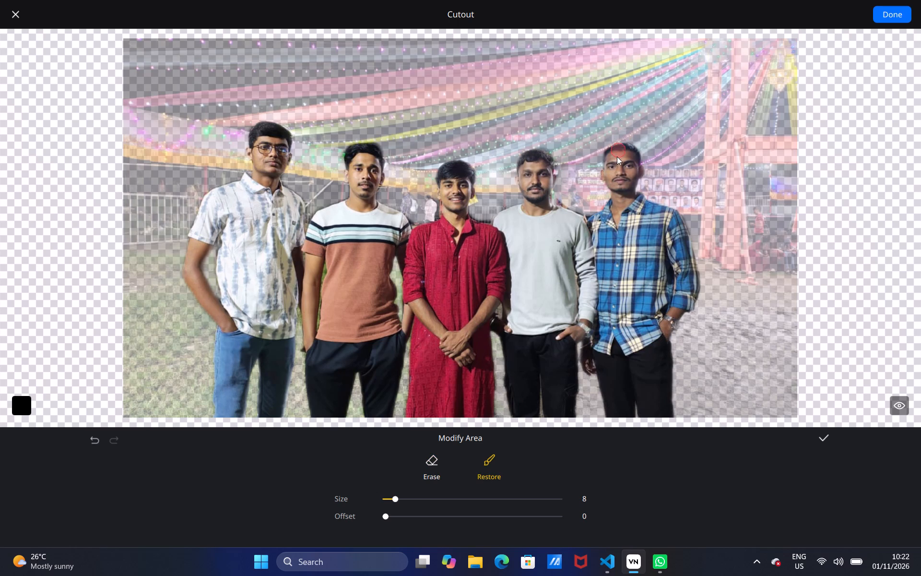
click(609, 166)
Erase the leftover background beside the neck and above the shoulder of the man in the red kurta.
click(430, 461)
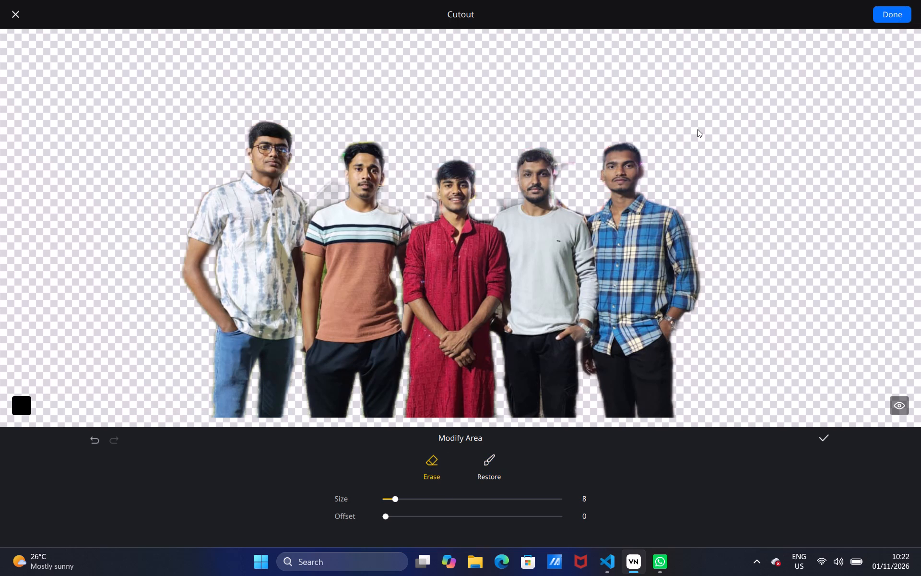
click(433, 203)
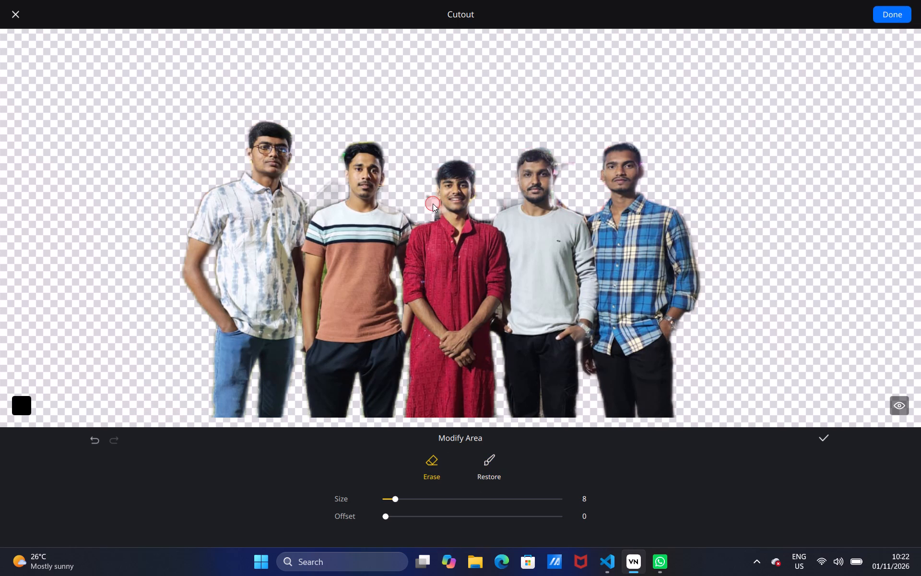
click(430, 203)
click(432, 210)
click(433, 217)
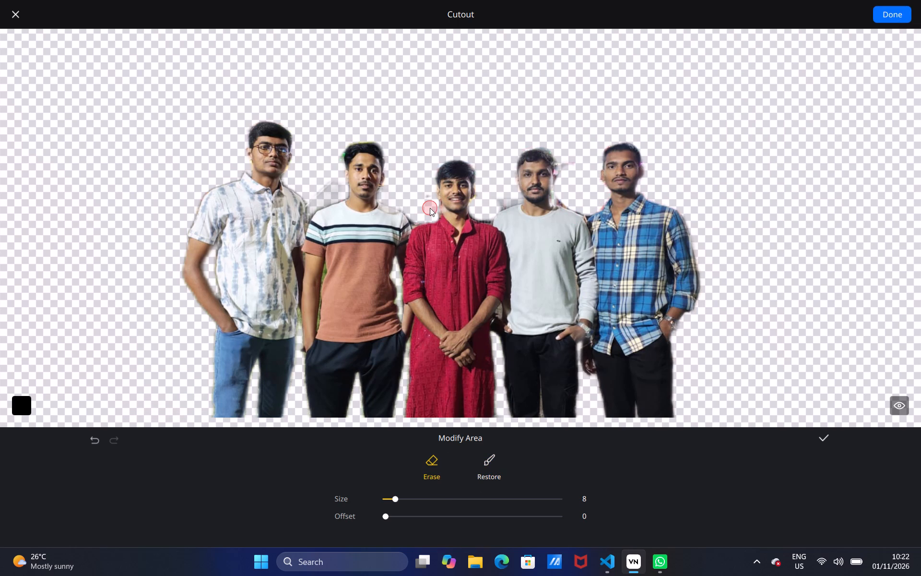
click(436, 204)
click(435, 207)
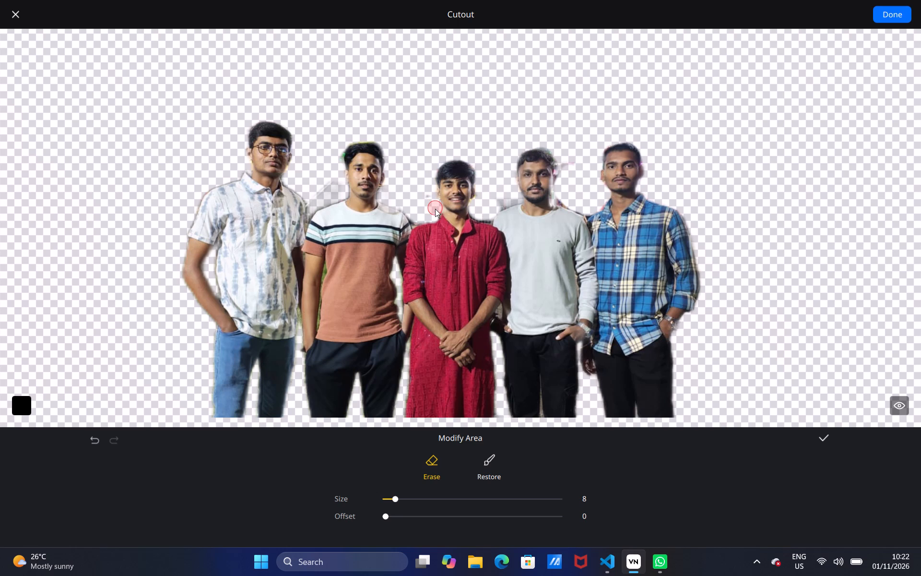
click(435, 209)
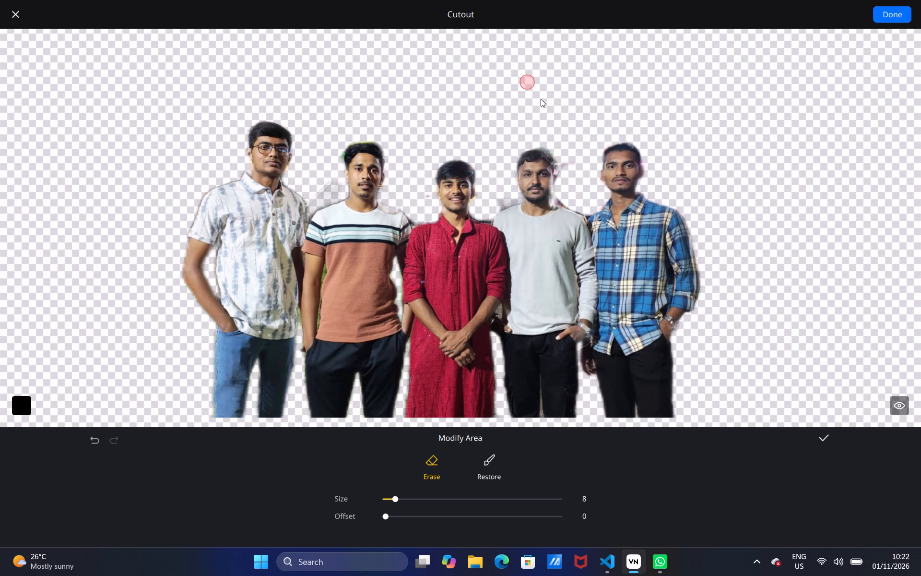
Erase the leftover background above the adjoining shoulders of the men in the grey and blue checked shirts.
click(488, 466)
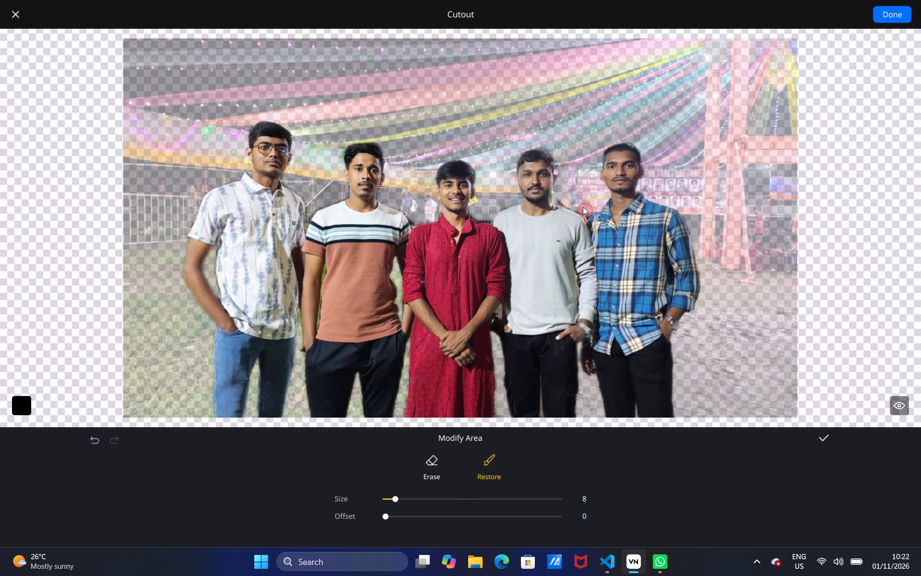
click(454, 455)
click(428, 456)
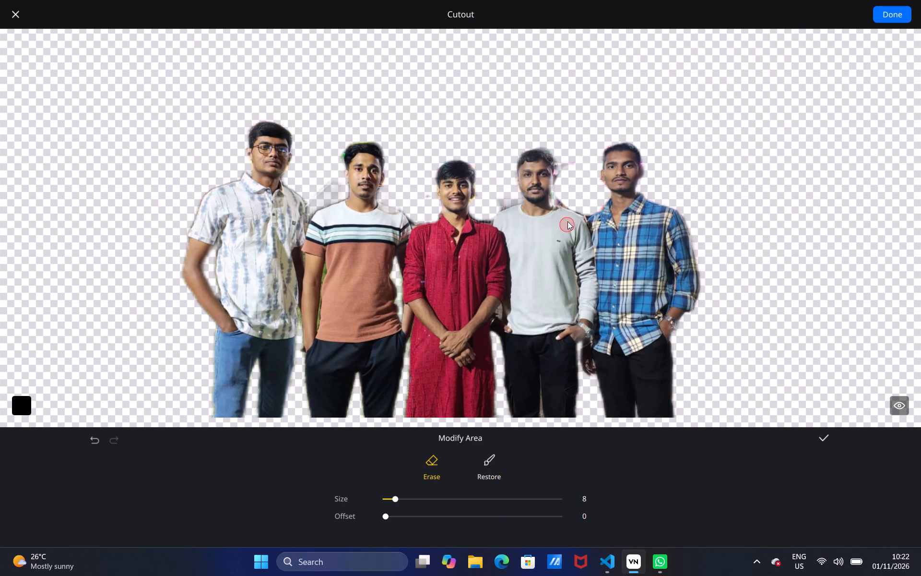
click(564, 199)
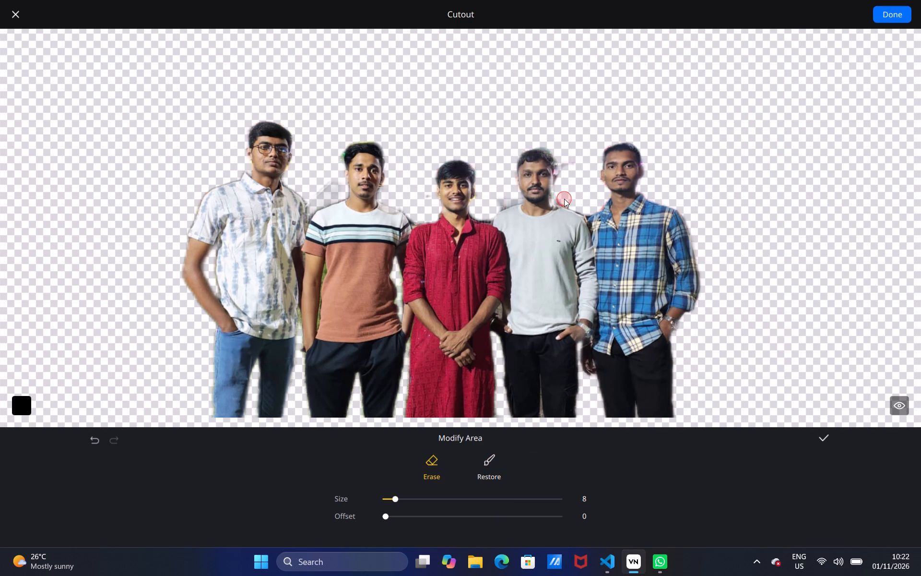
click(564, 199)
click(564, 199)
click(589, 210)
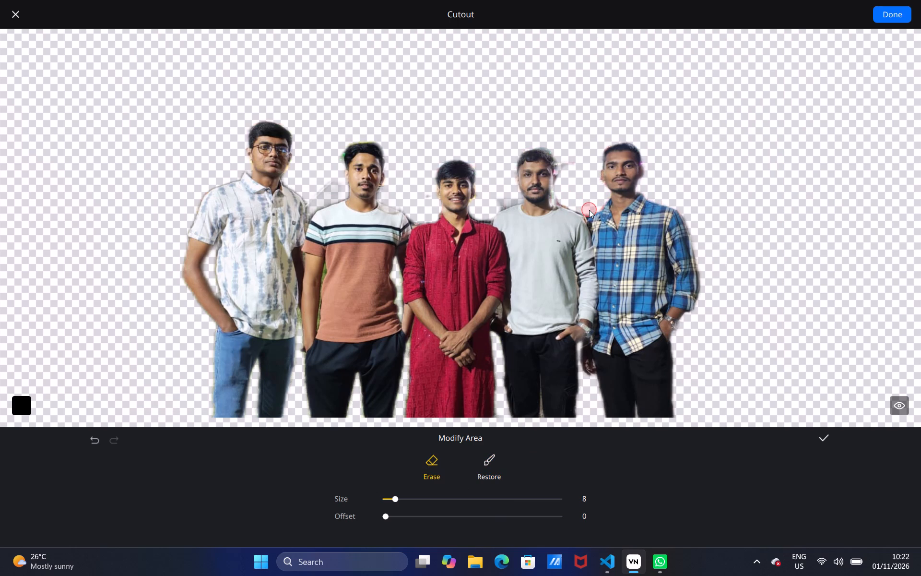
click(589, 210)
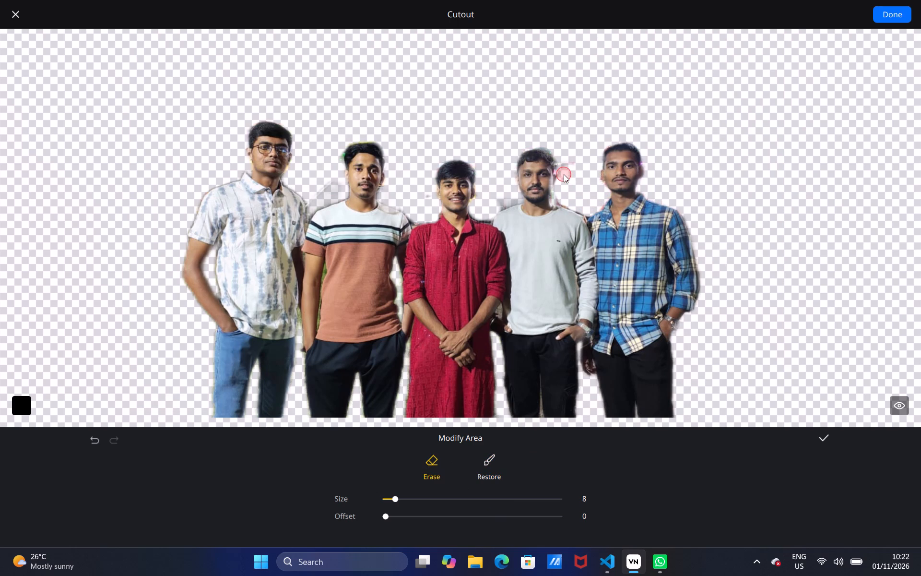
Erase the pink background fringe beside and above the hair of the man in the grey shirt, and apply the cutout.
click(563, 170)
click(563, 164)
click(560, 159)
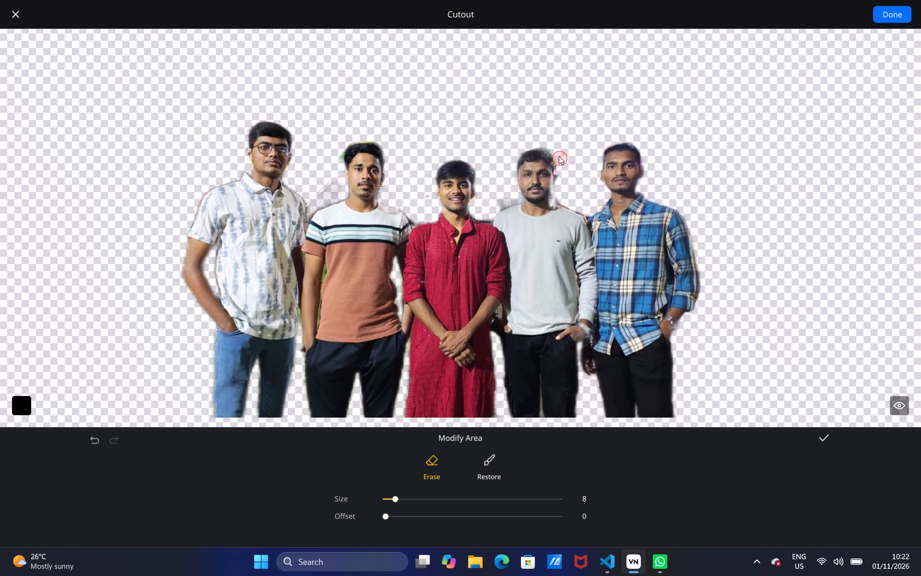
click(557, 153)
click(555, 144)
click(551, 144)
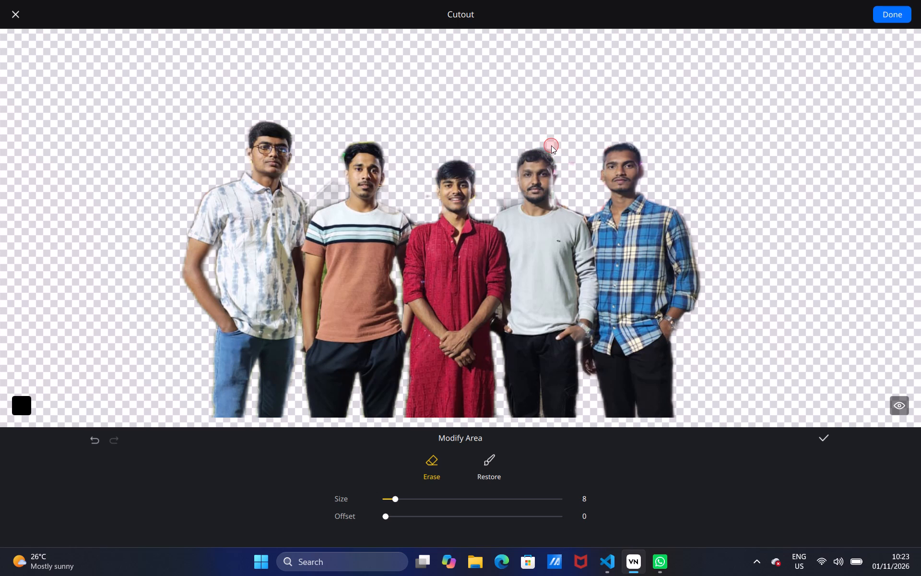
click(551, 145)
click(547, 145)
click(552, 149)
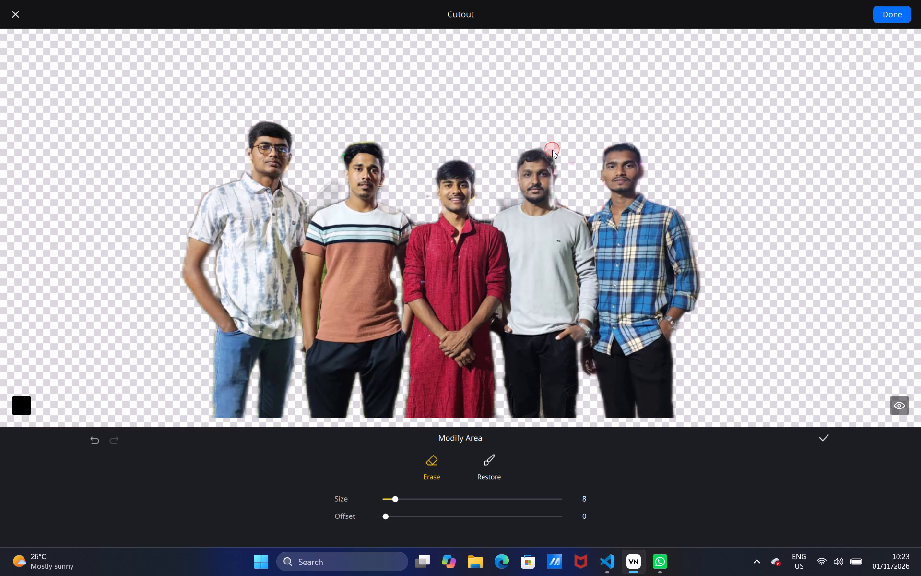
click(544, 144)
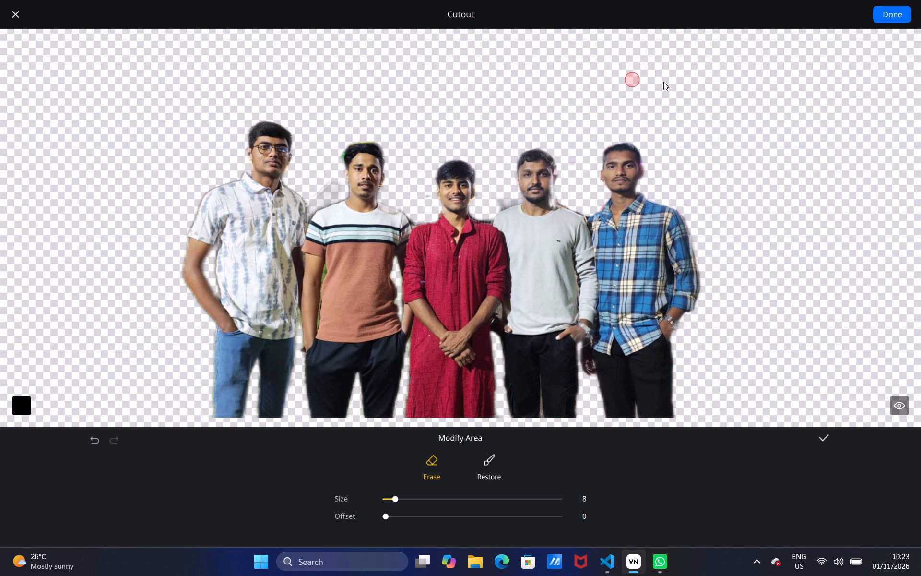
click(909, 12)
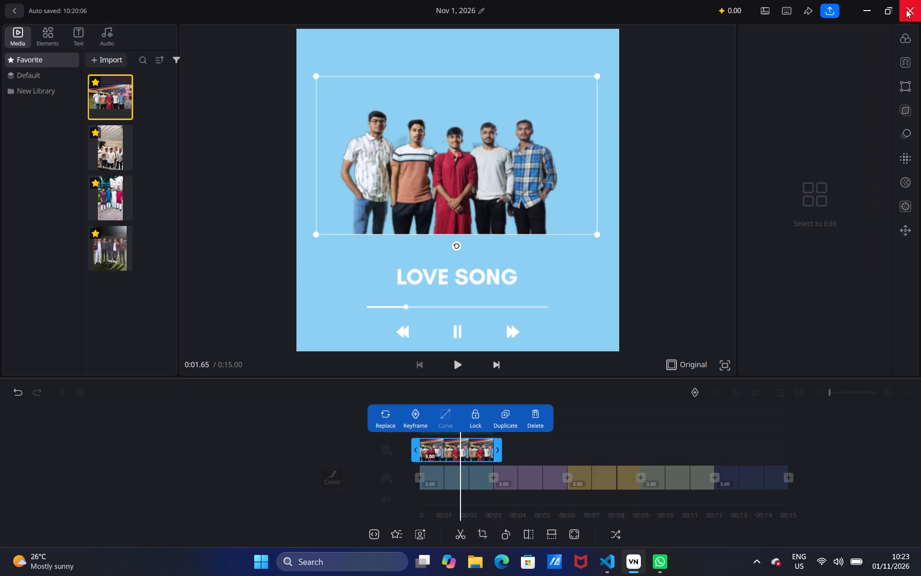
Enlarge the group photo cutout to slightly wider than the blue background and position it above the LOVE SONG title.
drag(600, 233, 603, 238)
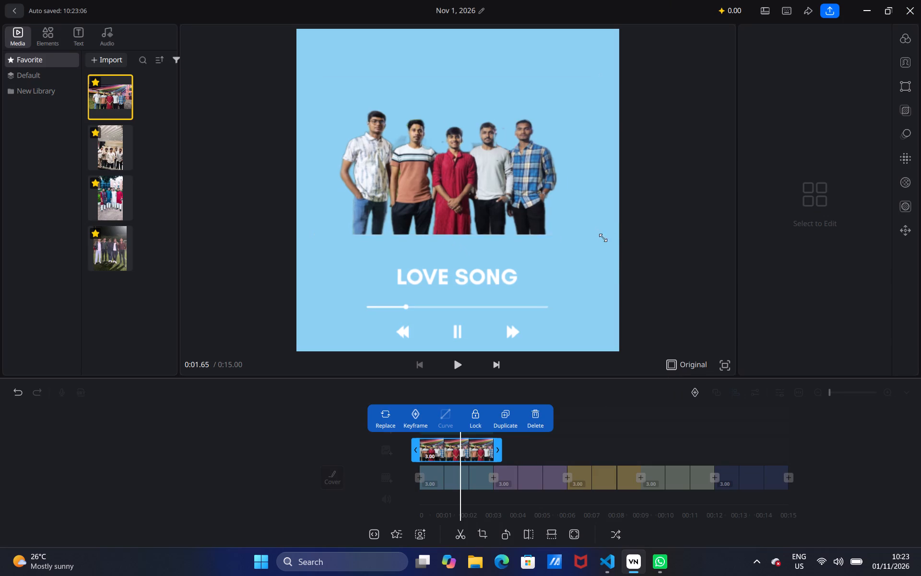
drag(603, 238, 634, 298)
drag(536, 209, 511, 188)
click(567, 115)
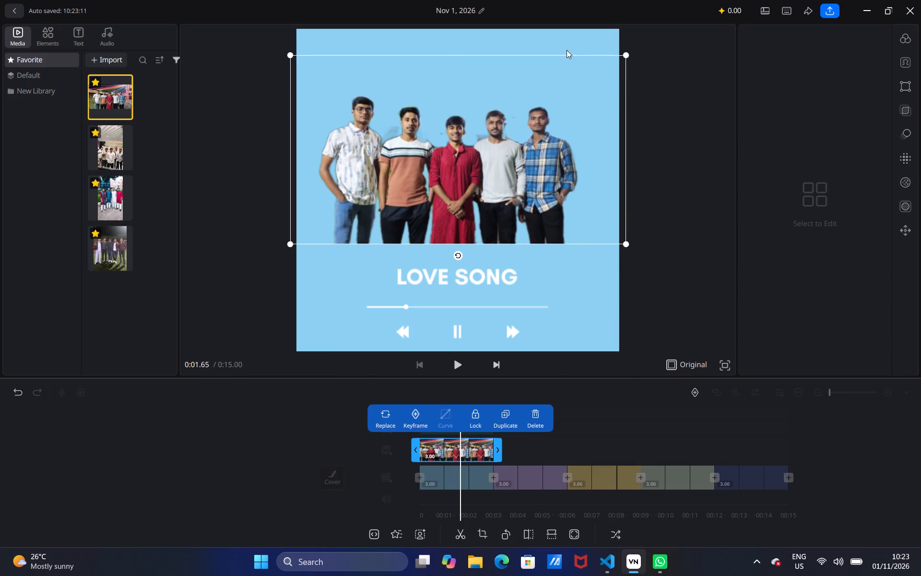
click(563, 45)
click(489, 227)
Reopen the cutout for area modification and erase the leftover background between the men in the red kurta and grey shirt.
click(422, 535)
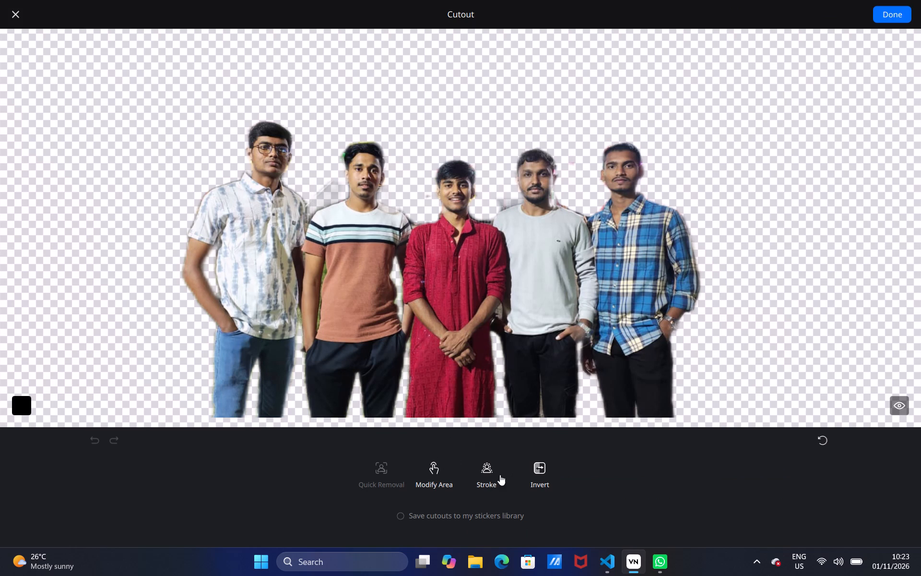
click(433, 474)
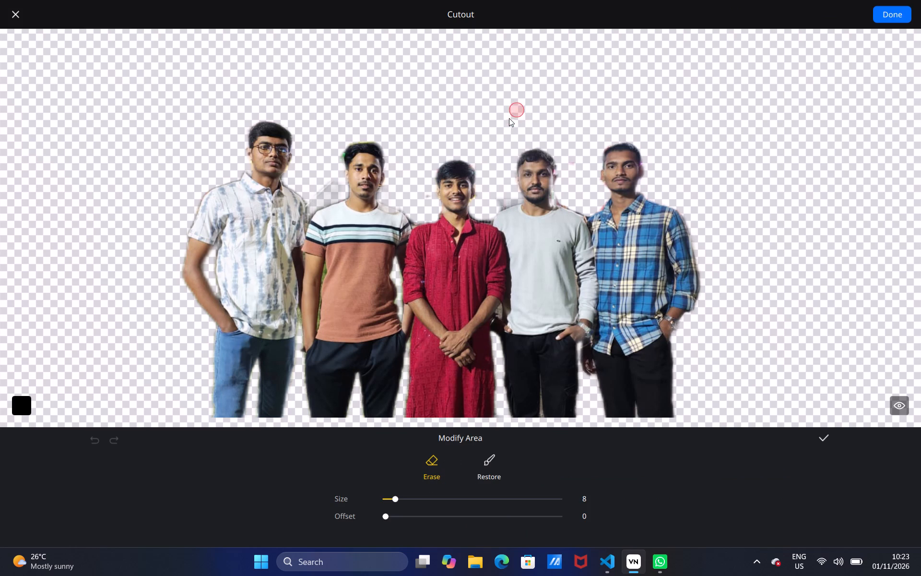
click(501, 203)
click(507, 199)
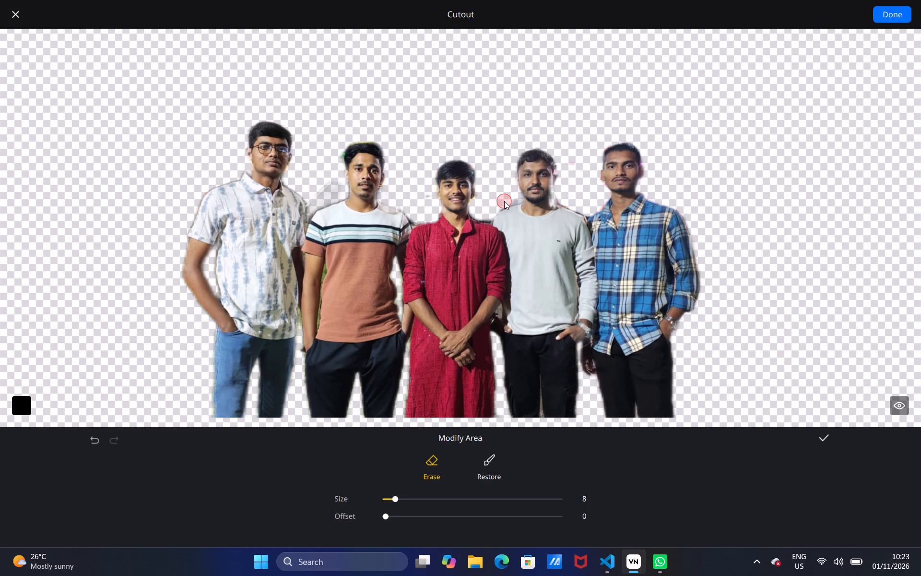
click(504, 201)
double_click(504, 204)
double_click(511, 199)
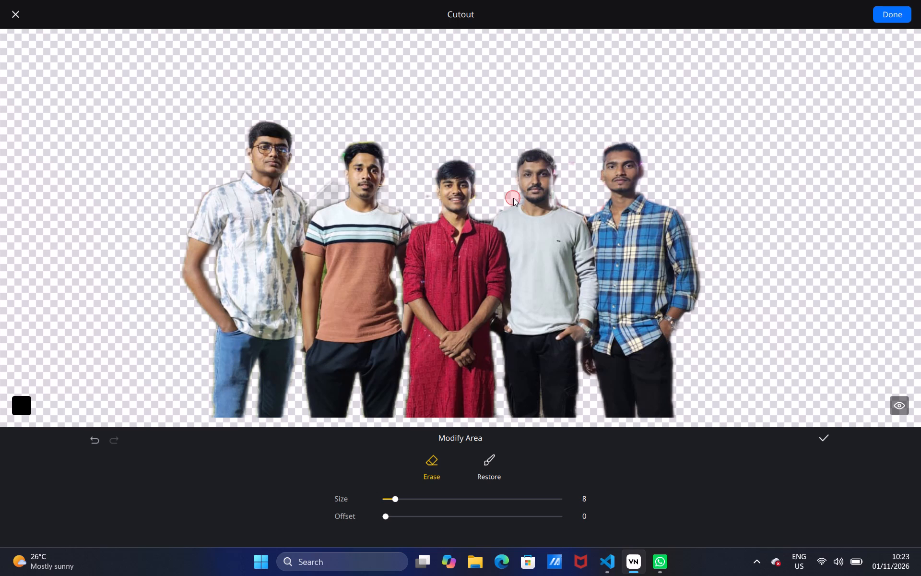
triple_click(514, 198)
double_click(516, 197)
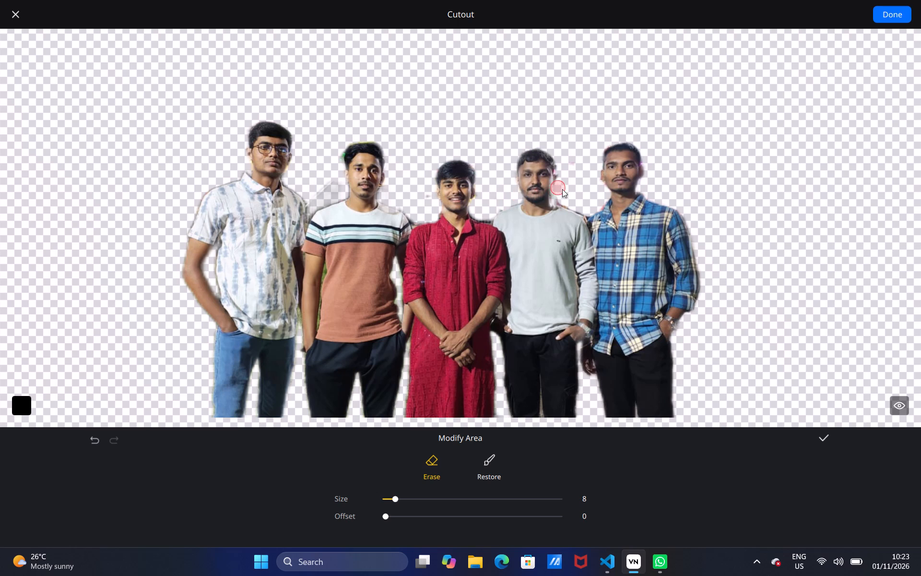
Erase the leftover background by the grey-shirted man's neck on the side facing the blue checked shirt, and apply the cutout.
click(566, 192)
triple_click(562, 195)
triple_click(560, 196)
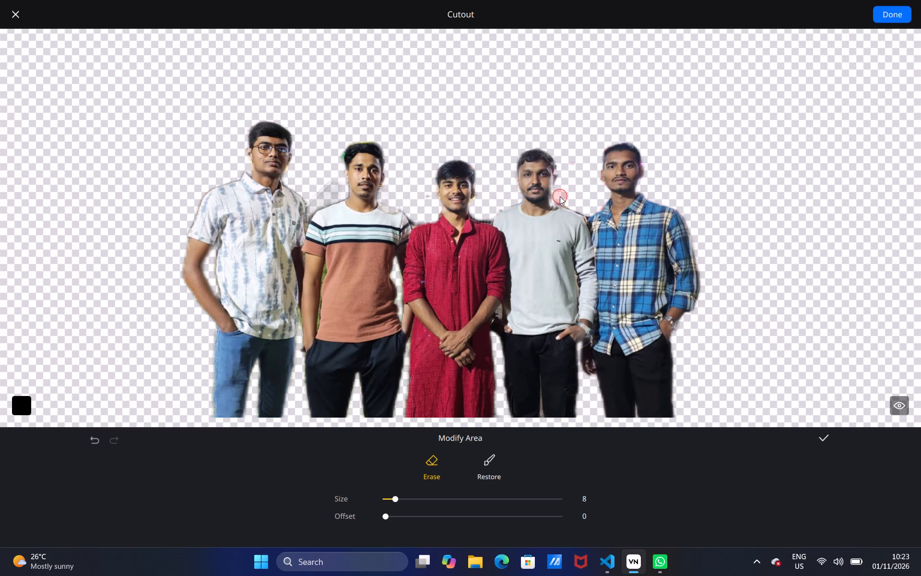
triple_click(557, 196)
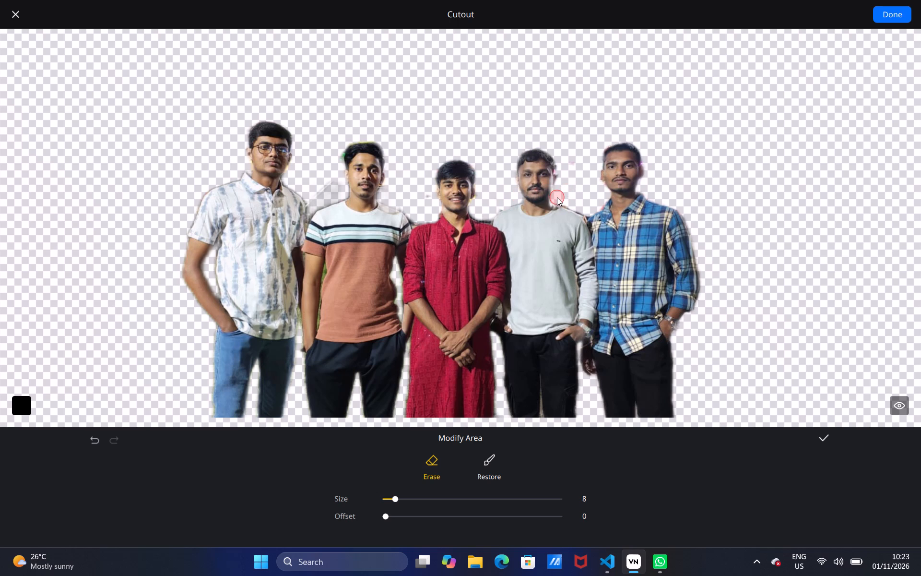
click(561, 191)
click(563, 200)
click(563, 201)
click(898, 11)
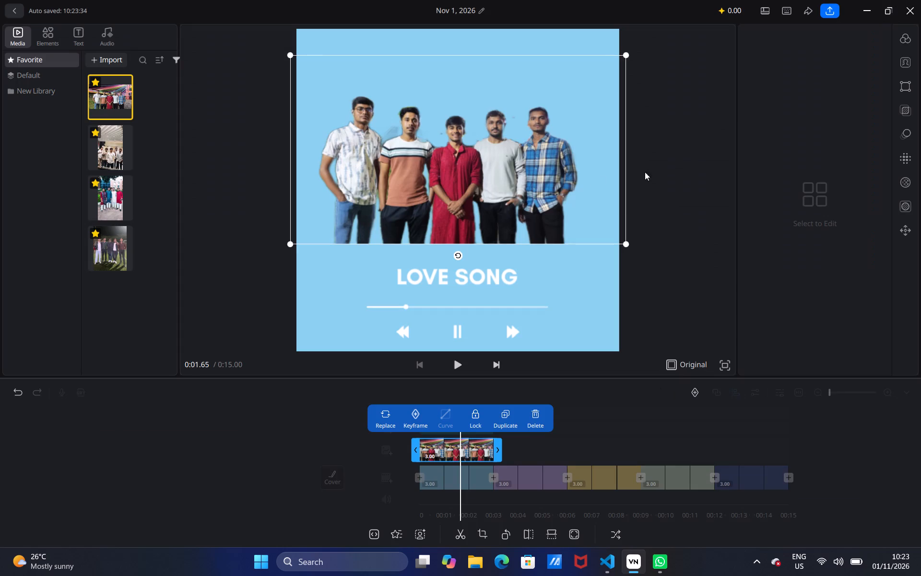
Move the group photo down, centred horizontally, so its lower edge sits just above the LOVE SONG title.
drag(526, 178, 538, 189)
drag(538, 188, 527, 190)
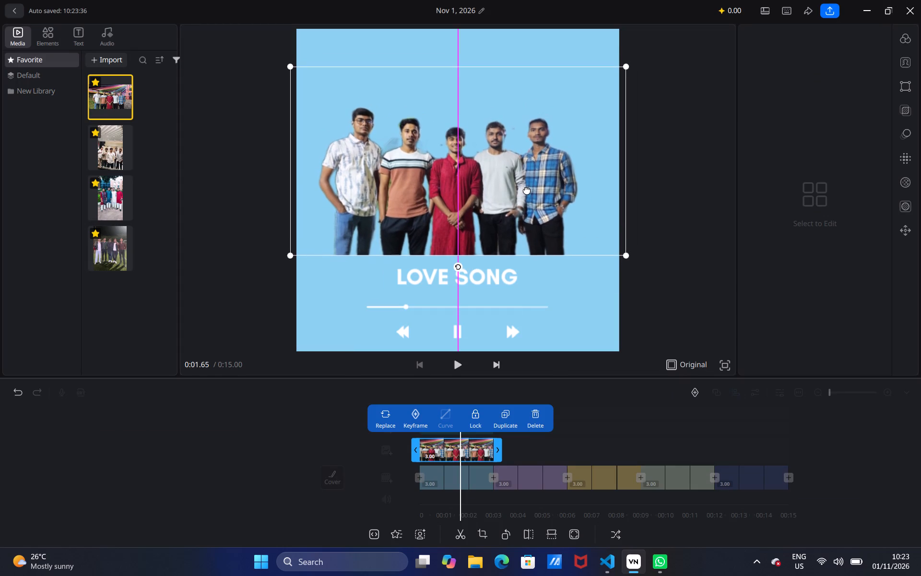
drag(527, 190, 527, 190)
click(701, 121)
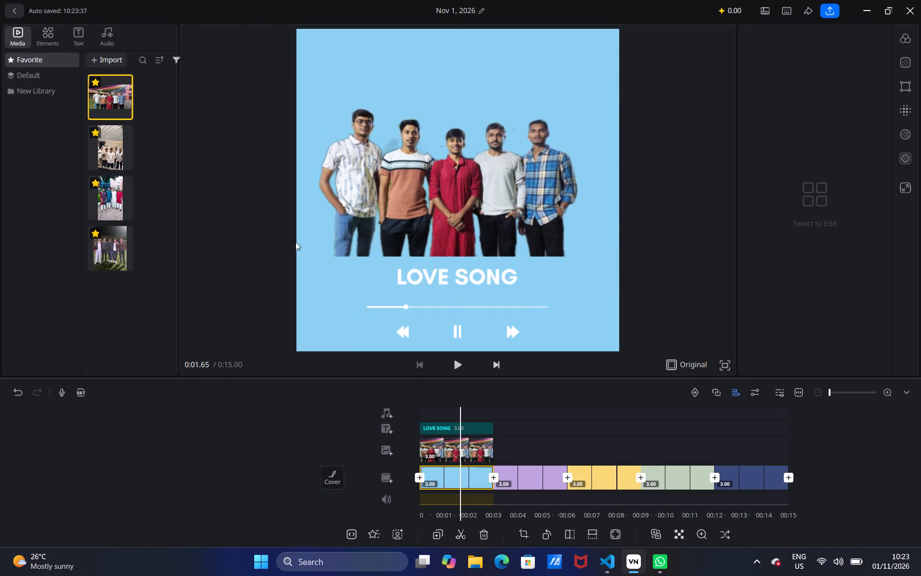
Add the photo of the four men in kurtas as an overlay aligned with the purple background clip.
click(112, 146)
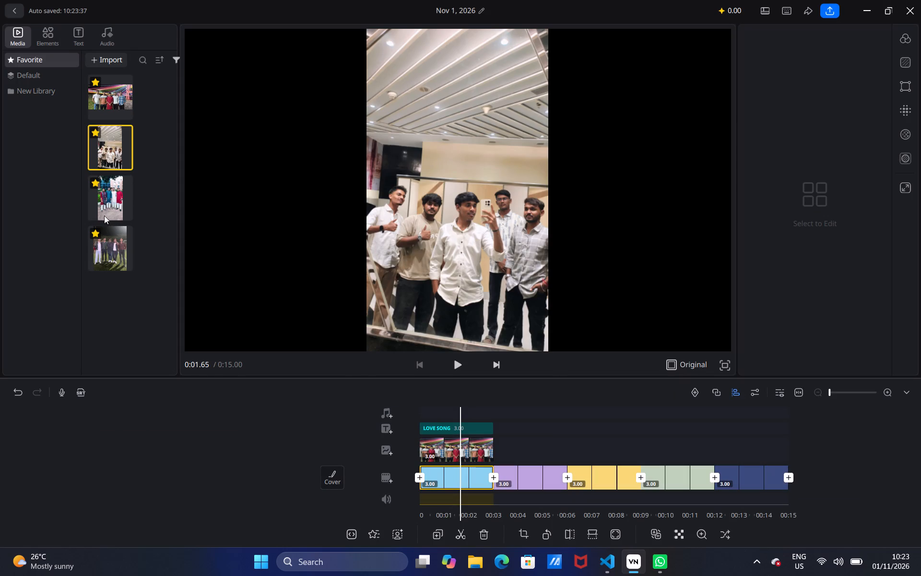
click(108, 202)
drag(106, 198, 536, 453)
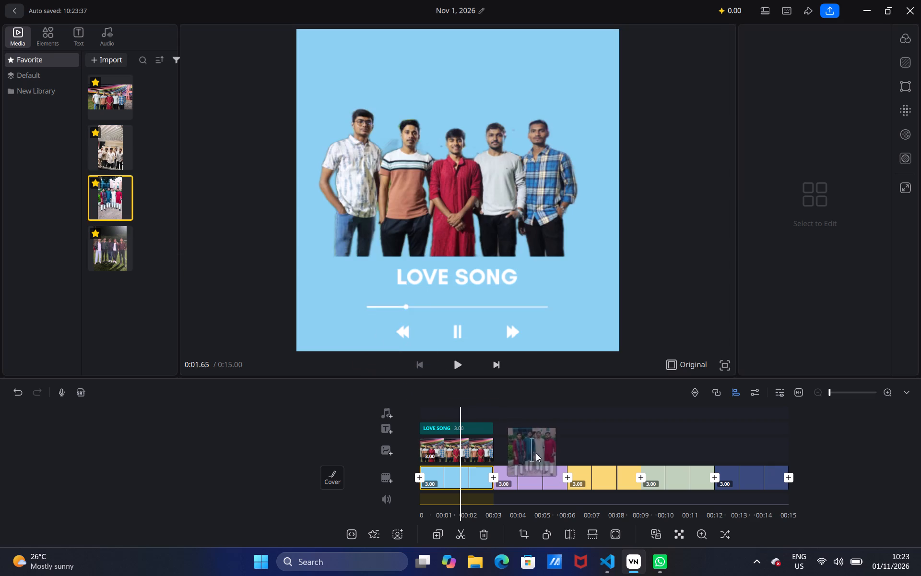
drag(536, 453, 528, 445)
drag(504, 443, 478, 440)
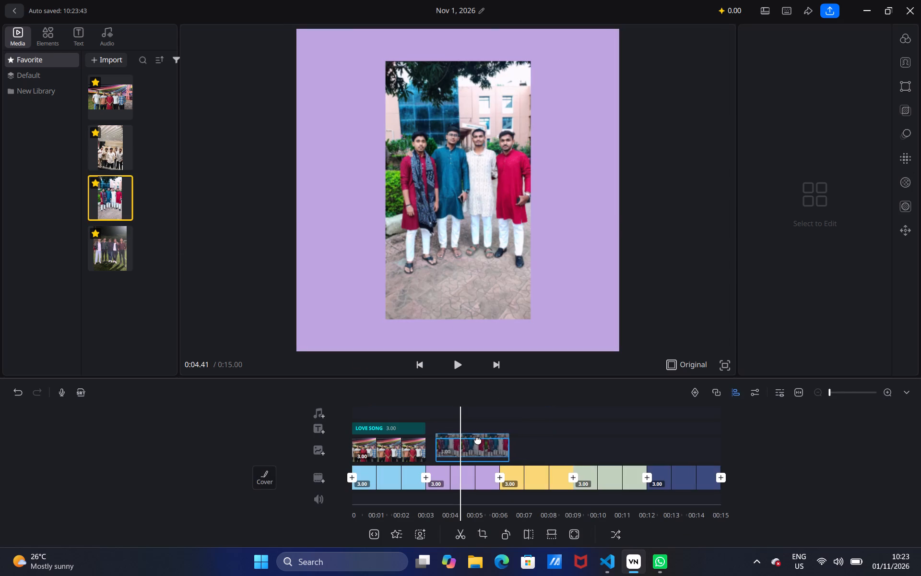
drag(478, 440, 471, 442)
click(462, 190)
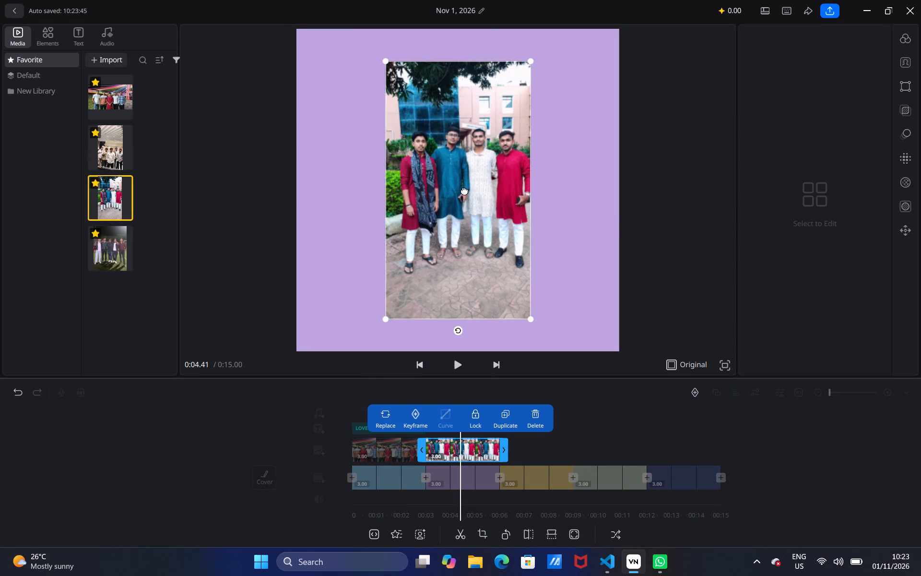
click(600, 434)
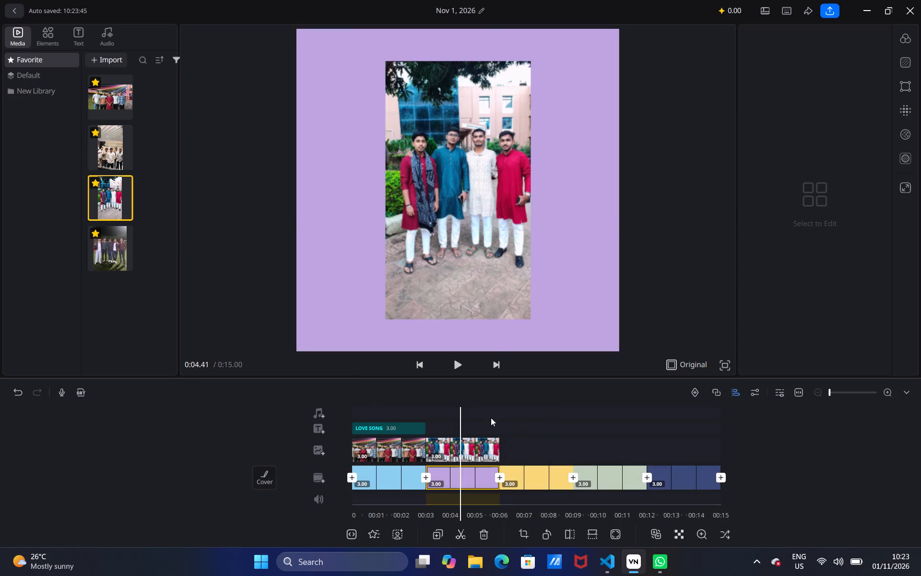
Extend the LOVE SONG title to about 15.17 s so it spans all five background clips.
click(409, 426)
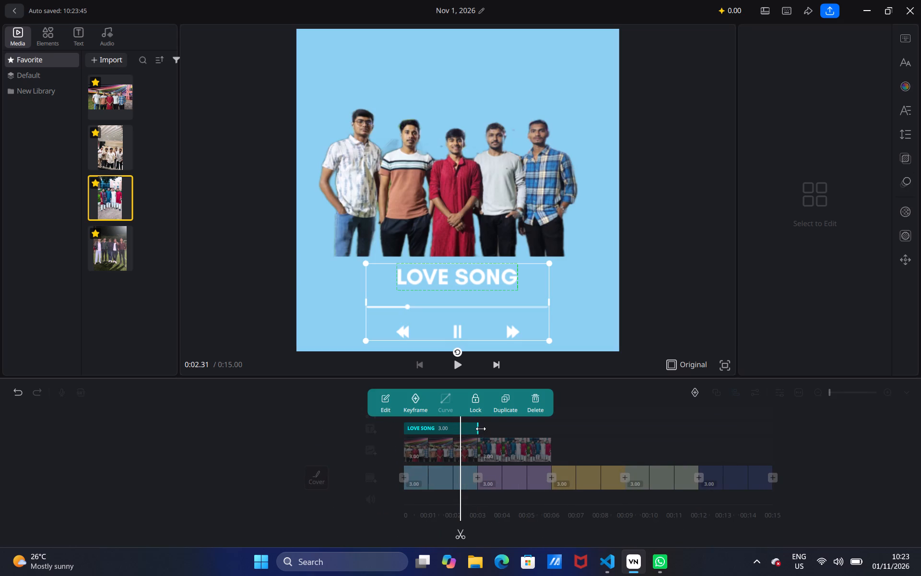
drag(482, 429, 556, 427)
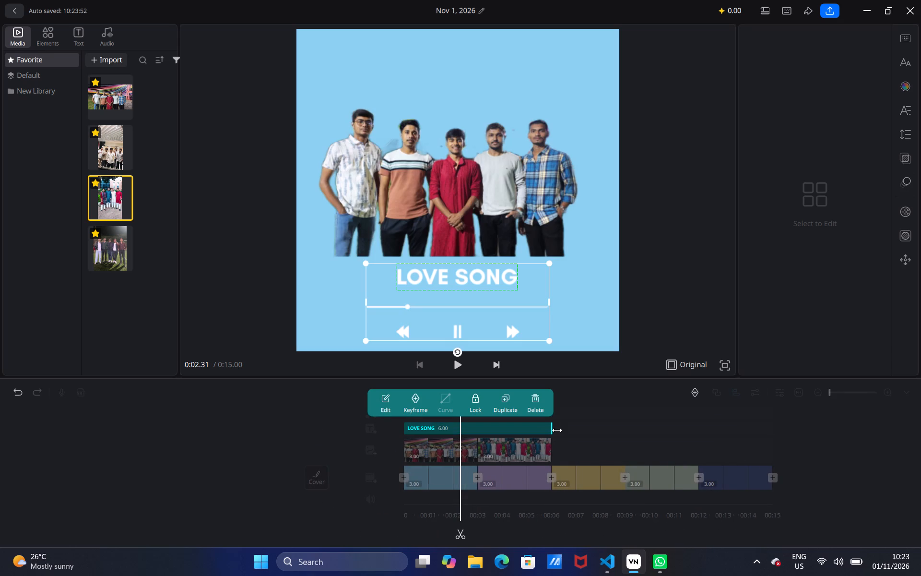
drag(554, 429, 767, 431)
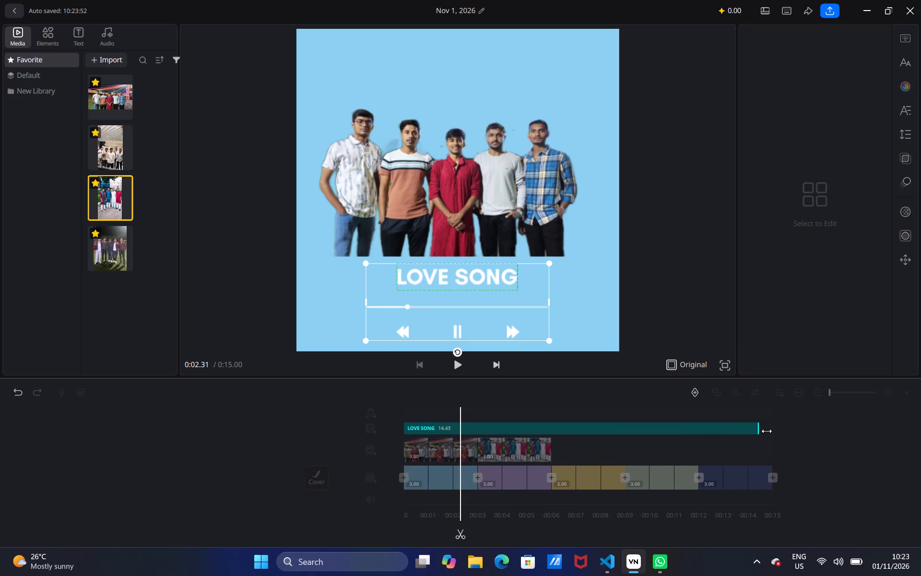
drag(767, 431, 779, 431)
click(801, 447)
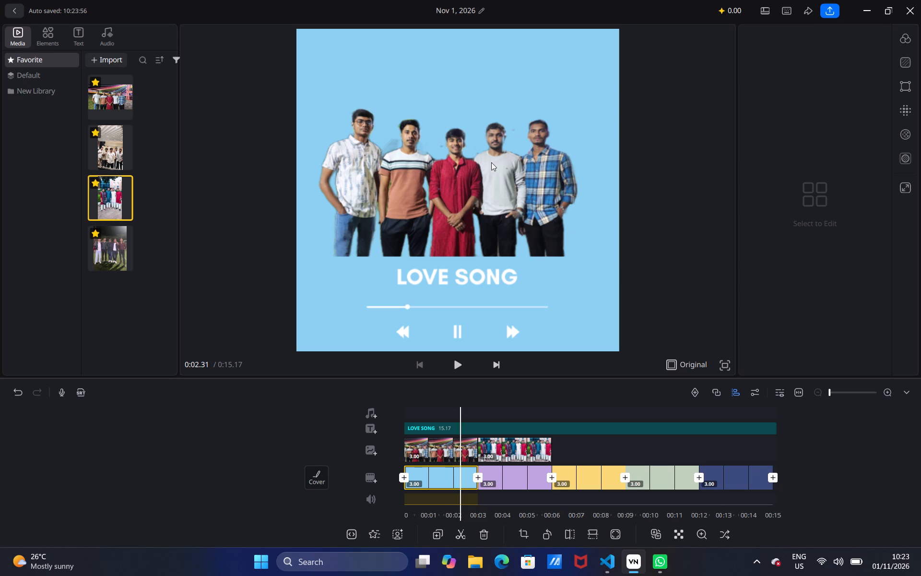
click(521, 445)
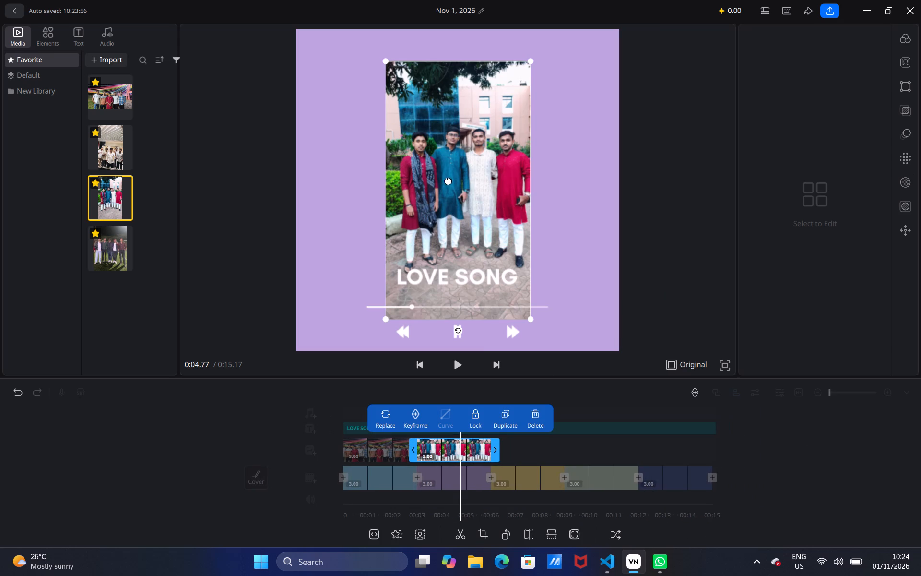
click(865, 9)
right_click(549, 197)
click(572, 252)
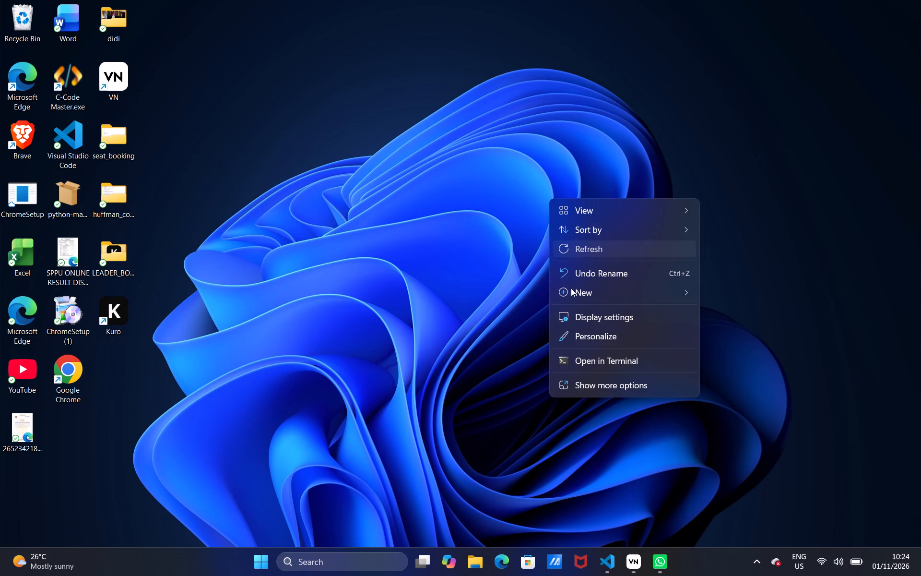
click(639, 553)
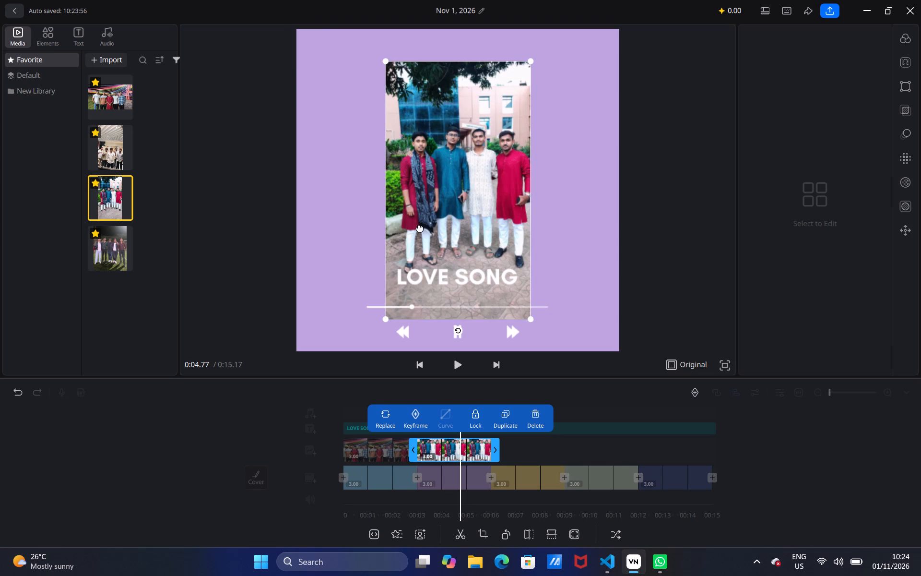
Delete the group photo cutout overlaid on the blue background clip.
click(377, 449)
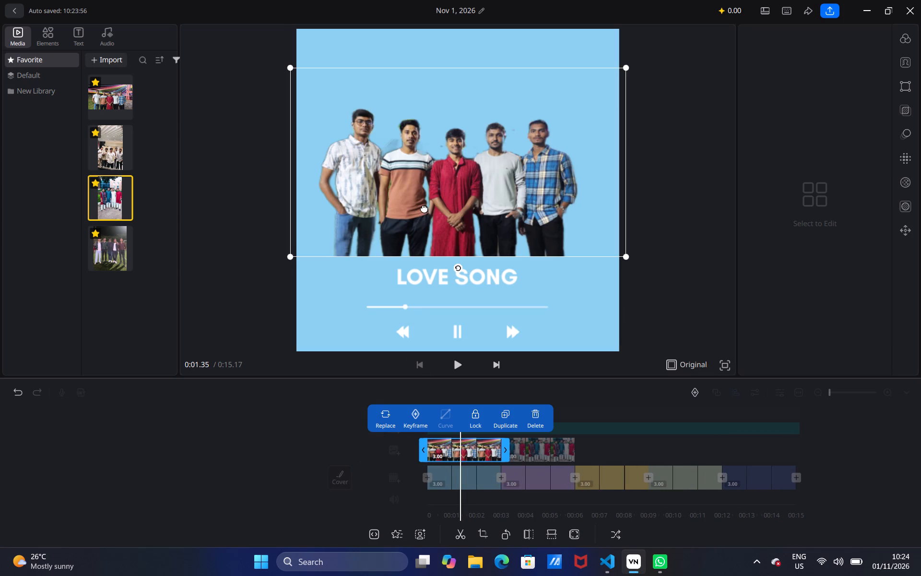
right_click(481, 199)
click(533, 417)
Add the uncut photo of the five men as an overlay aligned with the start and end of the blue clip.
click(105, 94)
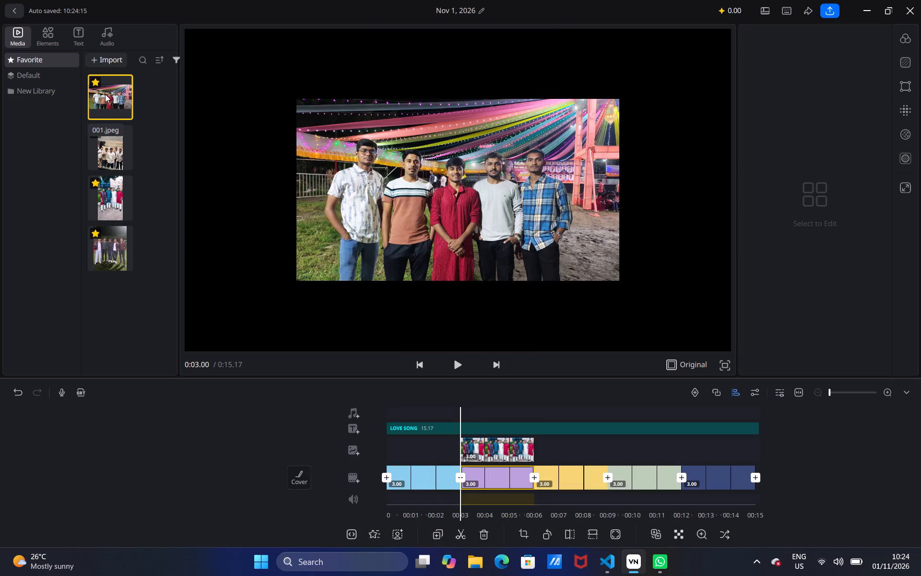
drag(105, 94, 408, 450)
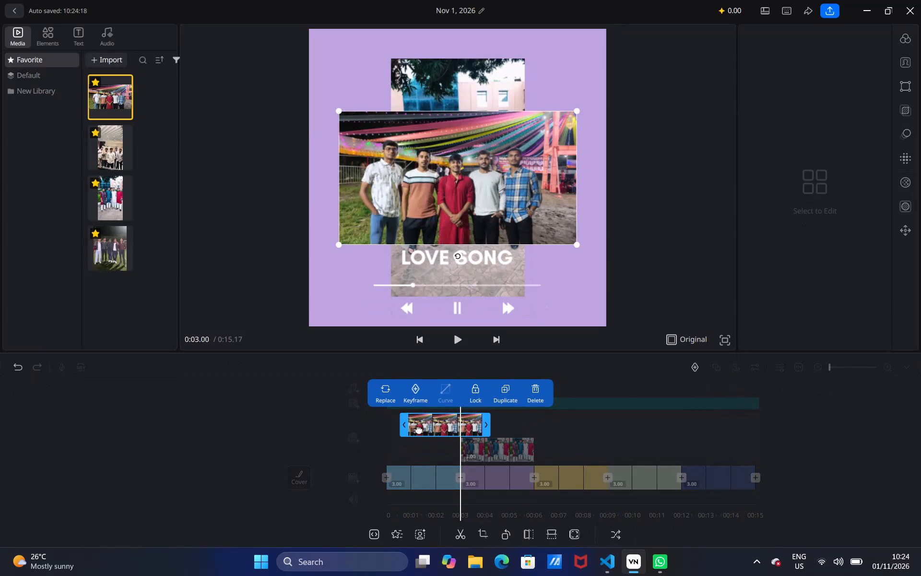
drag(419, 427, 394, 423)
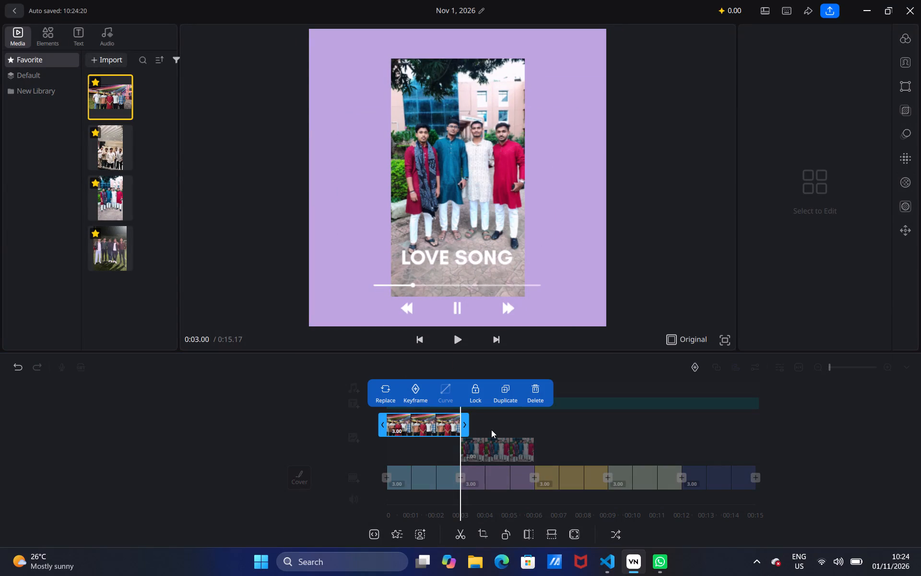
click(491, 430)
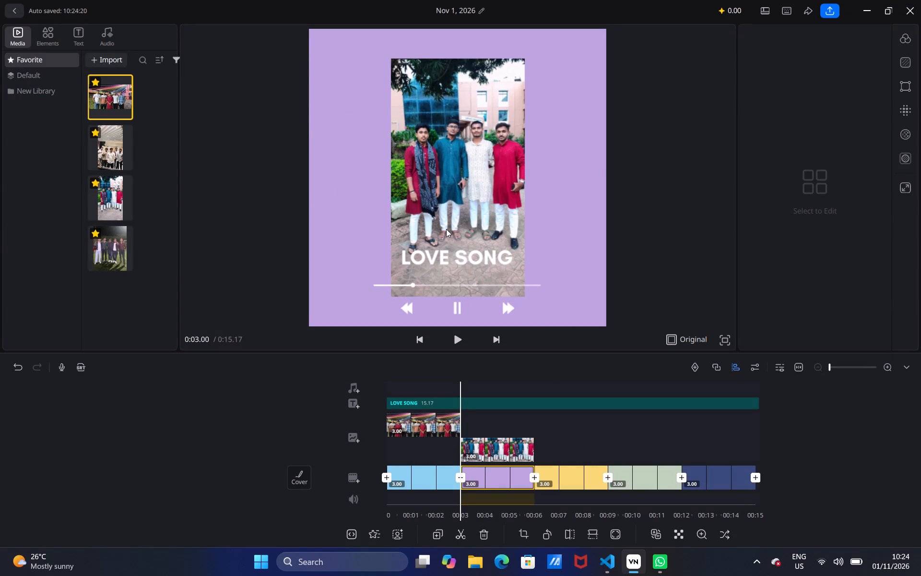
Move the five-man photo up on the blue background, keeping it horizontally centred above the music player graphic.
click(446, 229)
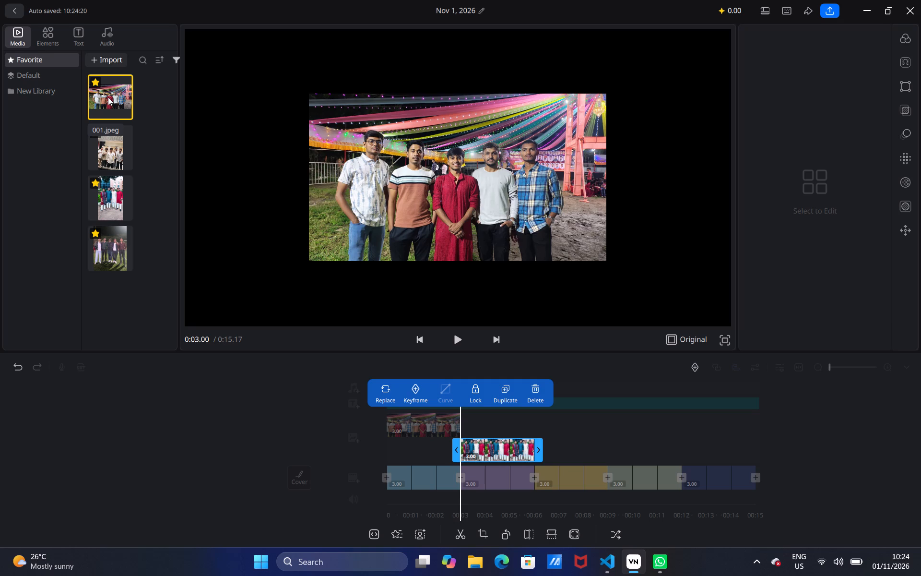
click(433, 452)
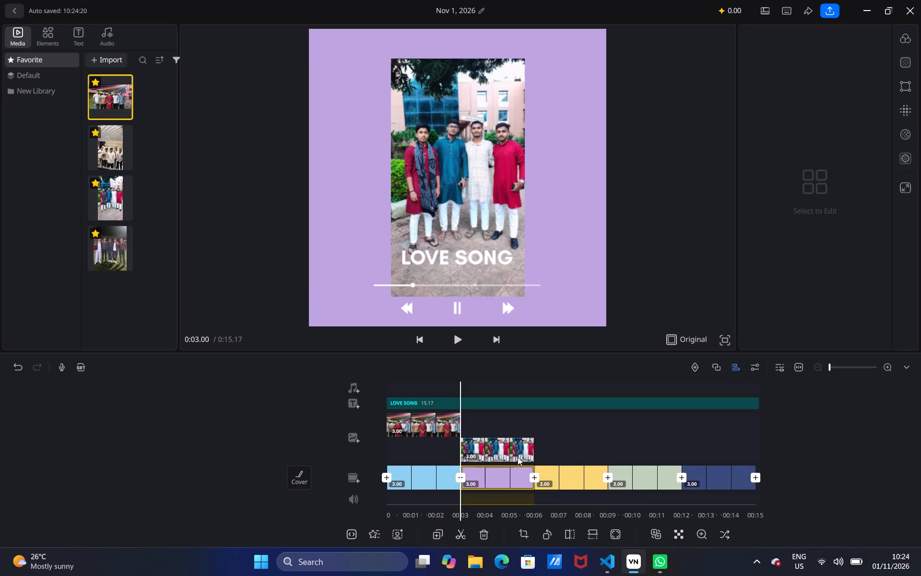
drag(567, 446, 714, 430)
click(460, 182)
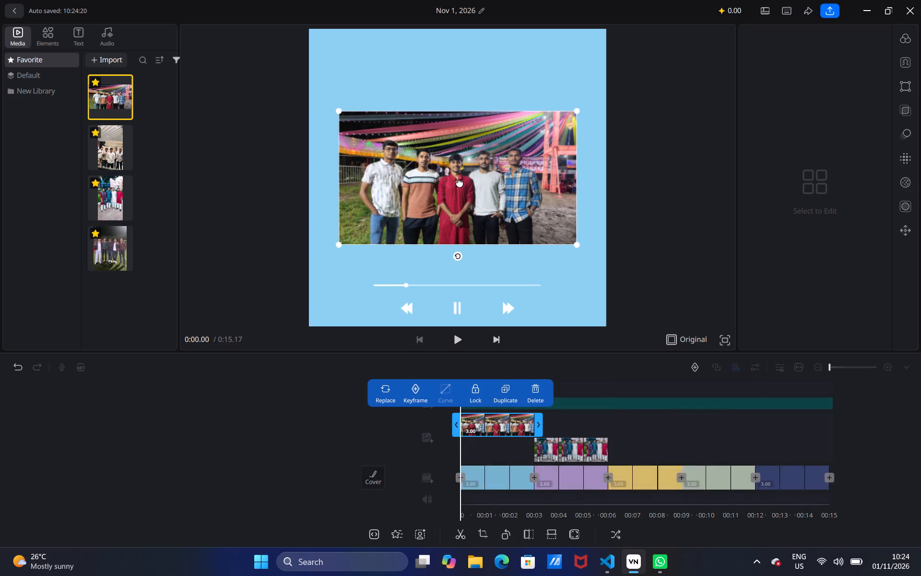
drag(459, 187, 462, 154)
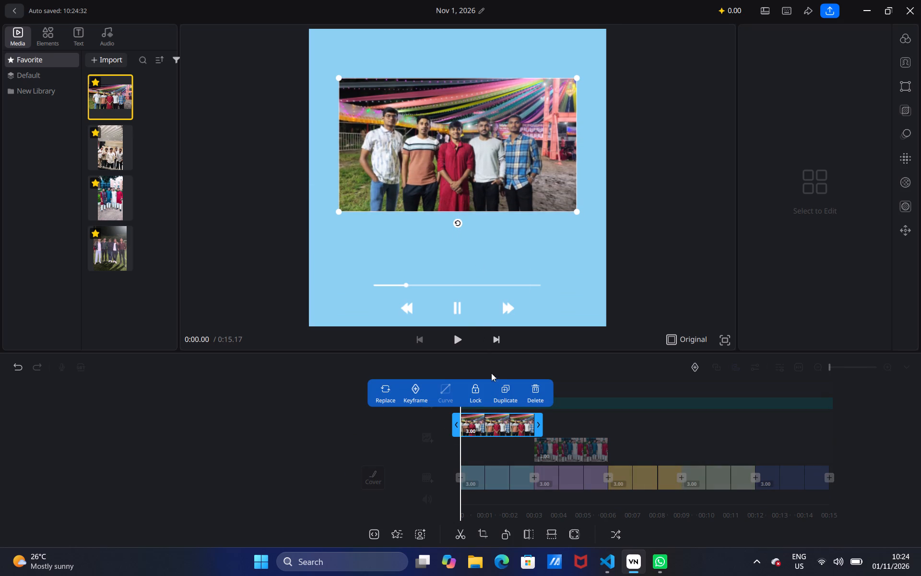
click(572, 424)
Move the LOVE SONG title with its music player graphic slightly higher in the frame.
click(556, 401)
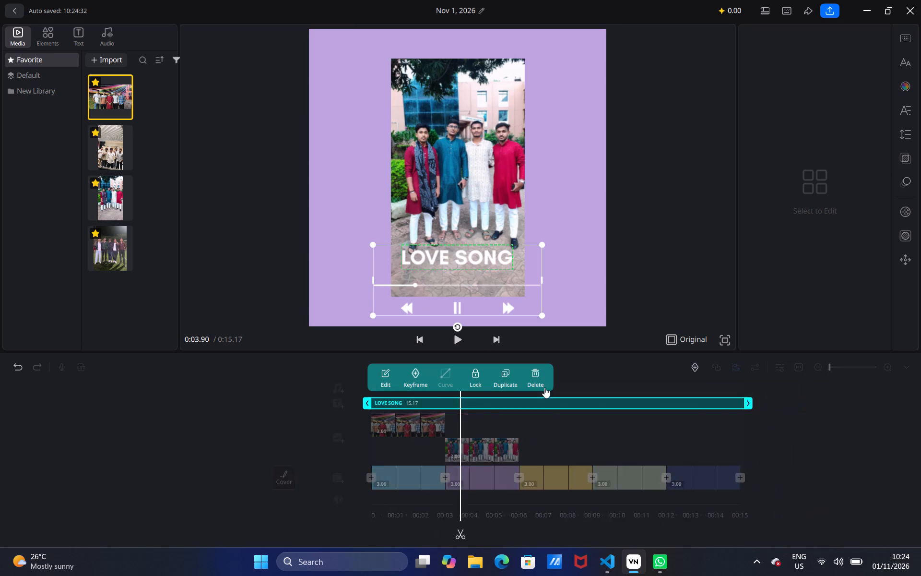
drag(476, 278, 472, 259)
click(396, 425)
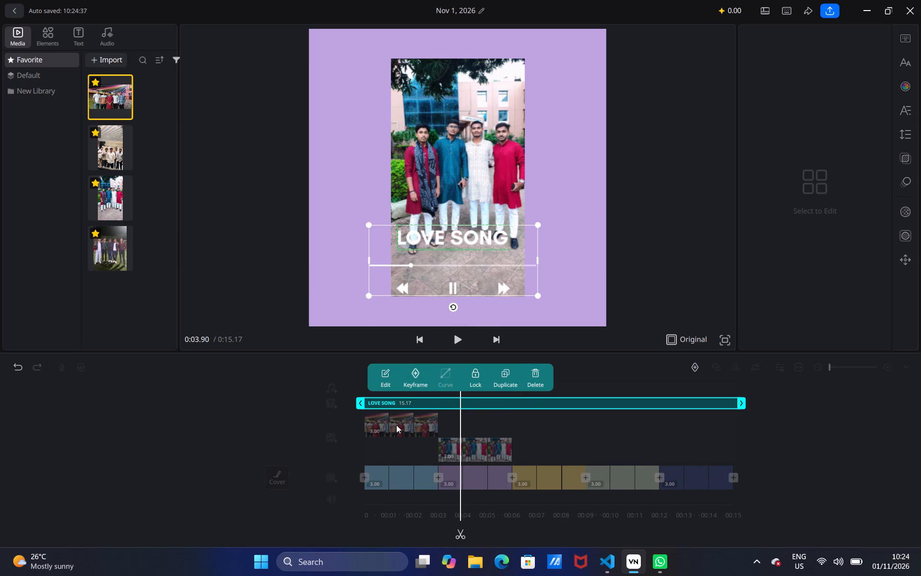
Crop the kurta photo on the purple clip to a 1:1 square framing the four men from head to feet.
drag(534, 440, 655, 429)
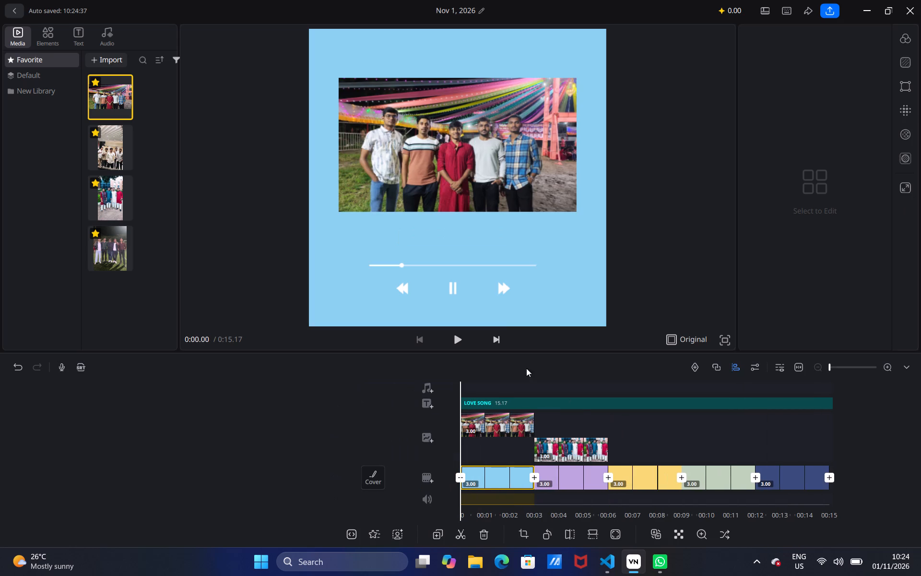
click(449, 341)
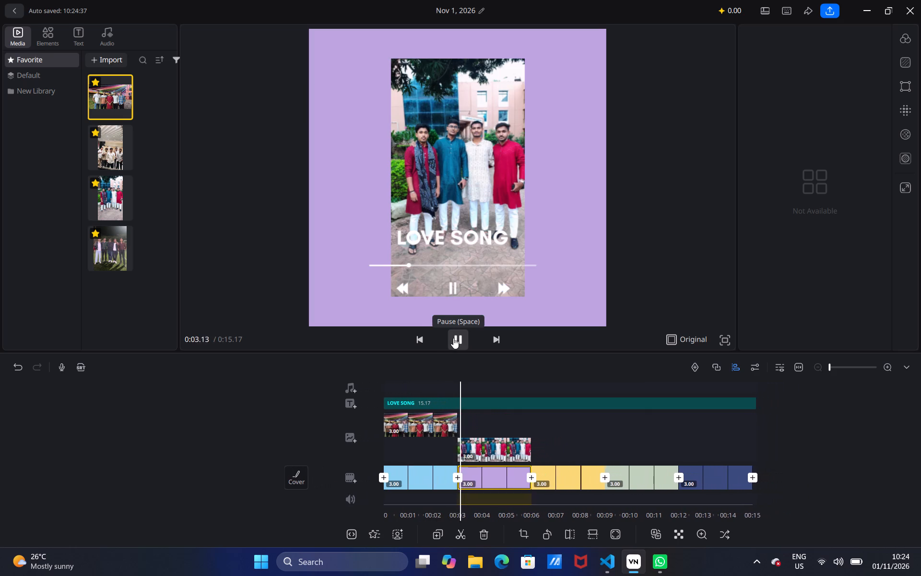
click(453, 338)
click(460, 220)
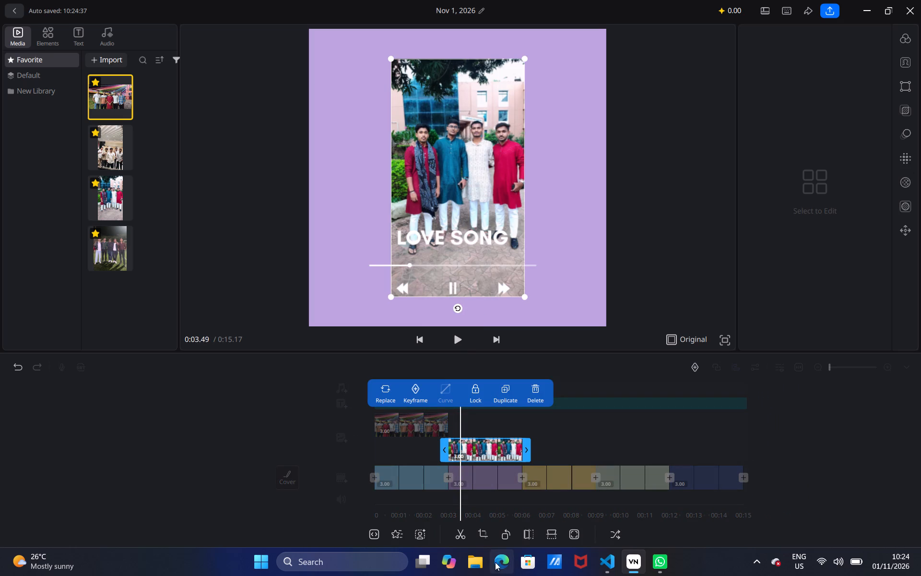
click(476, 535)
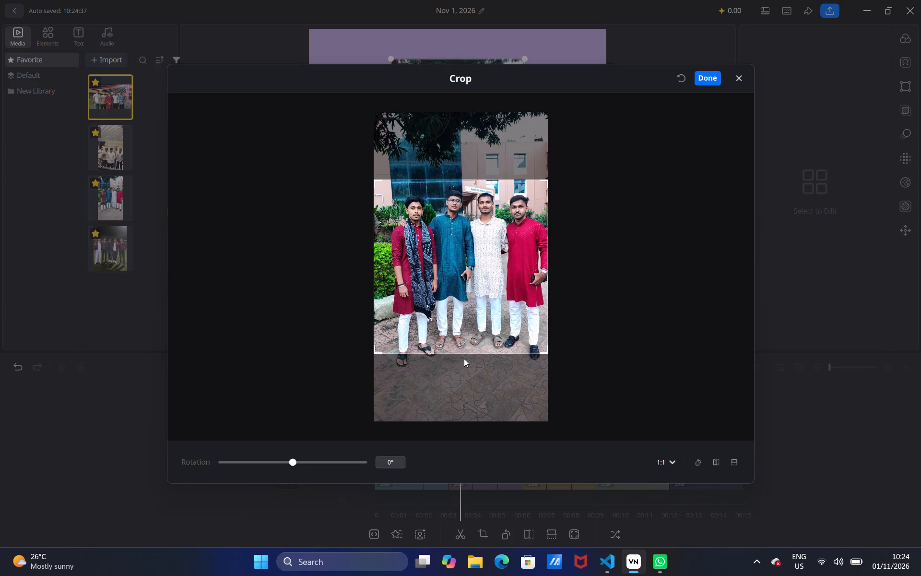
click(465, 247)
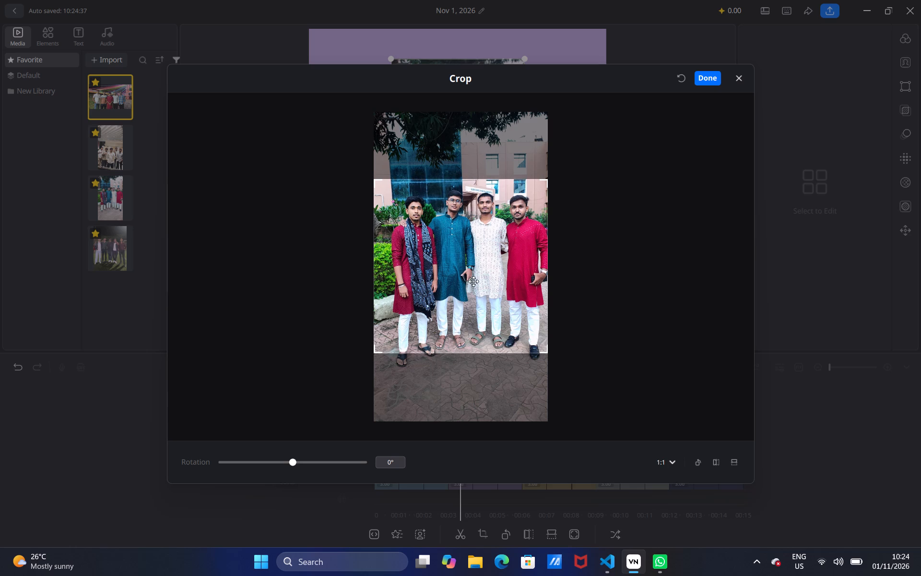
drag(495, 297, 496, 295)
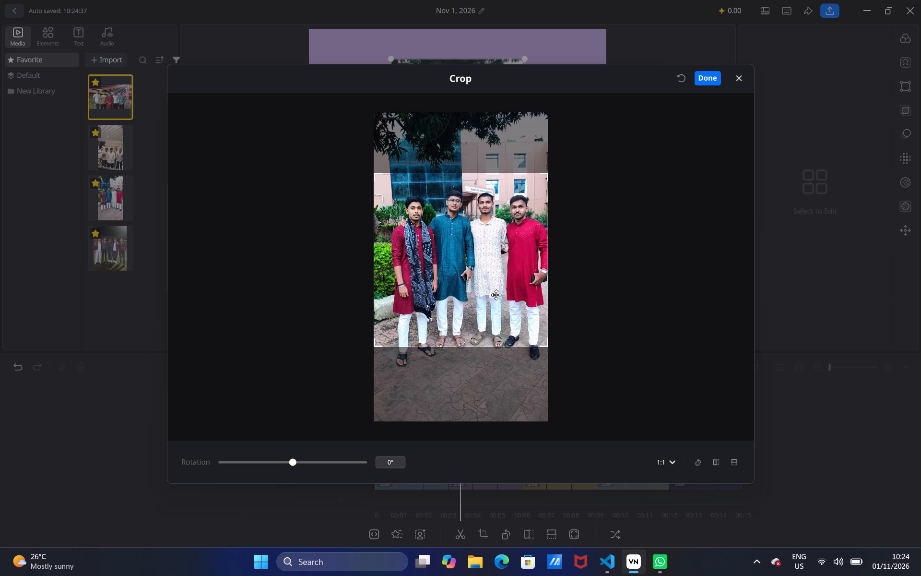
drag(496, 295, 495, 304)
click(706, 82)
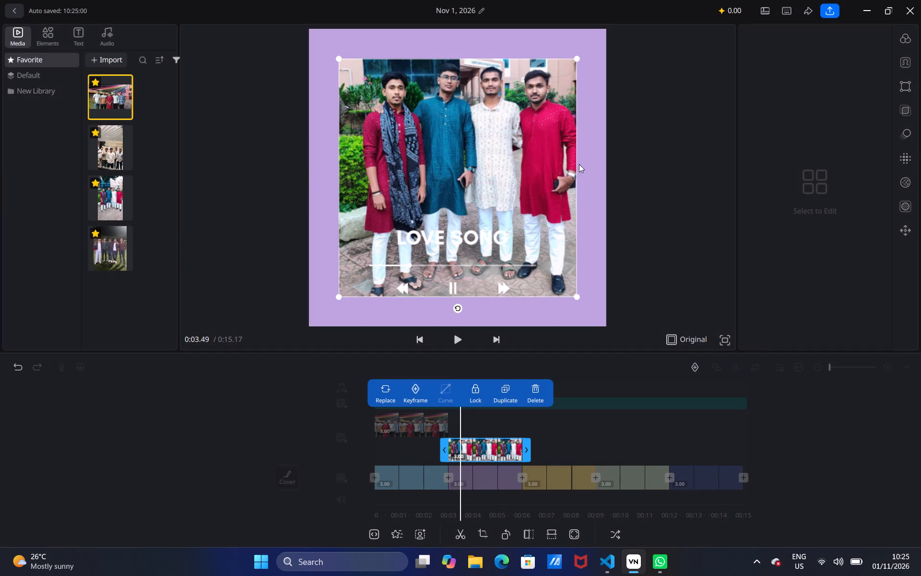
Shrink the cropped kurta photo to about two-thirds of the purple background's width and centre it horizontally above the player's progress bar.
drag(575, 298, 562, 276)
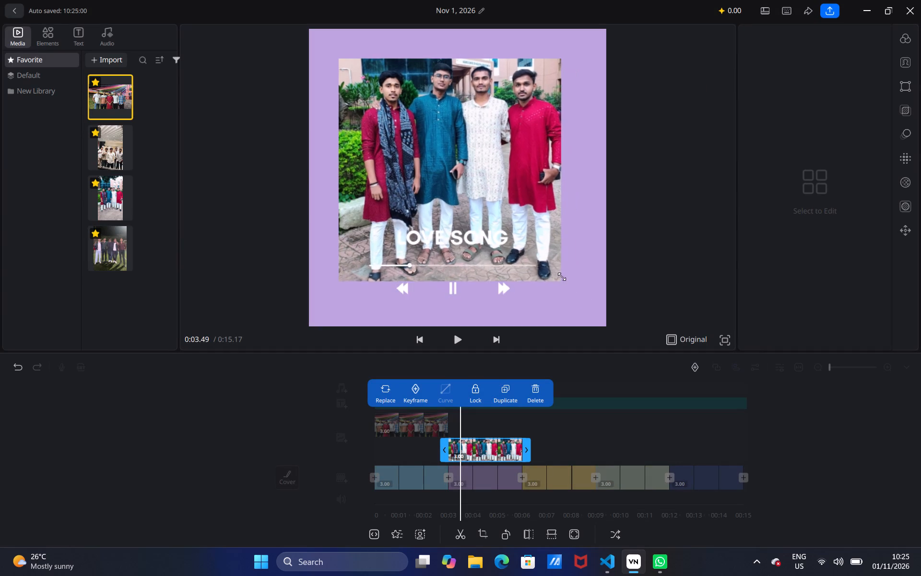
drag(562, 276, 546, 253)
drag(424, 197, 439, 186)
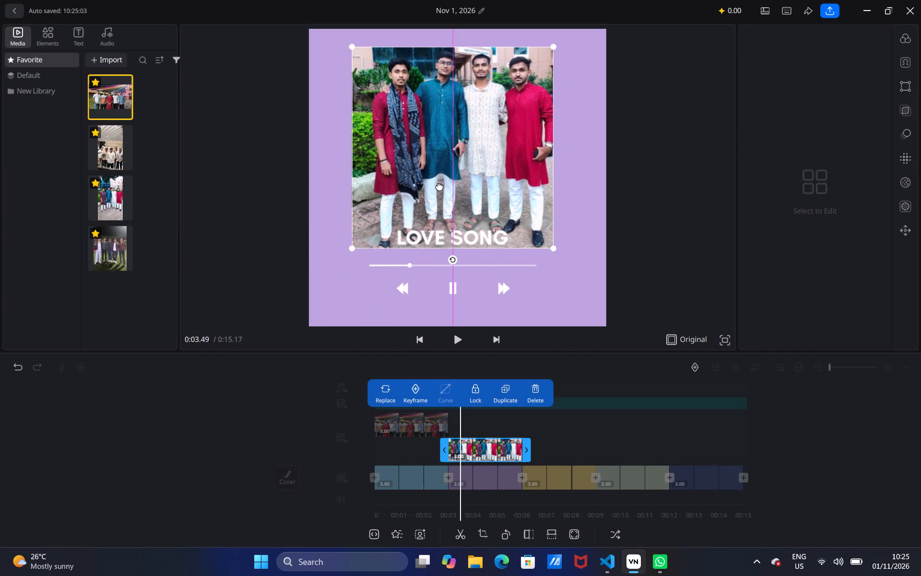
drag(439, 186, 443, 188)
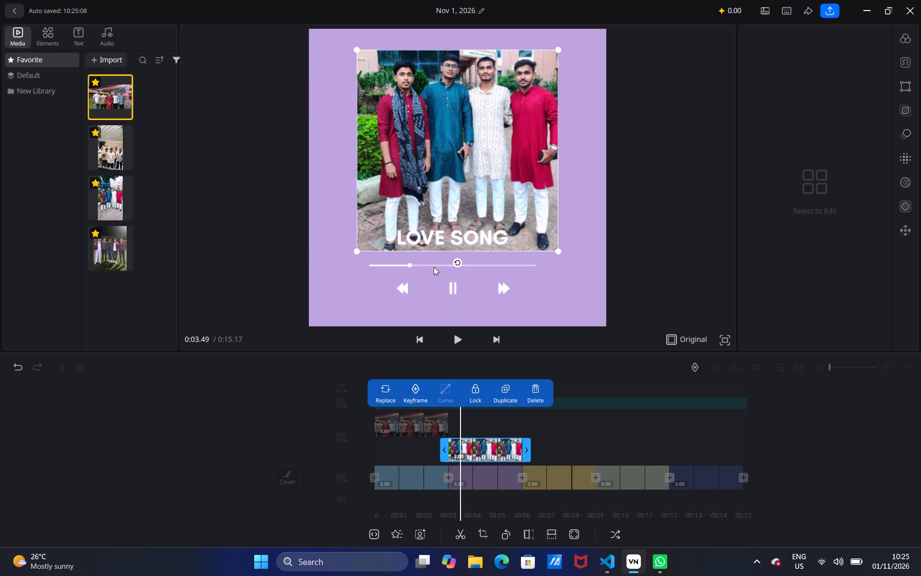
Move the LOVE SONG title with its music player graphic down to the bottom edge of the kurta photo.
click(434, 267)
drag(438, 264, 439, 283)
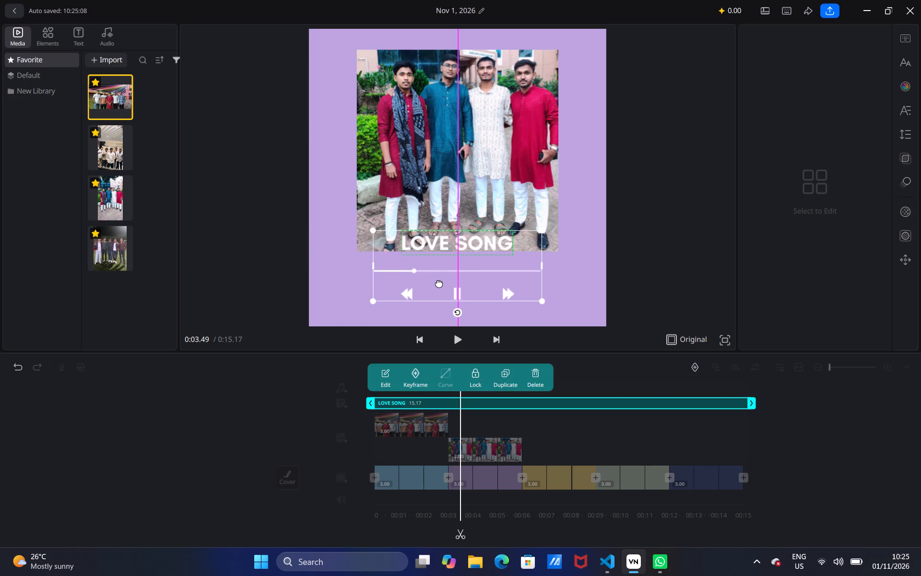
drag(439, 283, 439, 285)
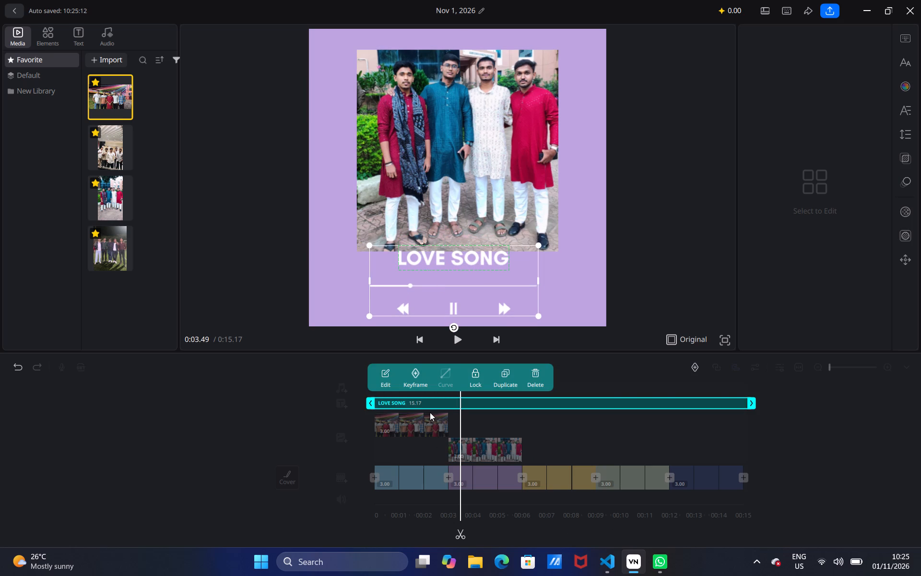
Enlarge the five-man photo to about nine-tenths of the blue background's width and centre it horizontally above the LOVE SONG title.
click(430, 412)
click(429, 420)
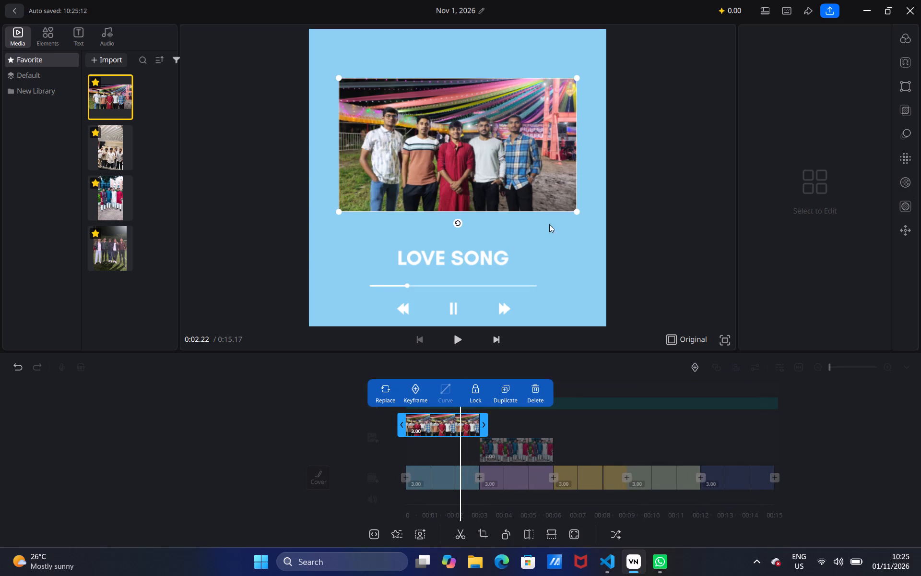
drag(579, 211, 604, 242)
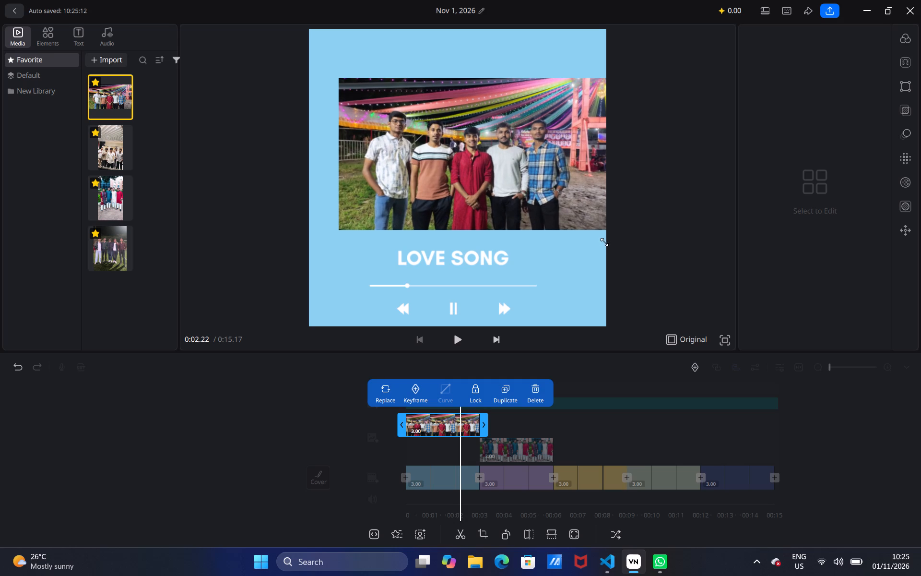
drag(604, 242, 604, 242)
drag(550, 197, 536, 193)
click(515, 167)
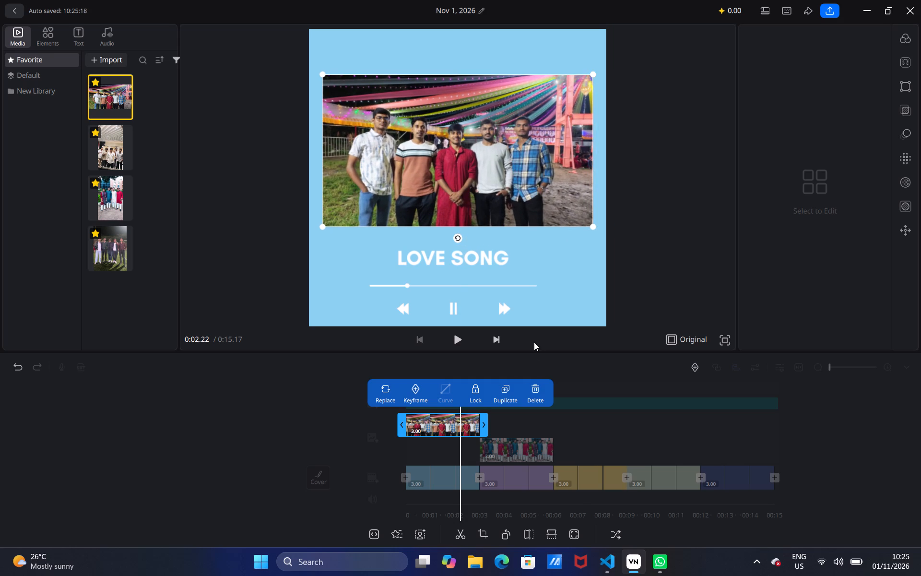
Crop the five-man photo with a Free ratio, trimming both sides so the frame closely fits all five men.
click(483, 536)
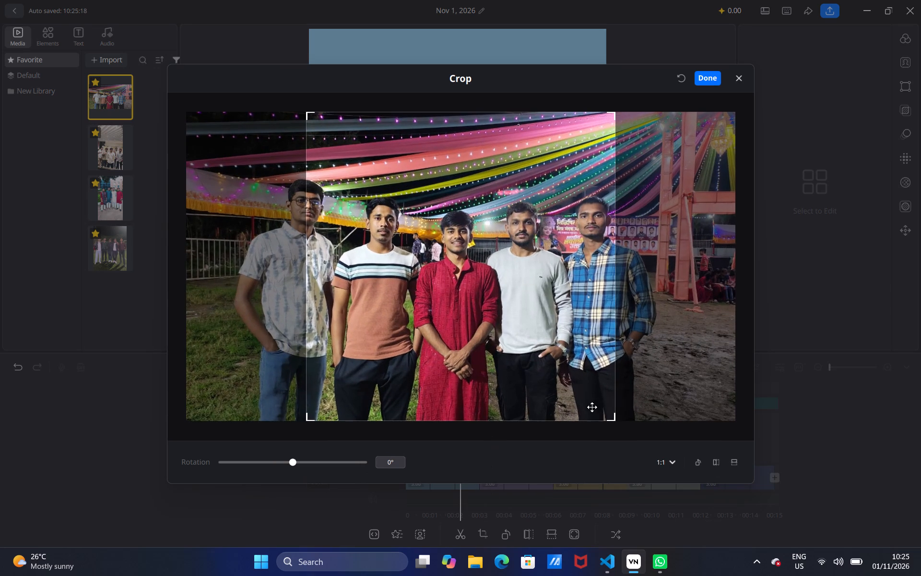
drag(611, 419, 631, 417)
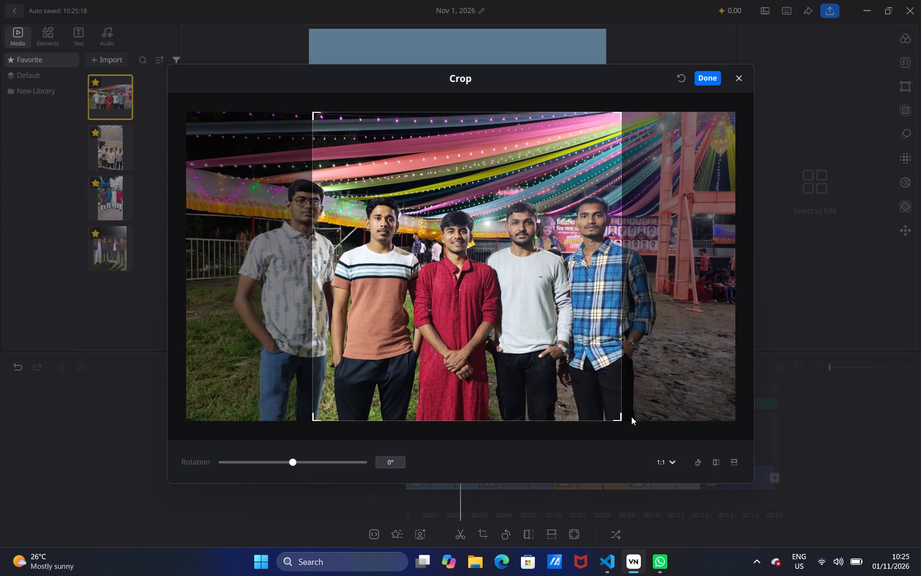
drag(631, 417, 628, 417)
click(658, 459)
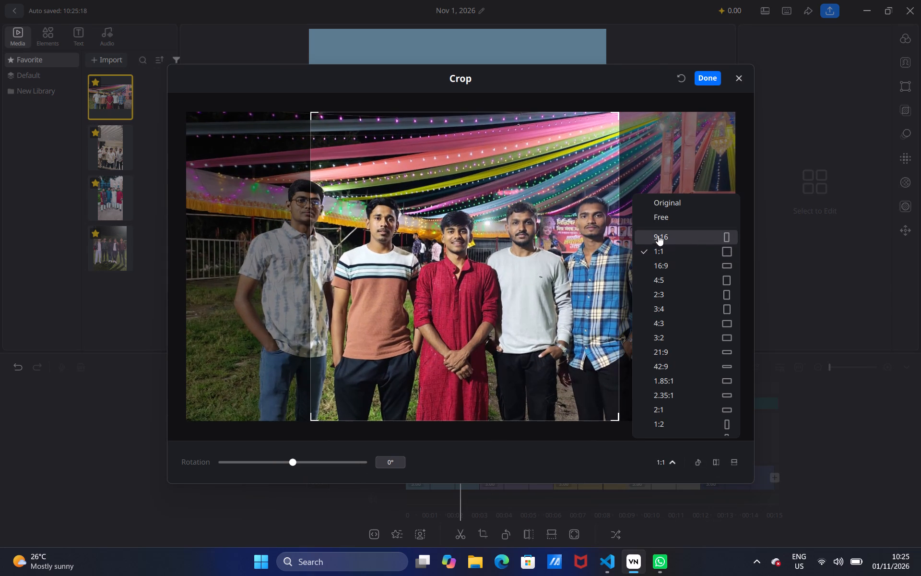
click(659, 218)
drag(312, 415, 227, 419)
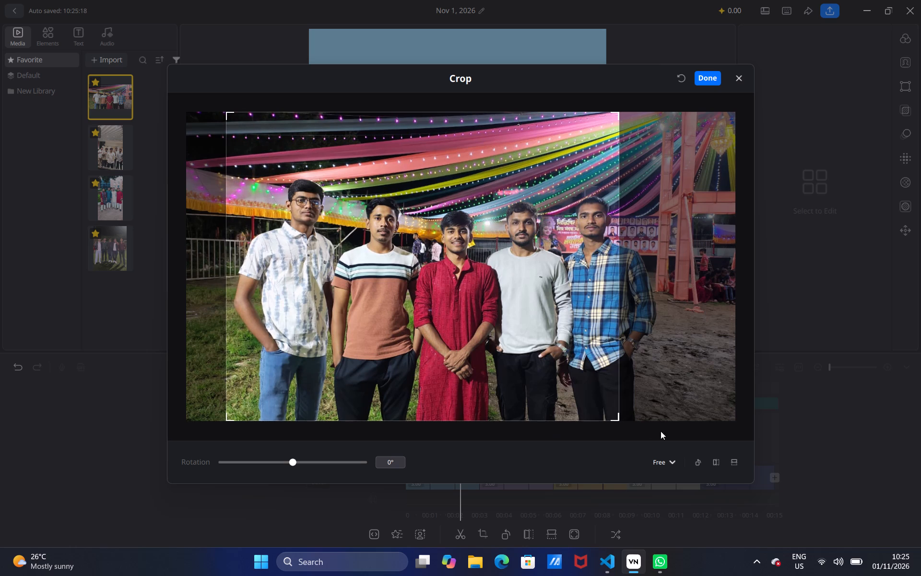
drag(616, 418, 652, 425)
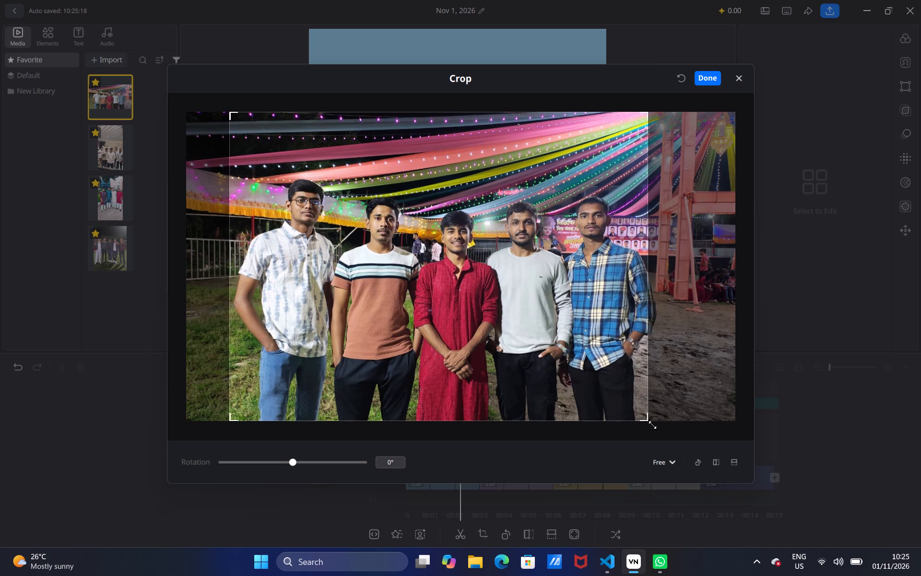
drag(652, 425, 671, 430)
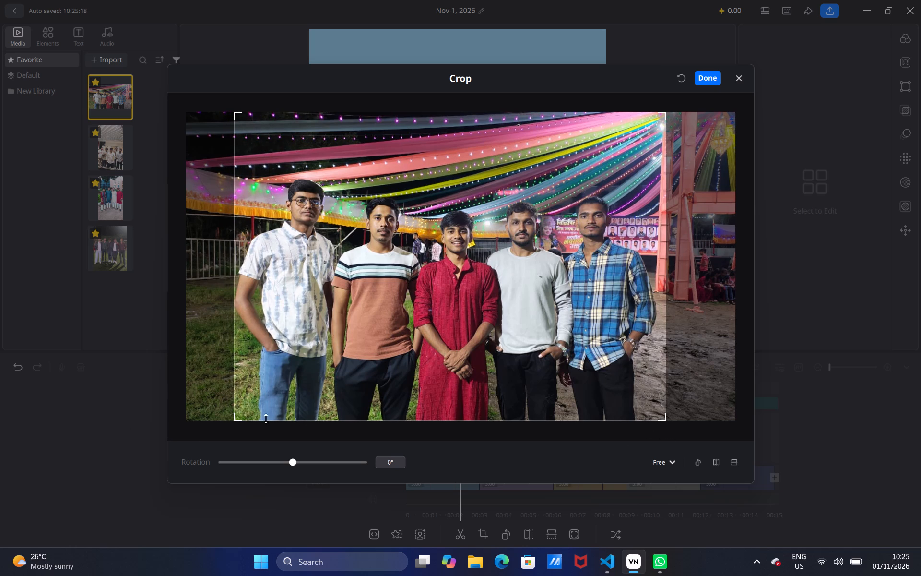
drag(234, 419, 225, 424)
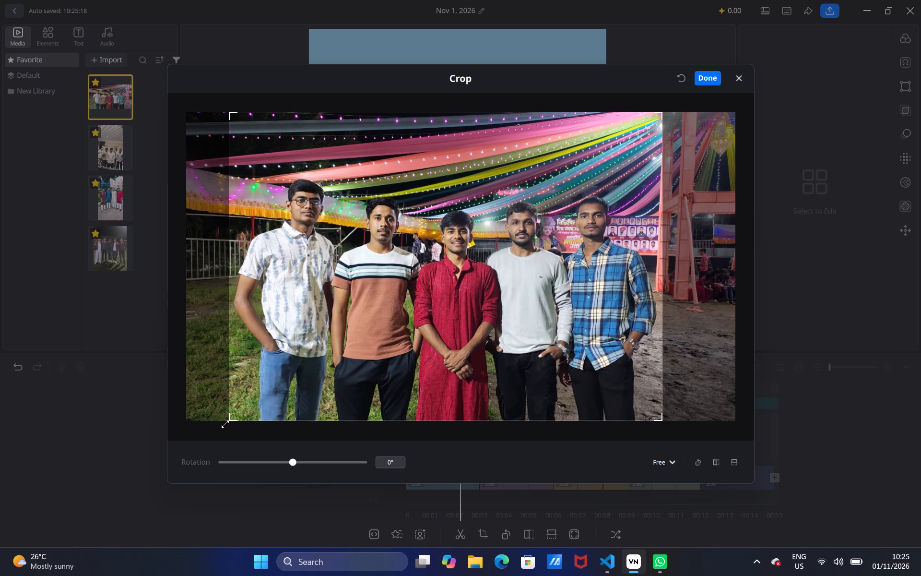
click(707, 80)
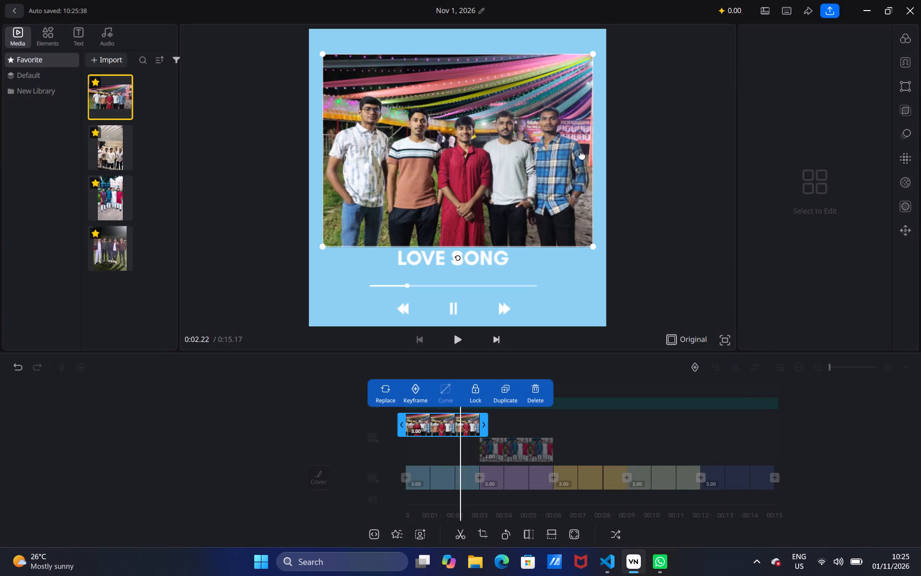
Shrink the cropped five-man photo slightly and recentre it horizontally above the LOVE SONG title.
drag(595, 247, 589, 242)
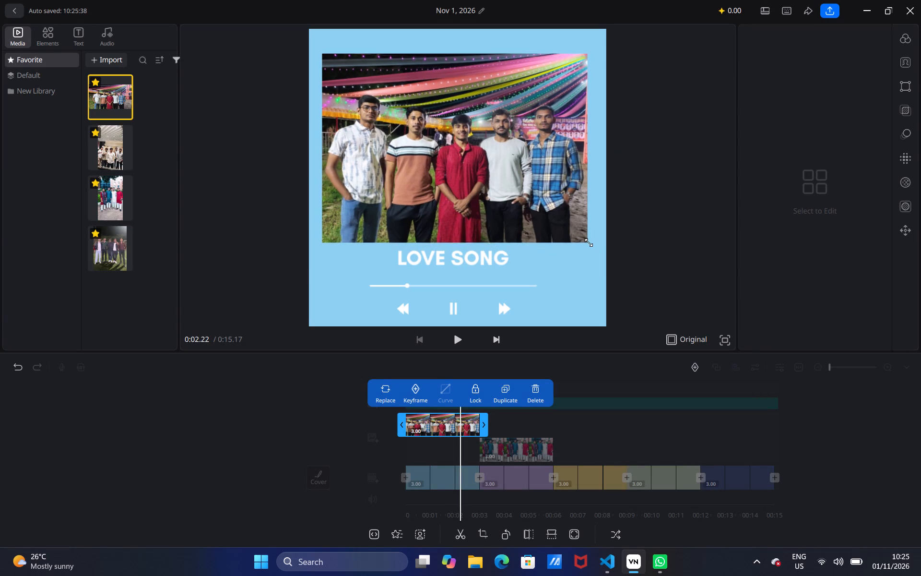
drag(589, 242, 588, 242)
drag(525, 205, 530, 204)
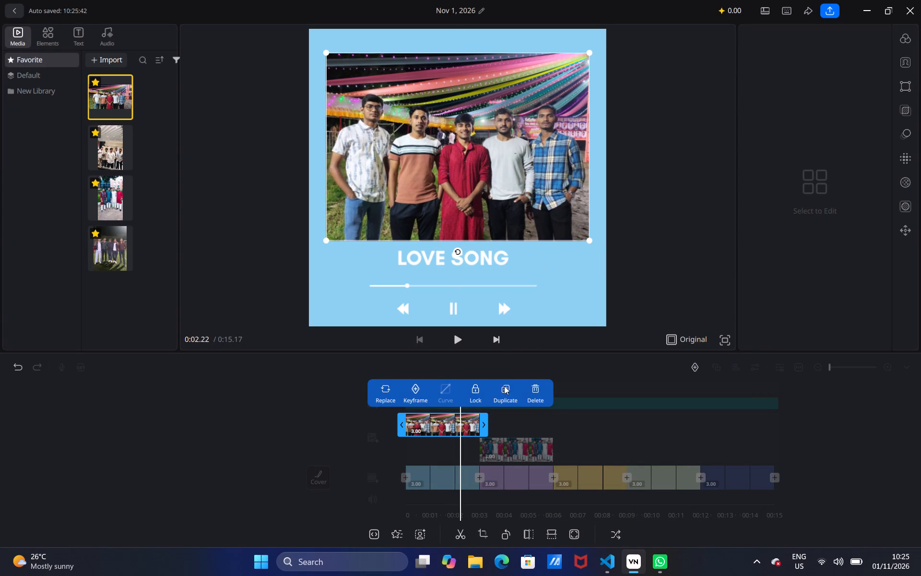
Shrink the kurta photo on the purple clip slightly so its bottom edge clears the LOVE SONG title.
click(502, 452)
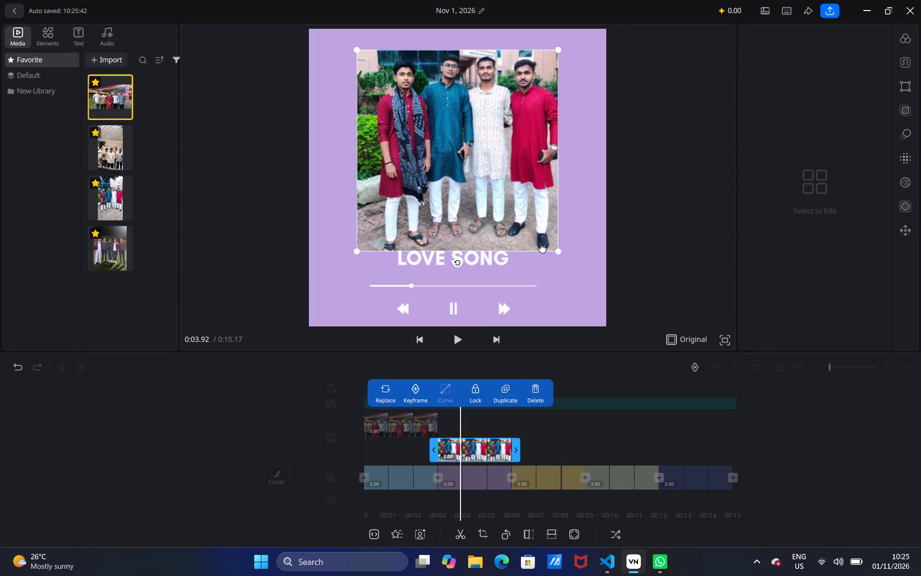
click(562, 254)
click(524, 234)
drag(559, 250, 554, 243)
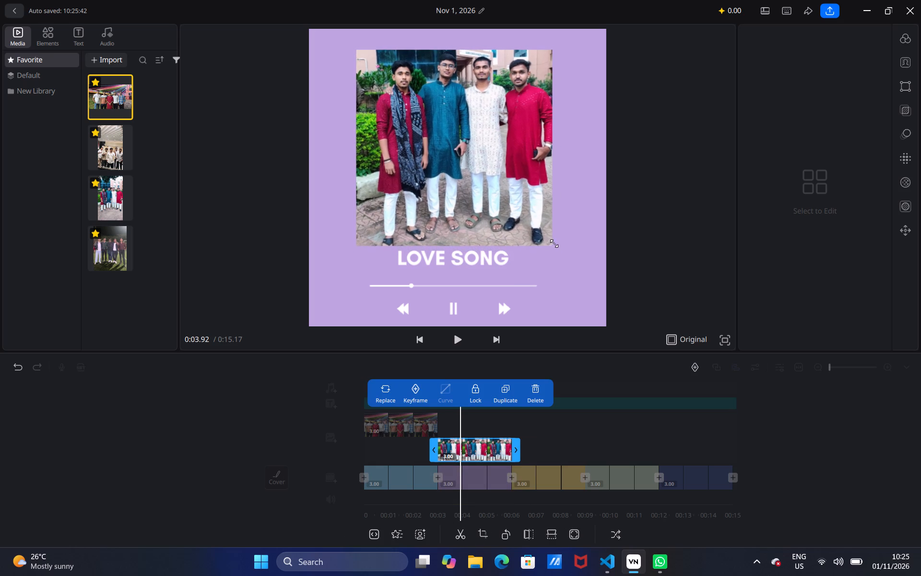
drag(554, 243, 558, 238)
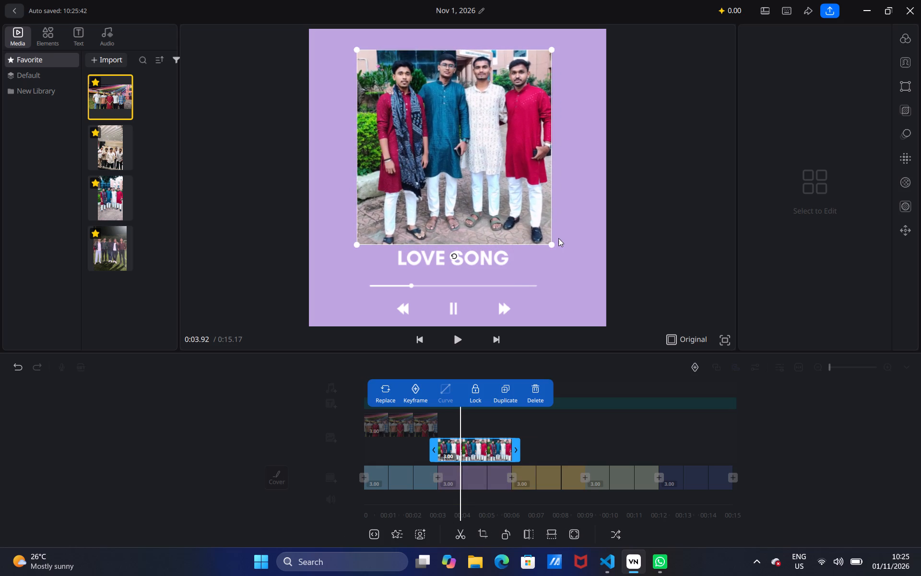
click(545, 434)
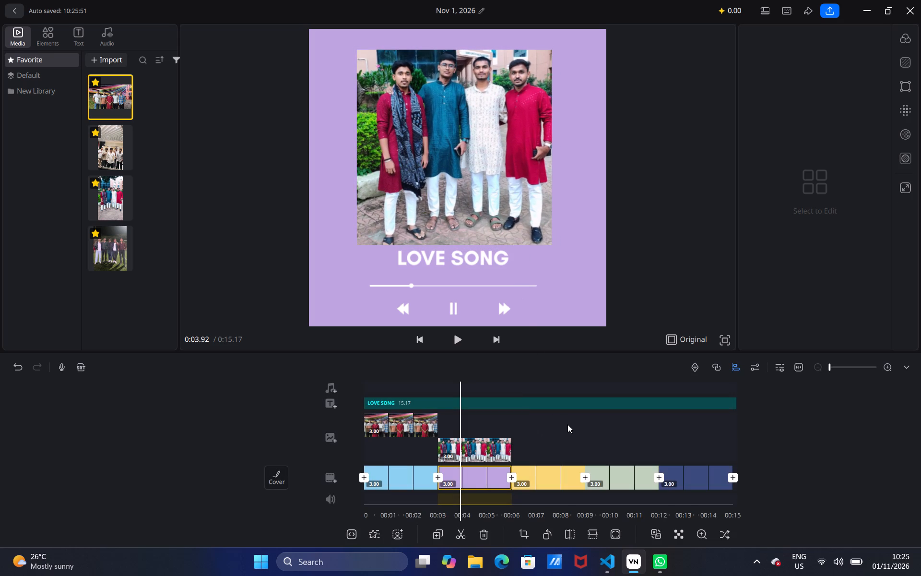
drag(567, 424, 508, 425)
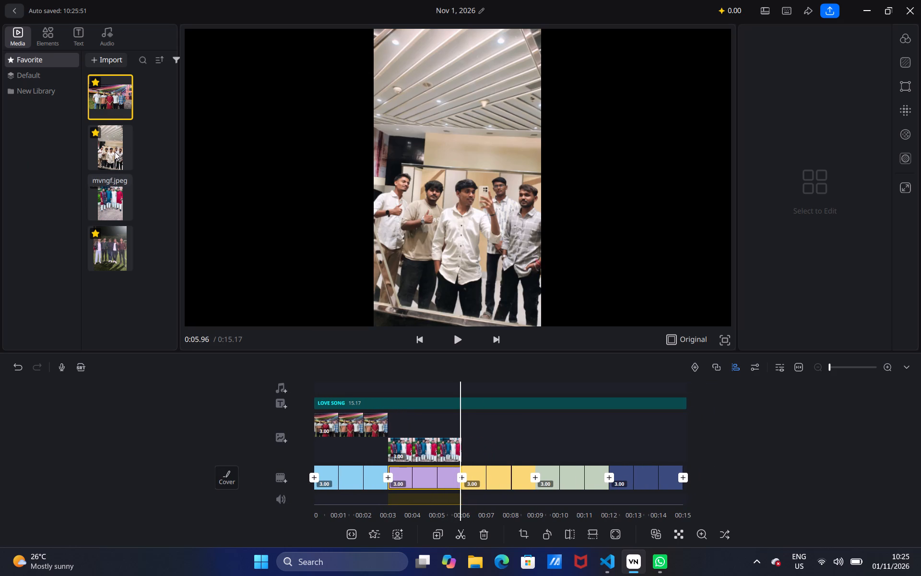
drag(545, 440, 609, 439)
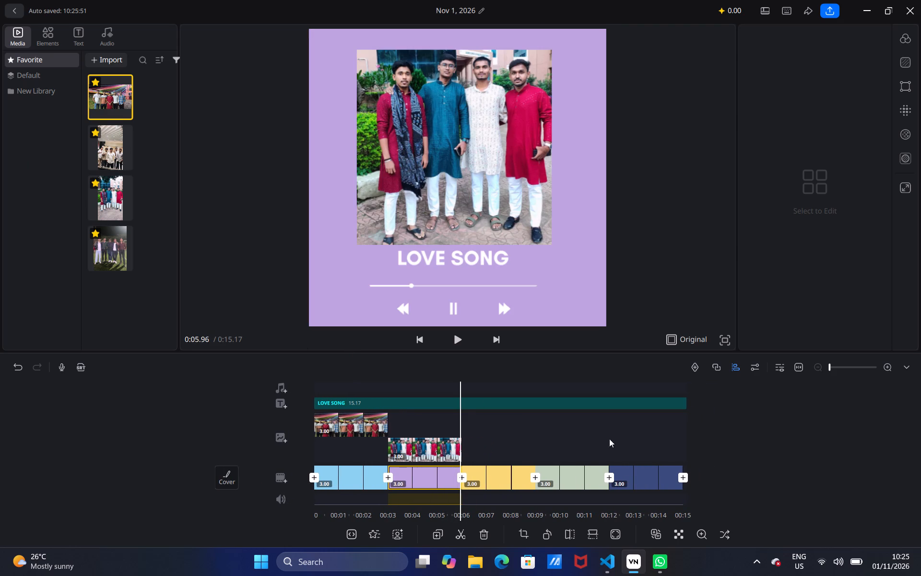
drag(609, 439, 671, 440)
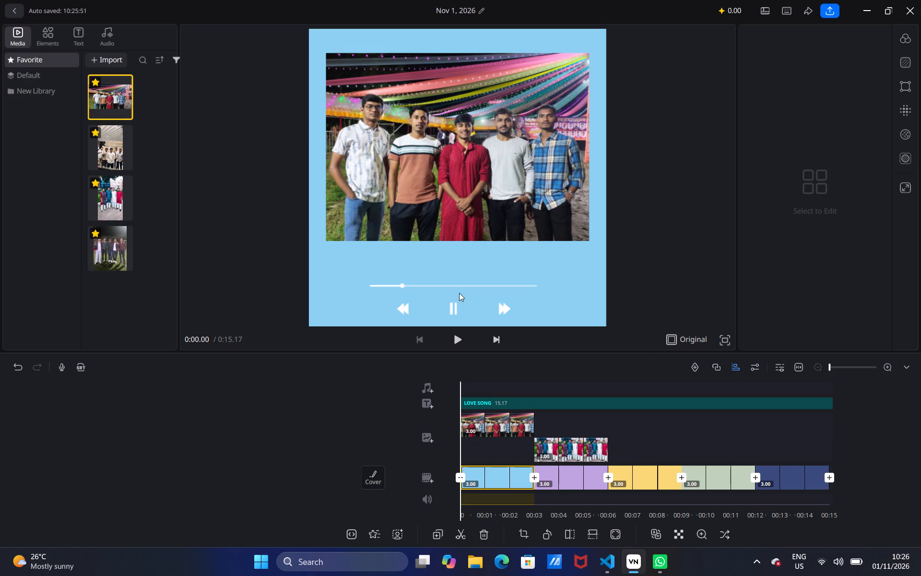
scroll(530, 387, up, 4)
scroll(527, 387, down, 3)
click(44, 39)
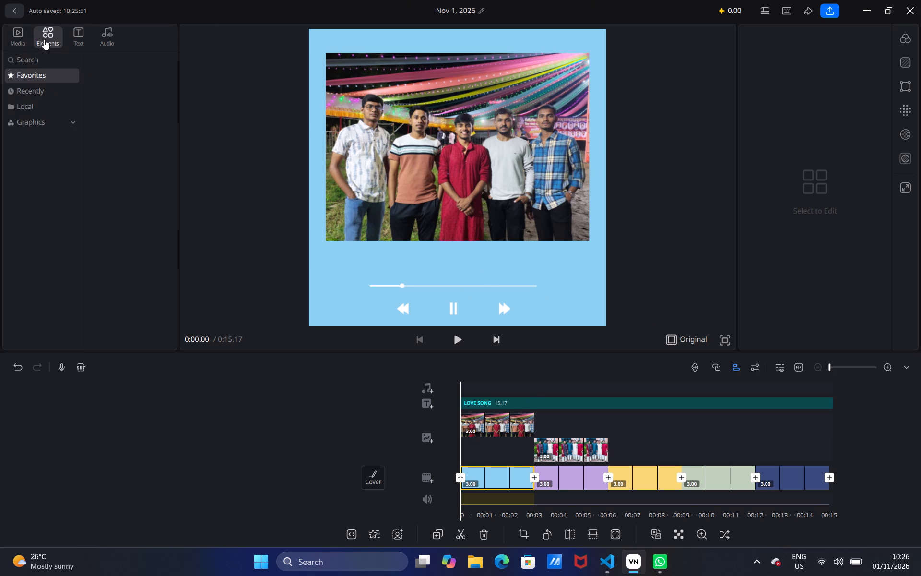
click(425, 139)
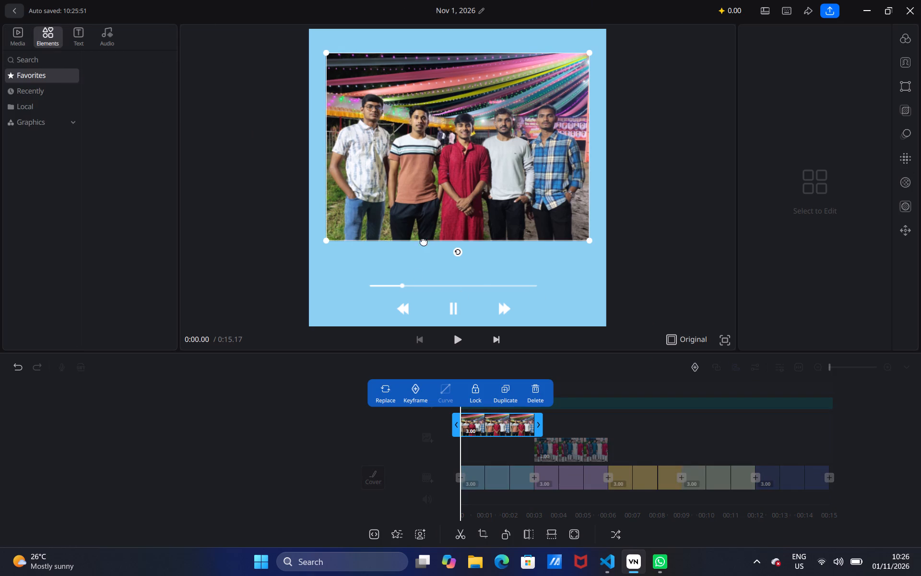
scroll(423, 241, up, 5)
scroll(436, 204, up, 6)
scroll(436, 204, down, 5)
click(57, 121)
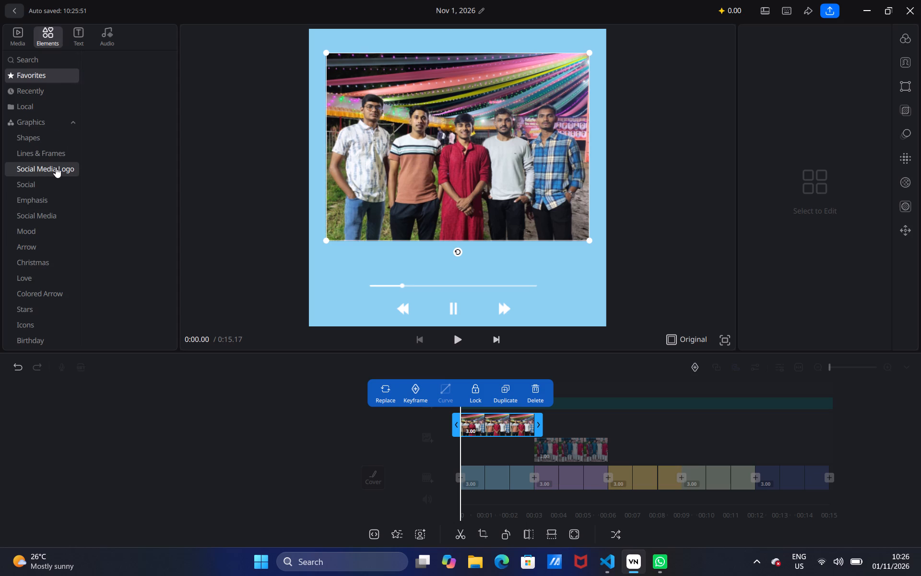
Delete the five-man photo and the kurta photo from the timeline and return the playhead to the start.
click(436, 134)
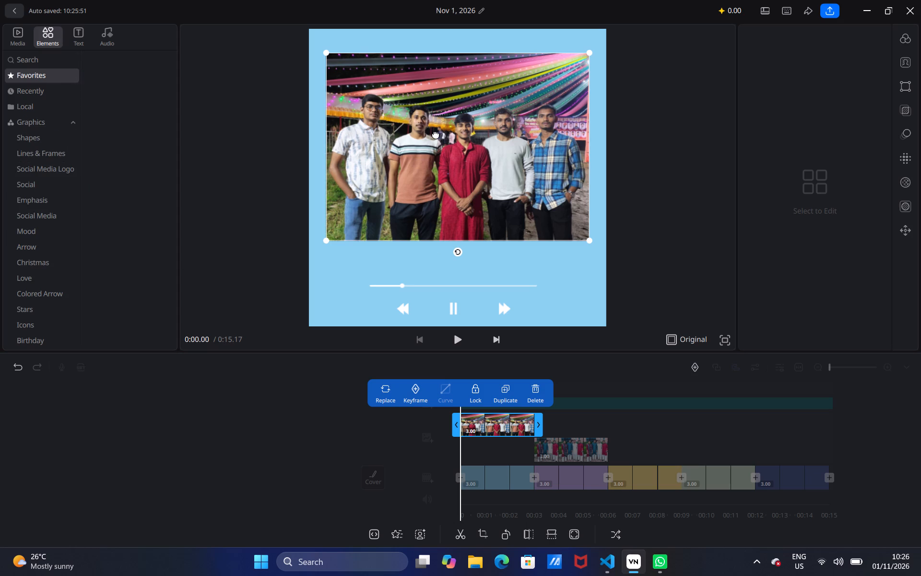
click(540, 398)
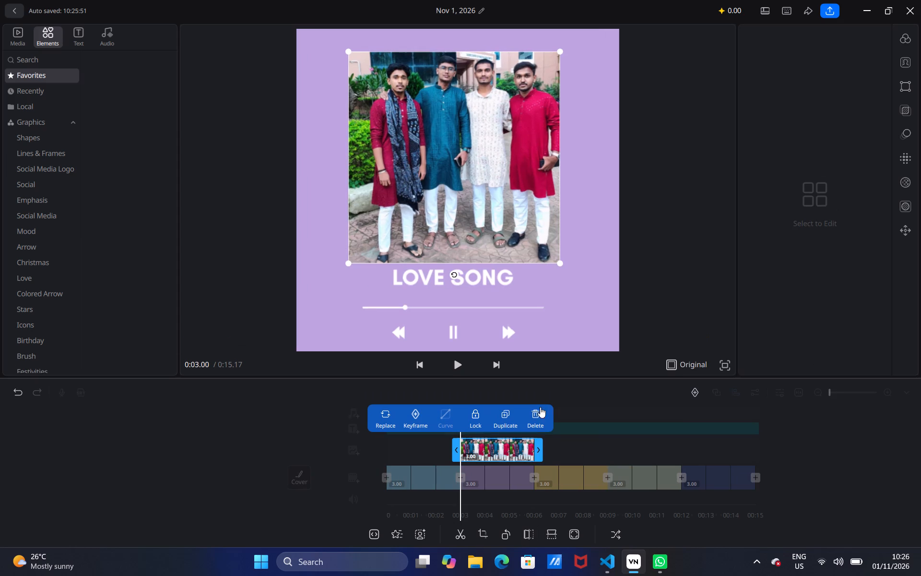
click(536, 413)
drag(519, 454, 608, 447)
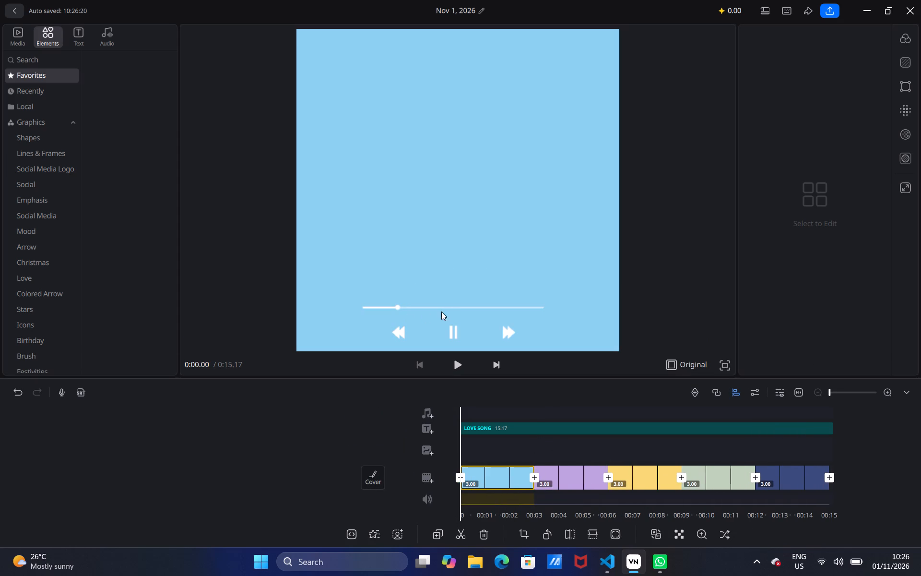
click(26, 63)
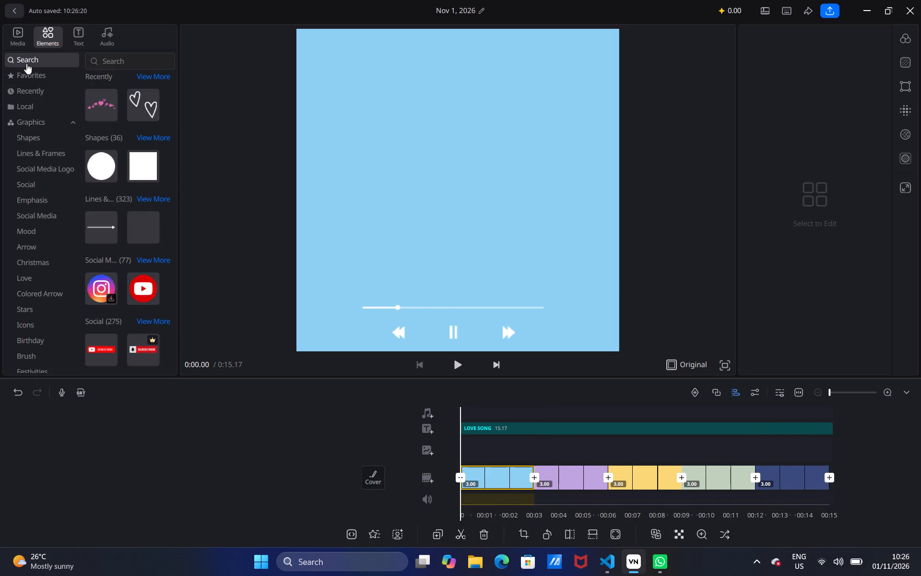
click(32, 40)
Delete the night-time group photo from the media library's Favorite collection.
click(17, 38)
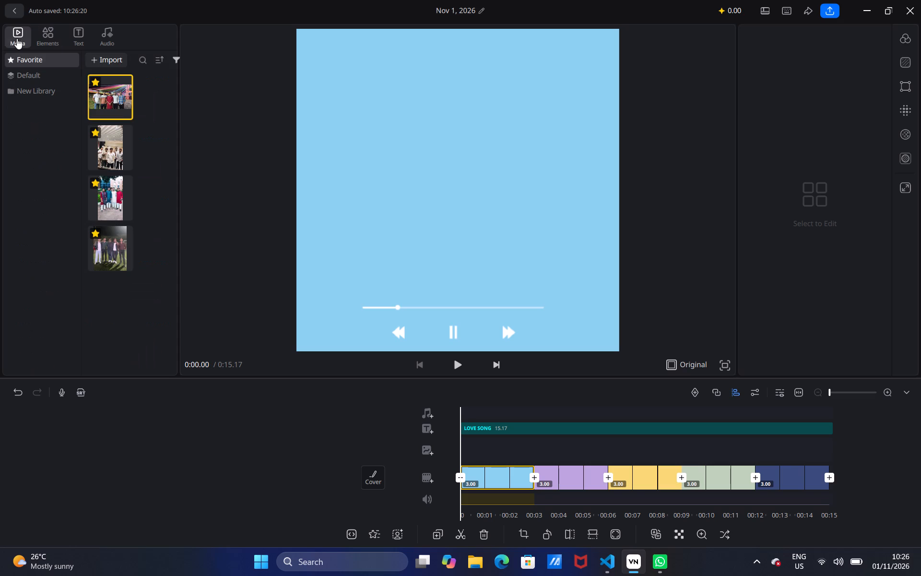
right_drag(100, 90, 134, 176)
click(144, 90)
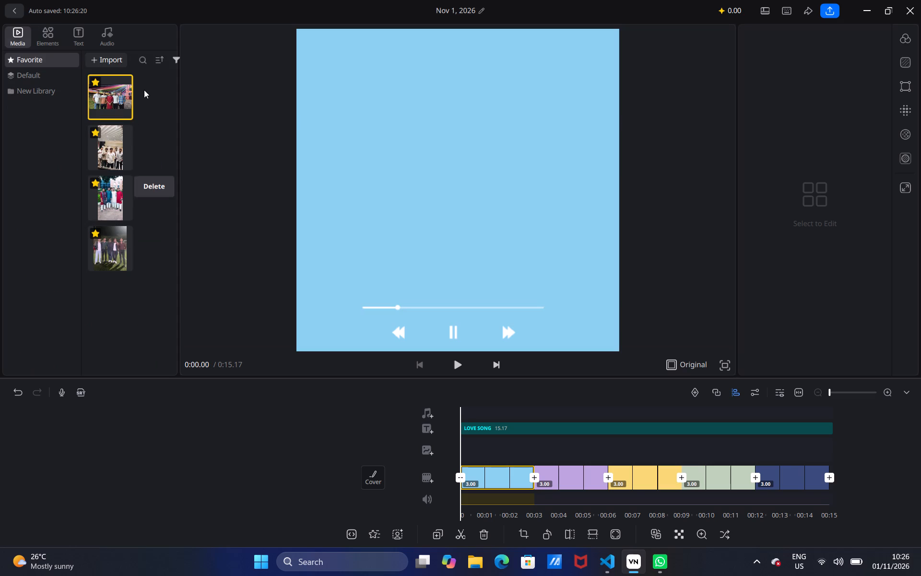
right_drag(143, 89, 105, 223)
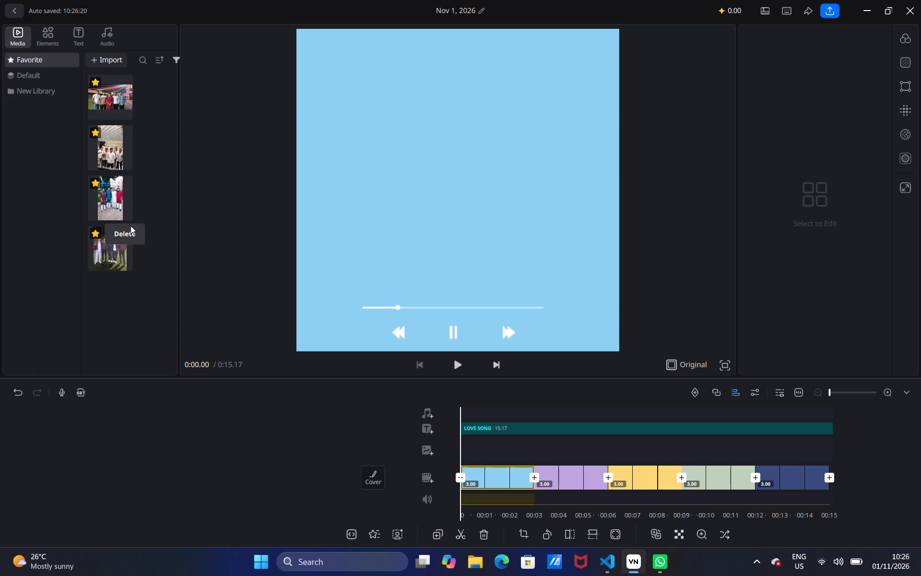
click(164, 147)
right_drag(140, 90, 105, 247)
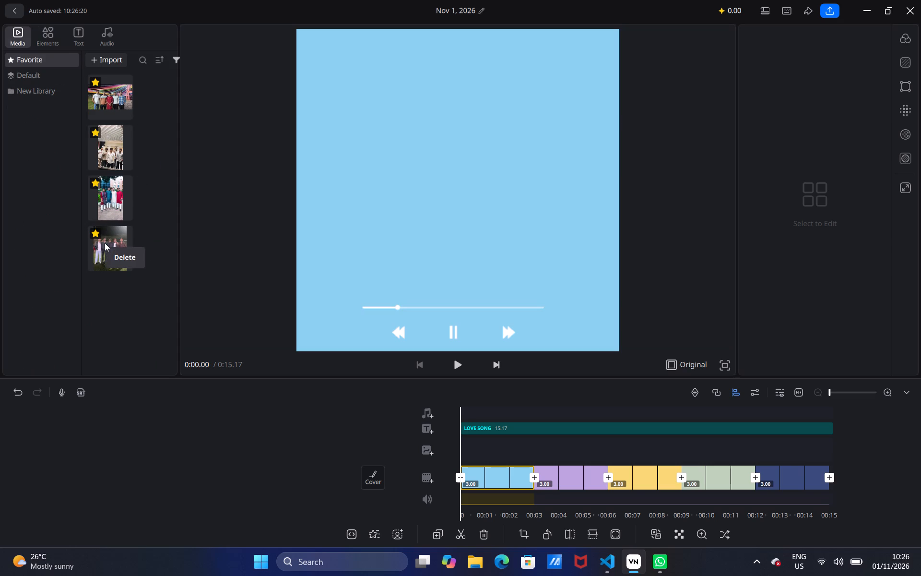
click(117, 259)
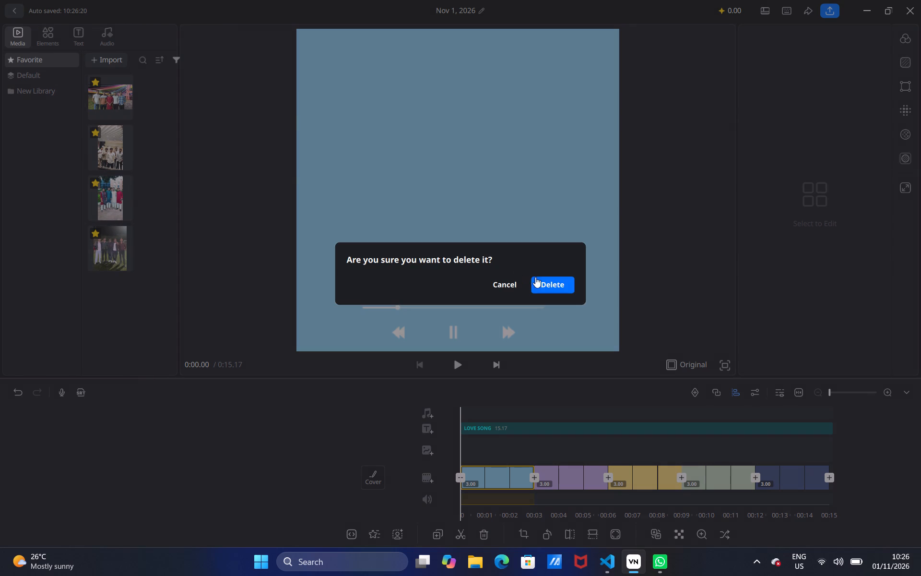
click(543, 279)
Delete the remaining three group photos from the media library's Favorite collection.
drag(144, 107, 143, 106)
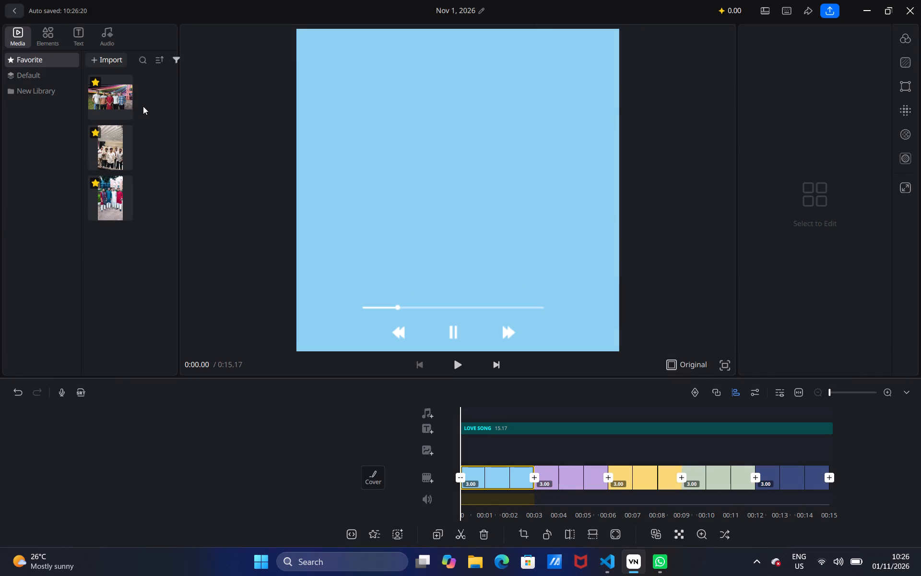
drag(143, 106, 110, 223)
right_click(101, 151)
click(111, 153)
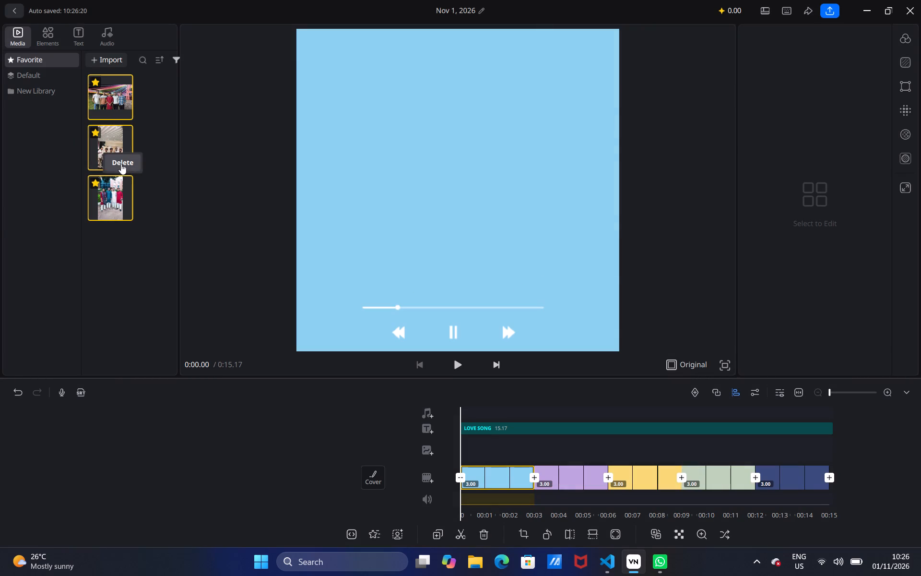
click(121, 164)
click(566, 282)
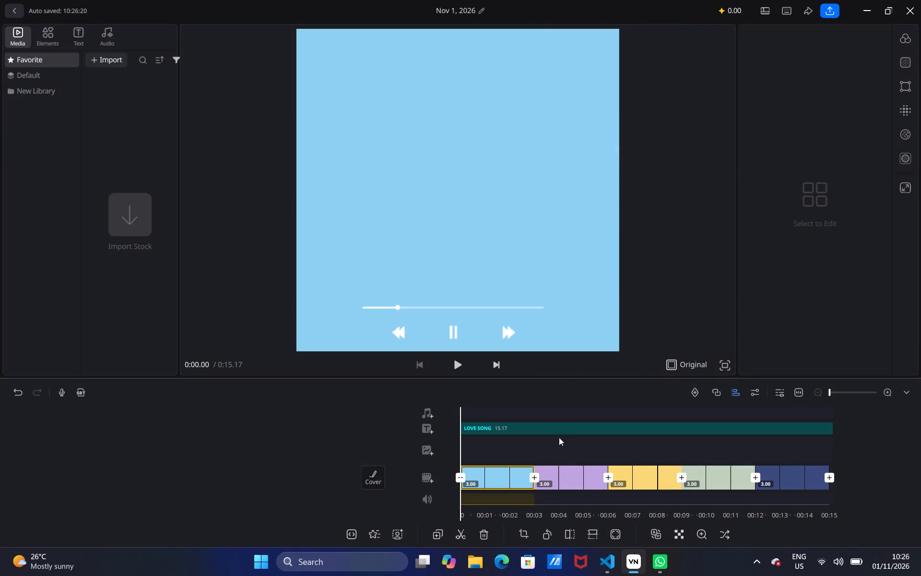
drag(495, 451, 524, 451)
Switch to the Brave browser and pause the Stephen Sanchez "Until I Found You" video on YouTube.
click(384, 562)
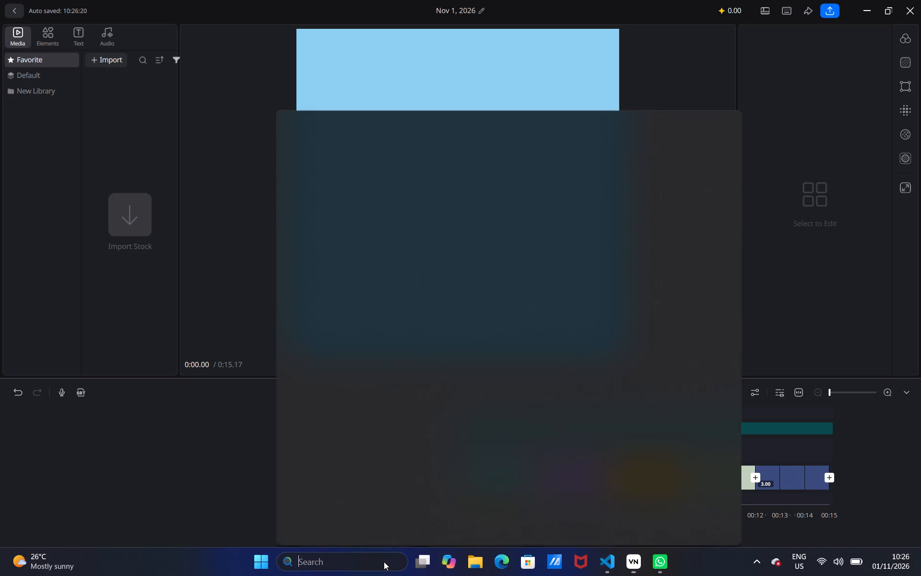
text(br)
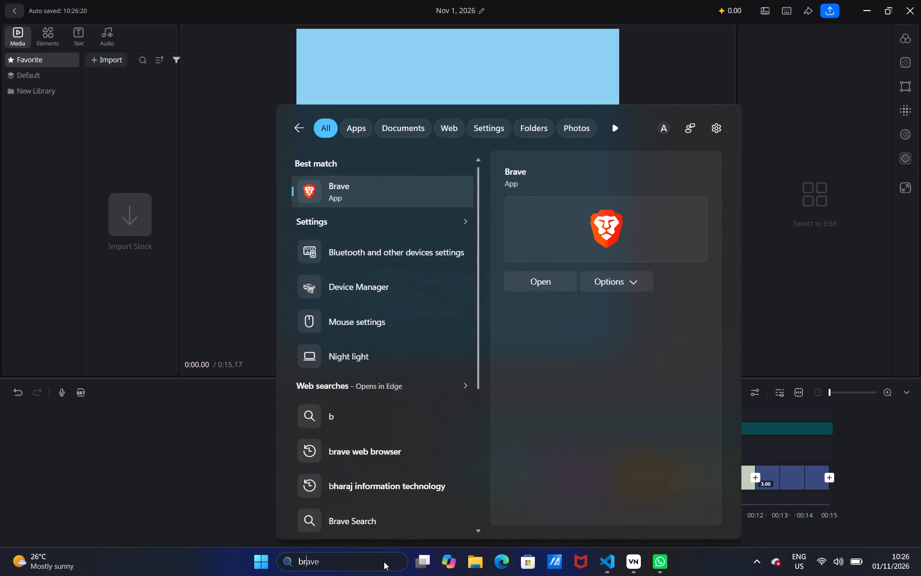
double_click(360, 200)
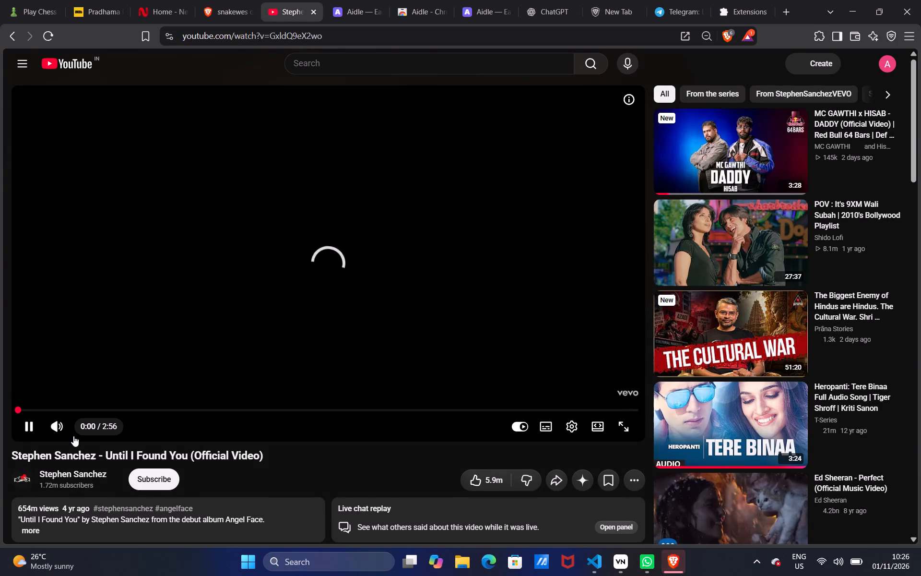
click(34, 429)
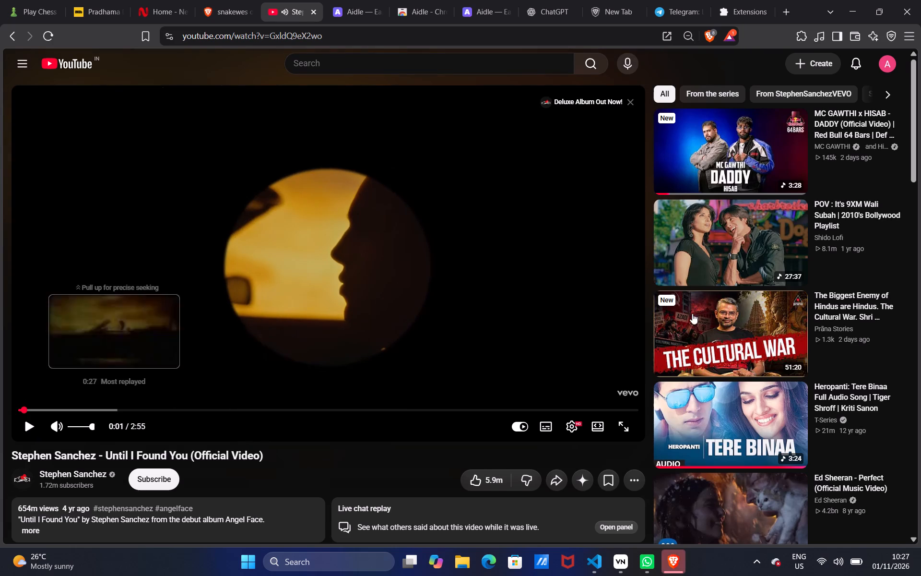
scroll(875, 306, down, 2)
scroll(873, 303, up, 9)
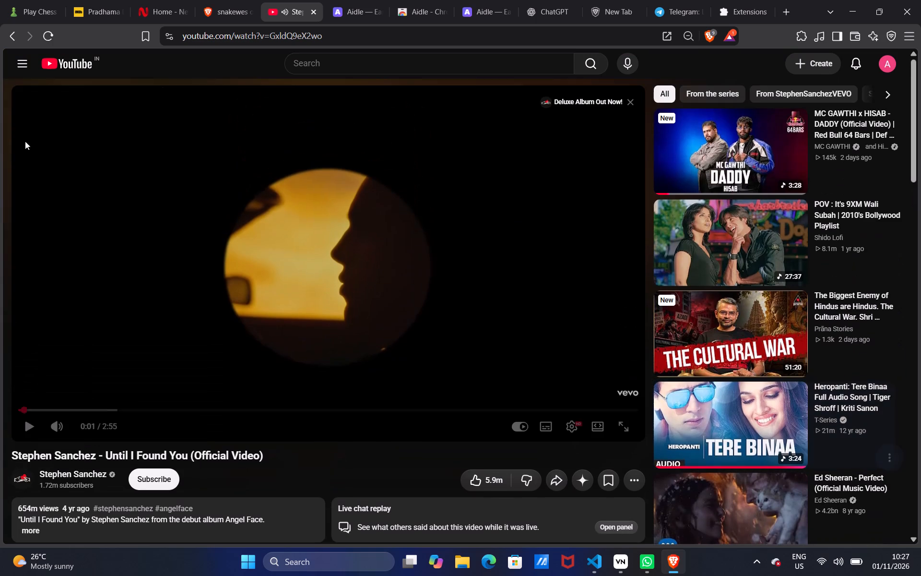
Copy the share link of Powfu's "death bed (coffee for your head)" video from the YouTube watch history.
click(15, 69)
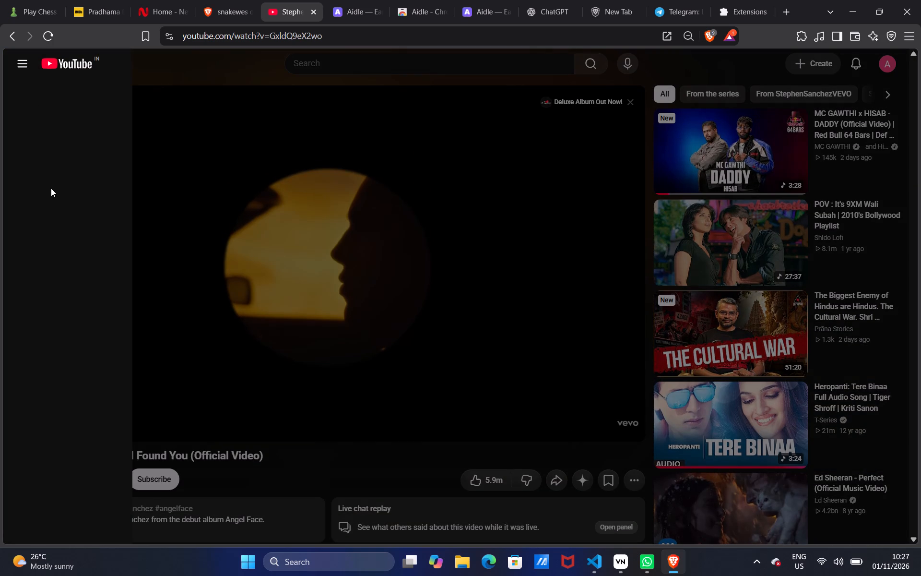
click(53, 398)
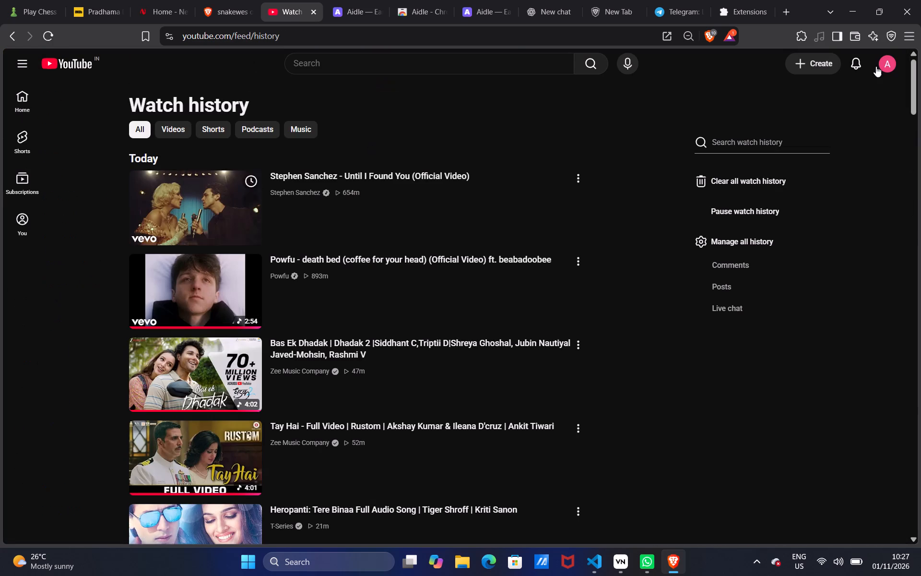
click(575, 266)
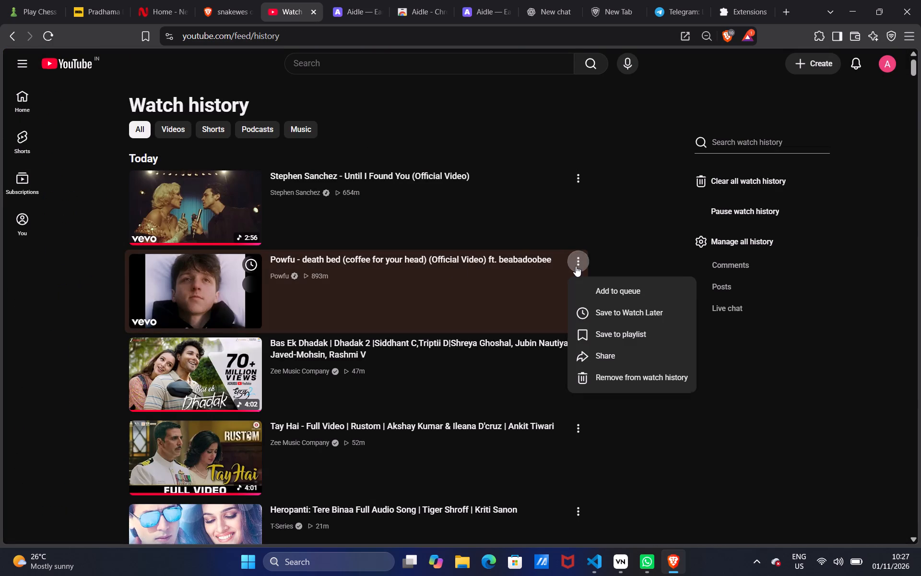
click(596, 354)
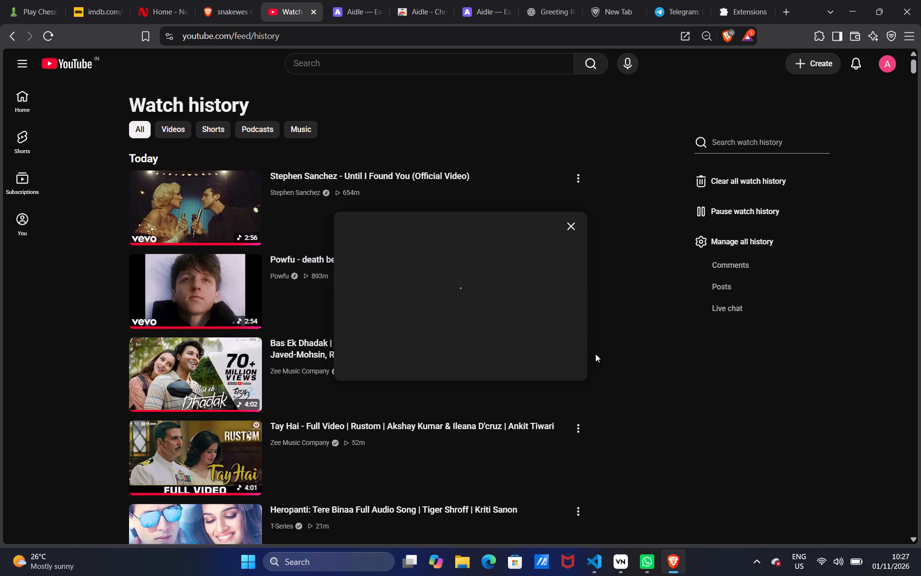
click(550, 354)
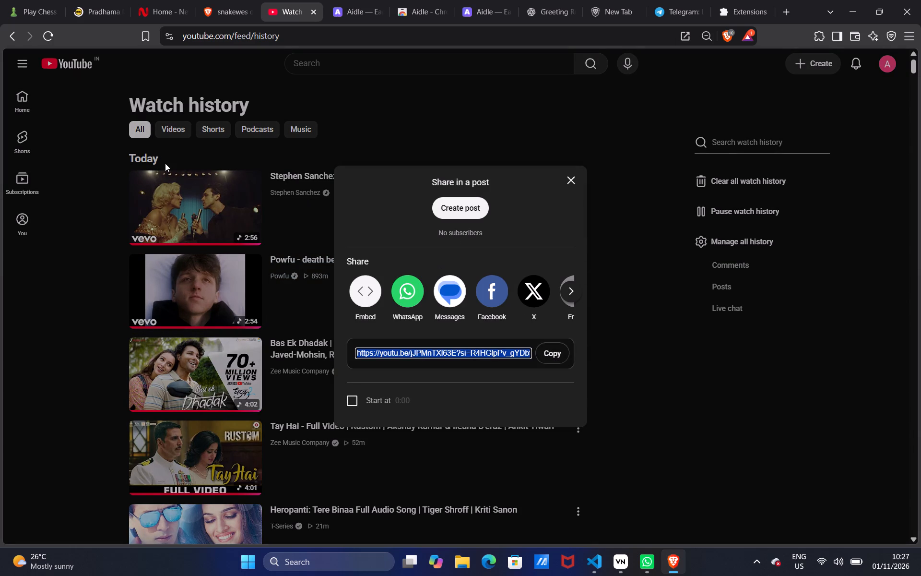
click(568, 183)
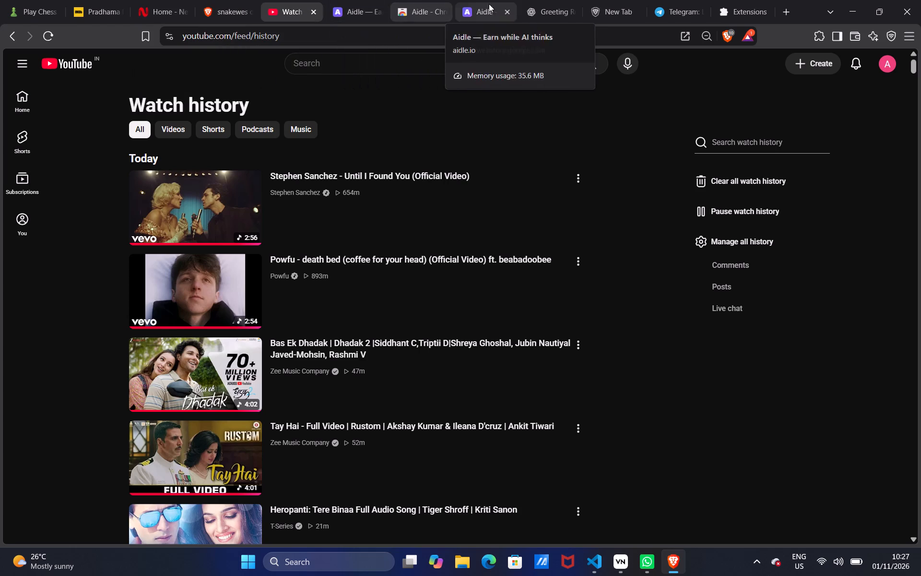
Search the web for "mp3 converter" in a new browser tab and open the YTMP3 YouTube to MP3 Converter site.
click(793, 1)
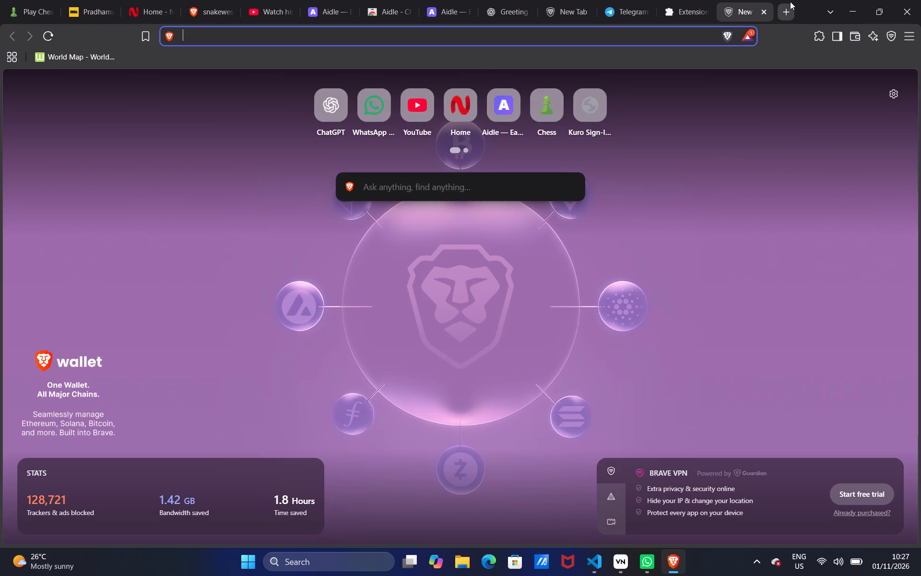
text(mp)
key(3)
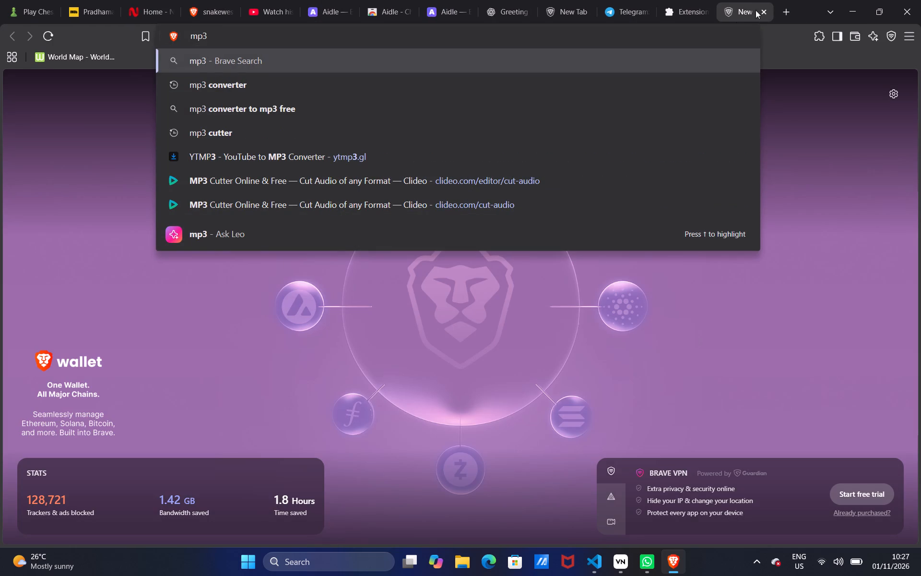
click(229, 90)
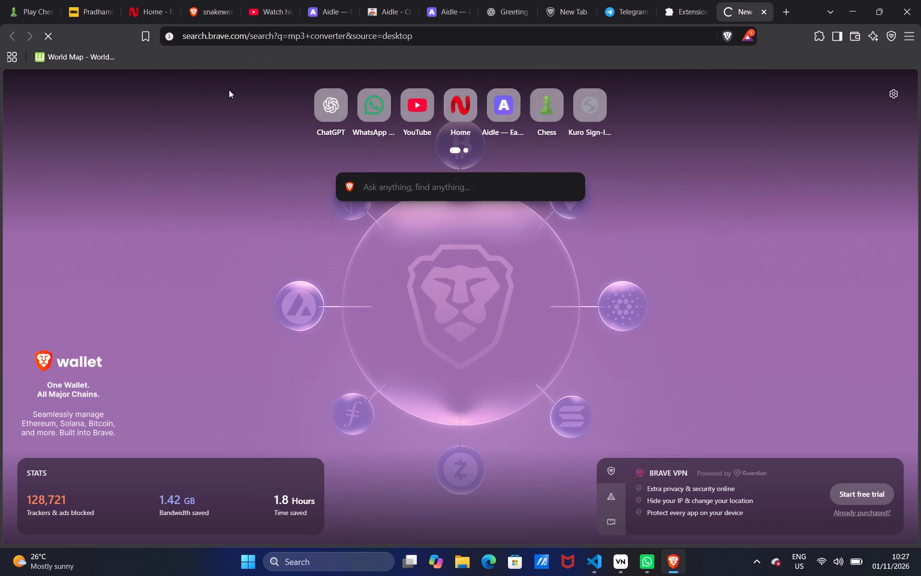
scroll(179, 262, down, 4)
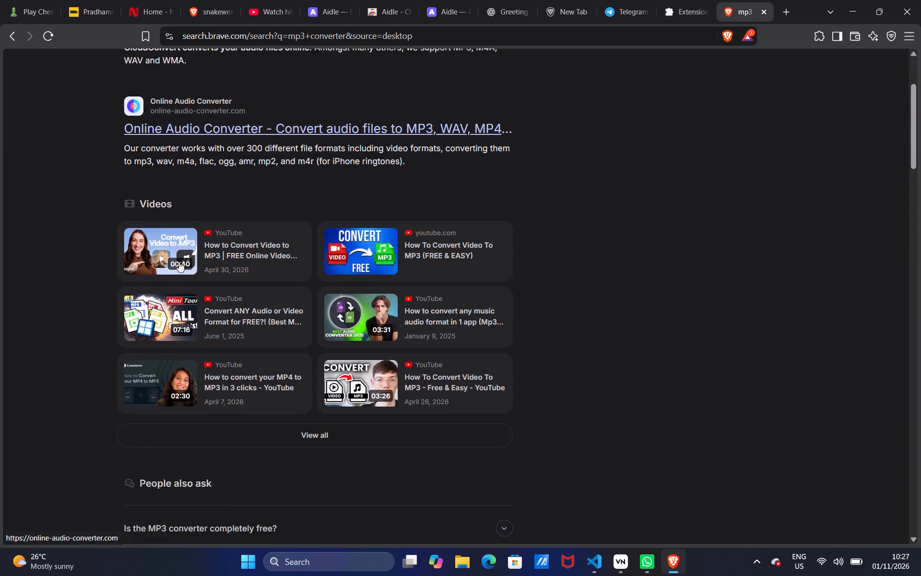
scroll(179, 262, down, 7)
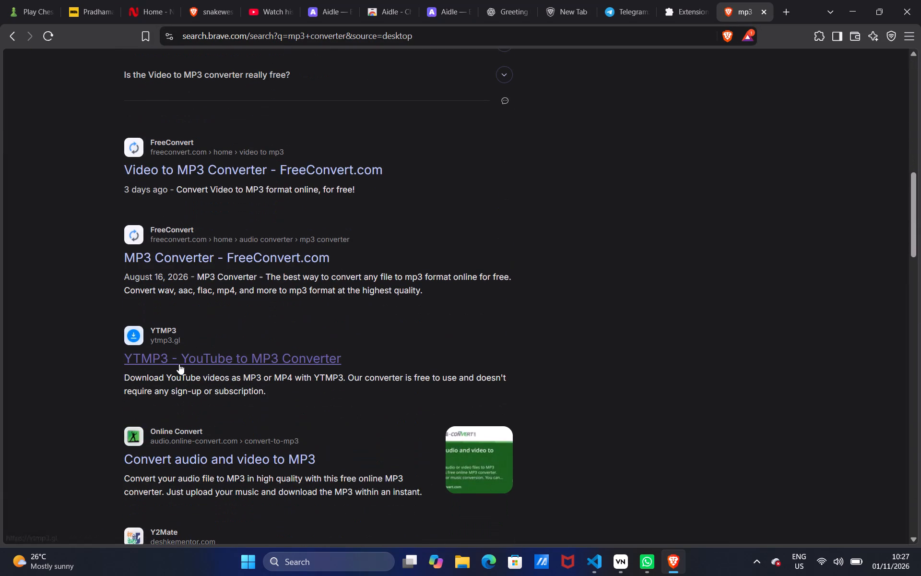
click(177, 361)
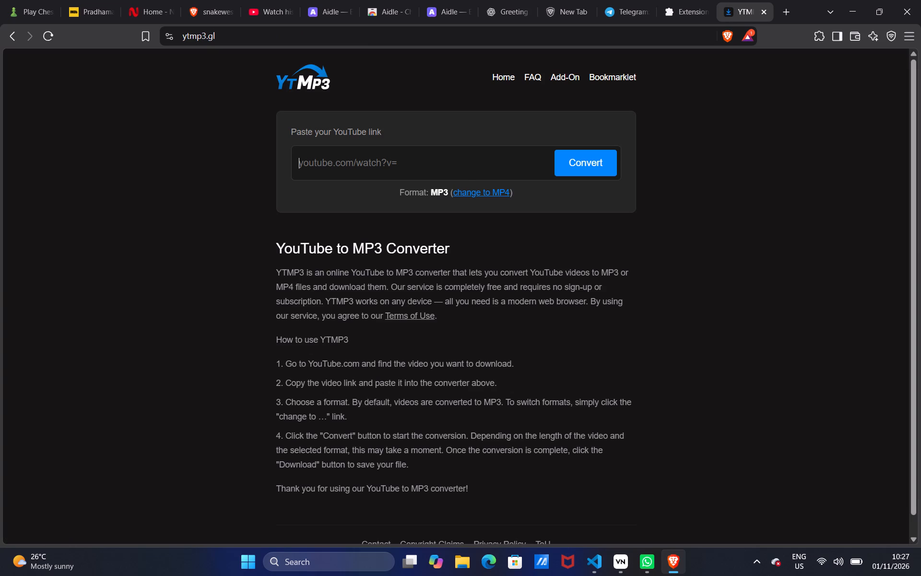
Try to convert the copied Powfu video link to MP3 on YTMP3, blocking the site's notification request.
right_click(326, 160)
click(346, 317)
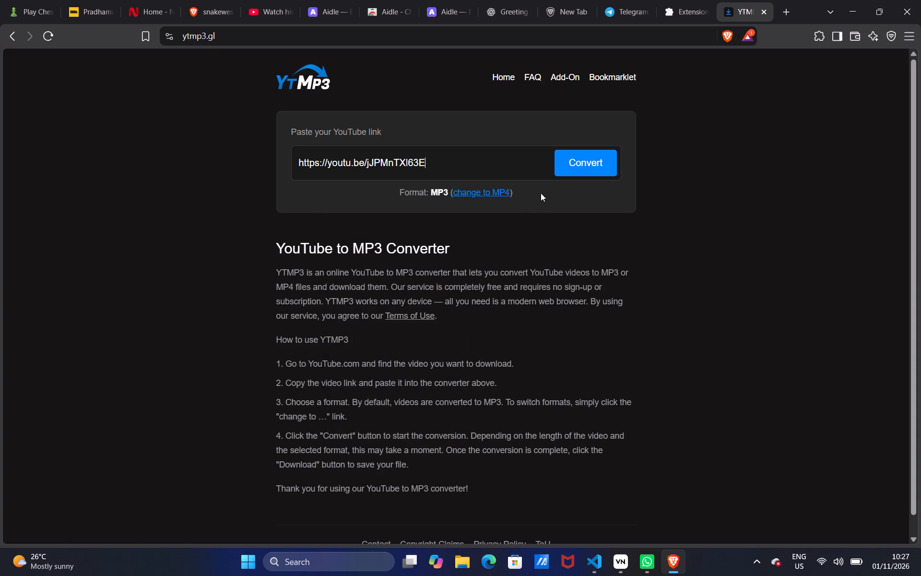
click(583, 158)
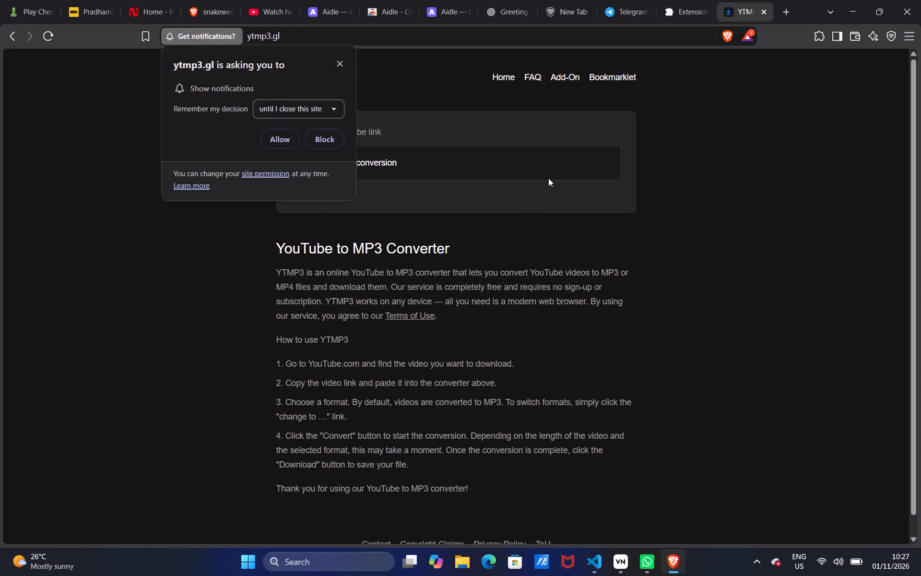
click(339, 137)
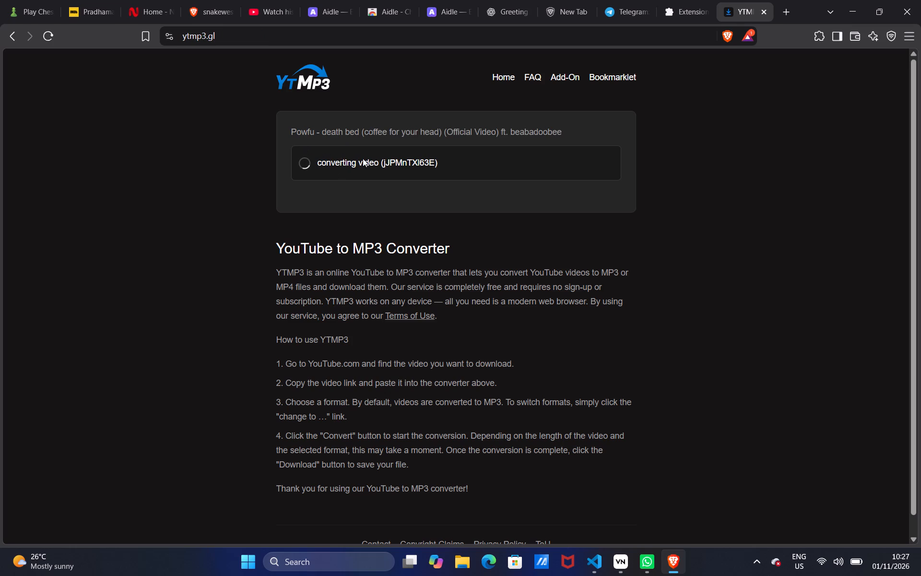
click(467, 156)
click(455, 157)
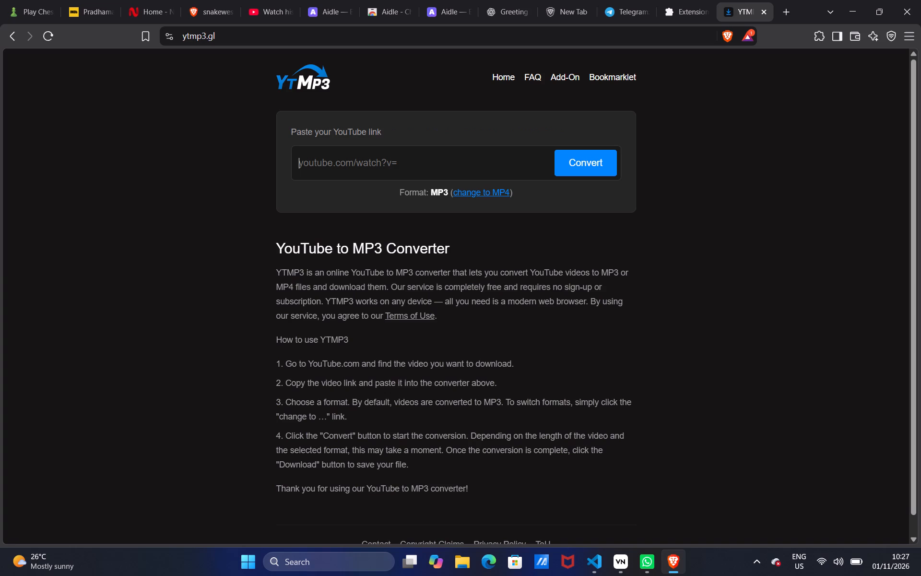
Reload the YTMP3 page and convert the copied Powfu "death bed" video link to MP3.
click(47, 35)
right_click(314, 154)
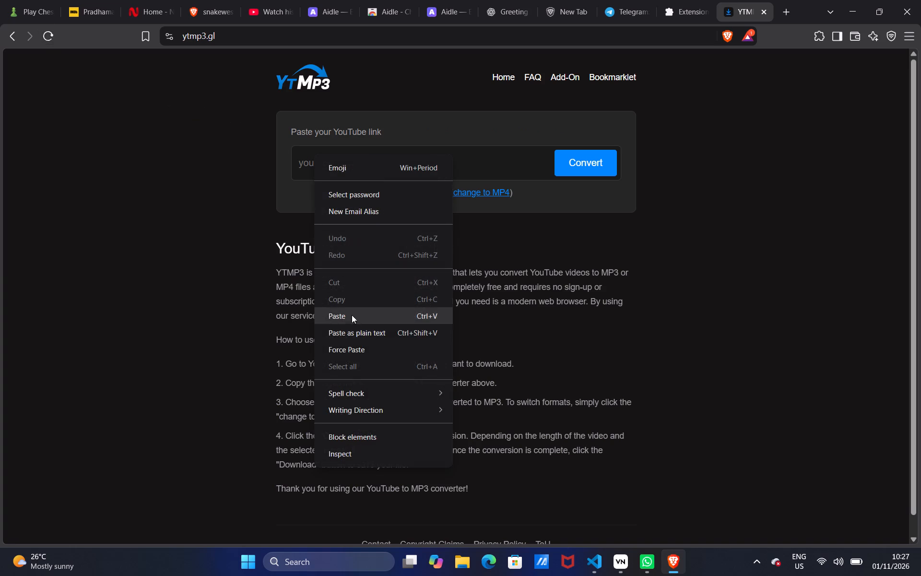
click(345, 315)
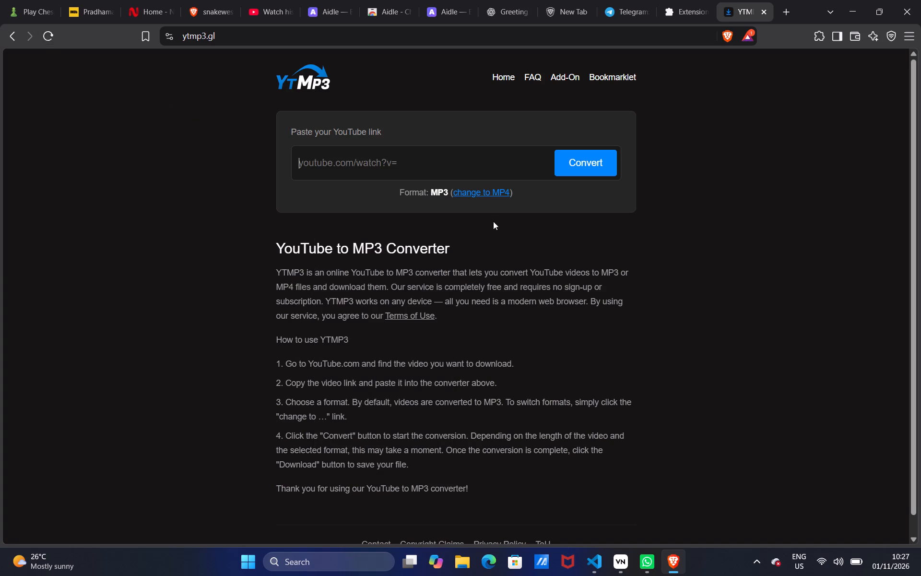
click(563, 158)
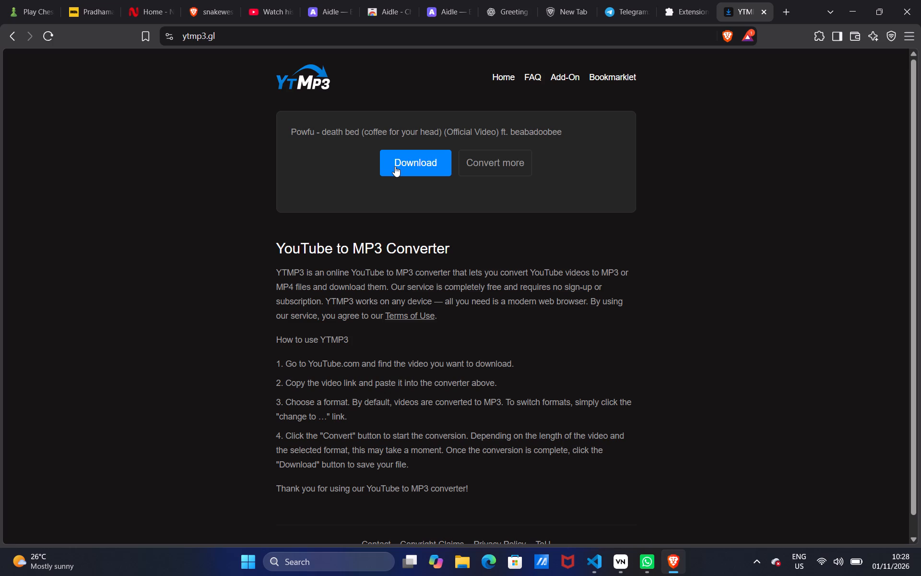
Download the converted Powfu "death bed" MP3 and save it in the Downloads folder.
click(395, 166)
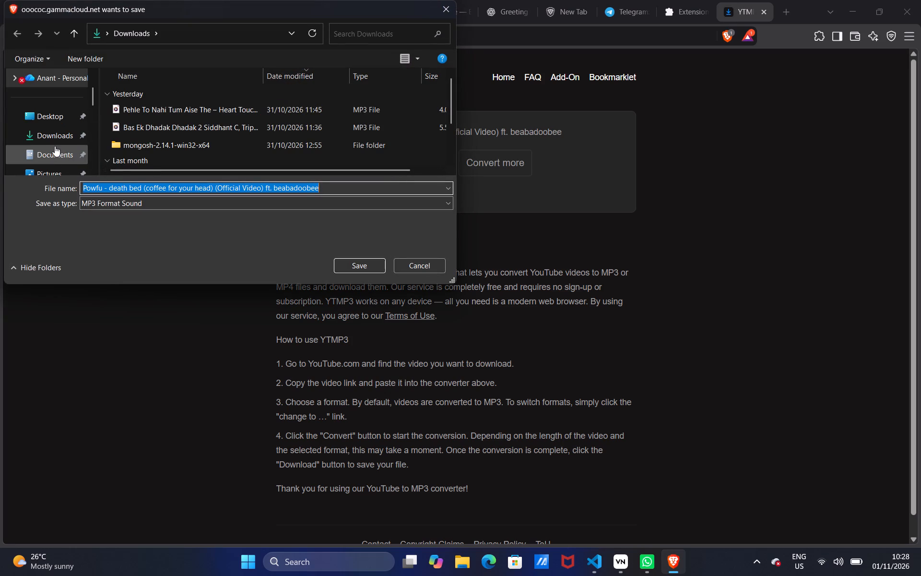
click(55, 137)
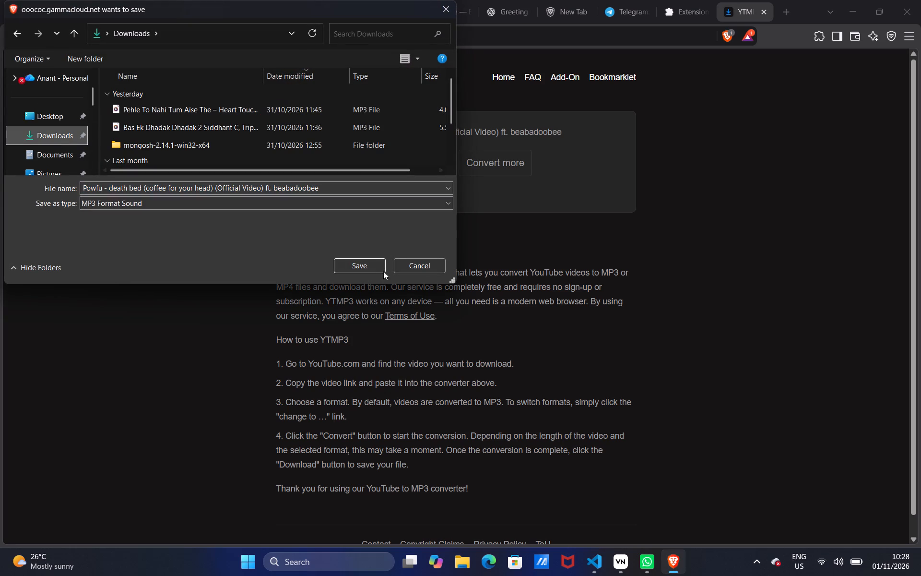
click(370, 267)
Switch to VN and move the LOVE SONG music-player title slightly higher, centred horizontally in the lower part of the frame.
click(865, 12)
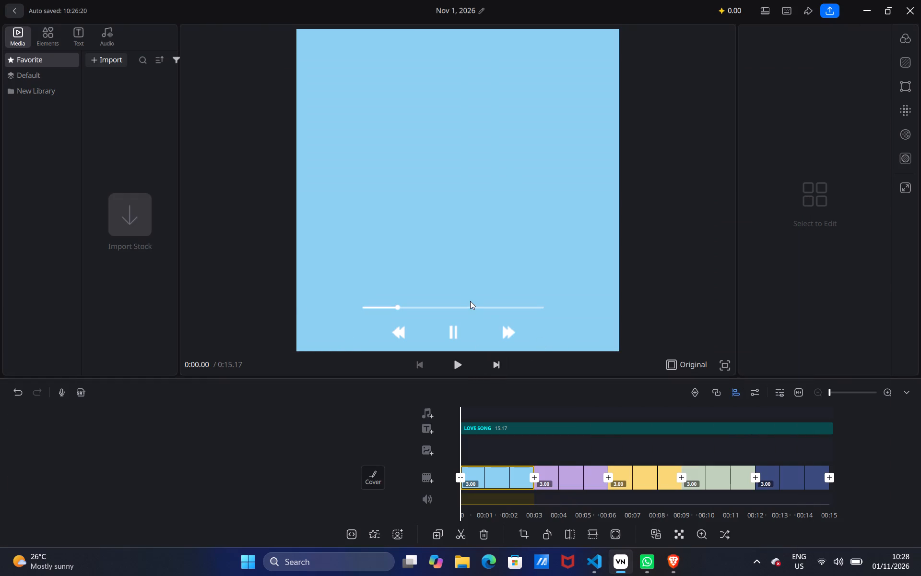
click(470, 301)
drag(467, 307, 469, 280)
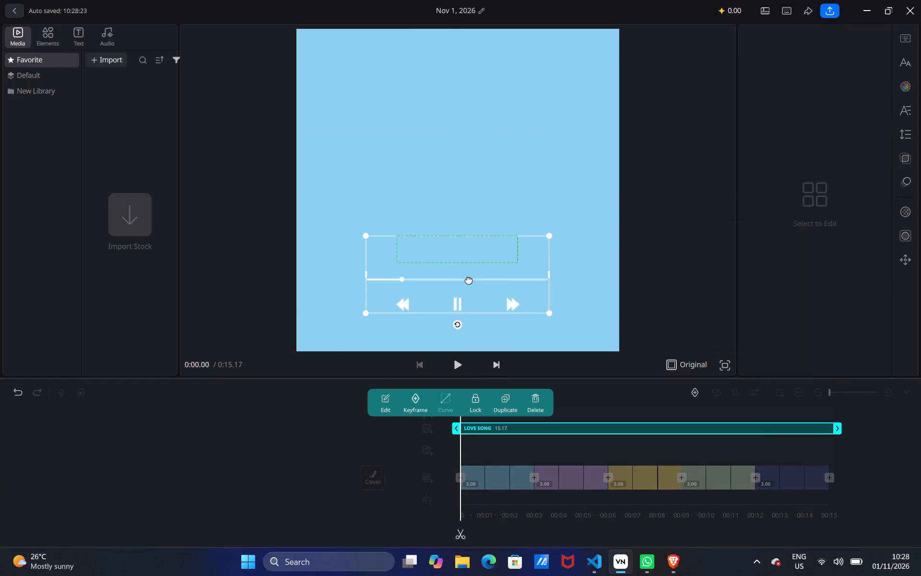
click(470, 281)
drag(470, 281, 470, 288)
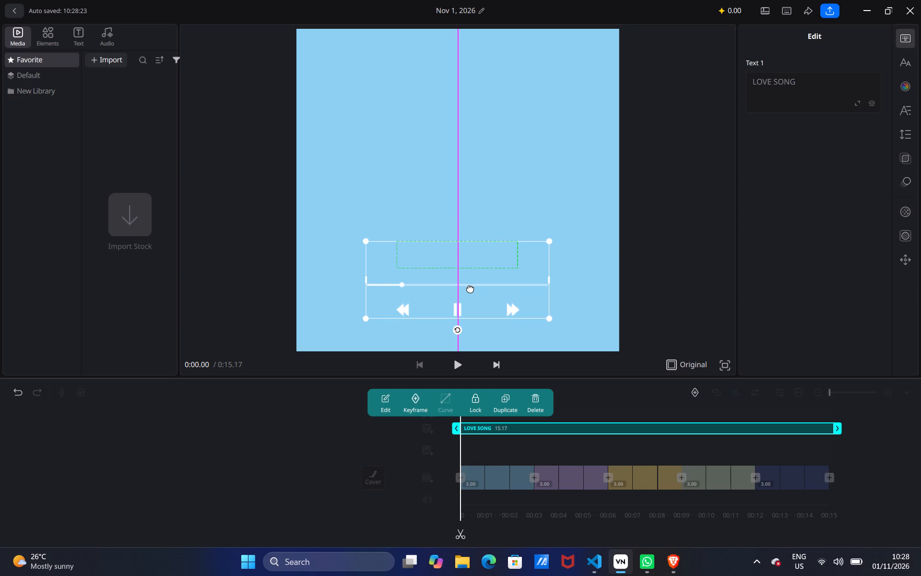
drag(470, 288, 470, 298)
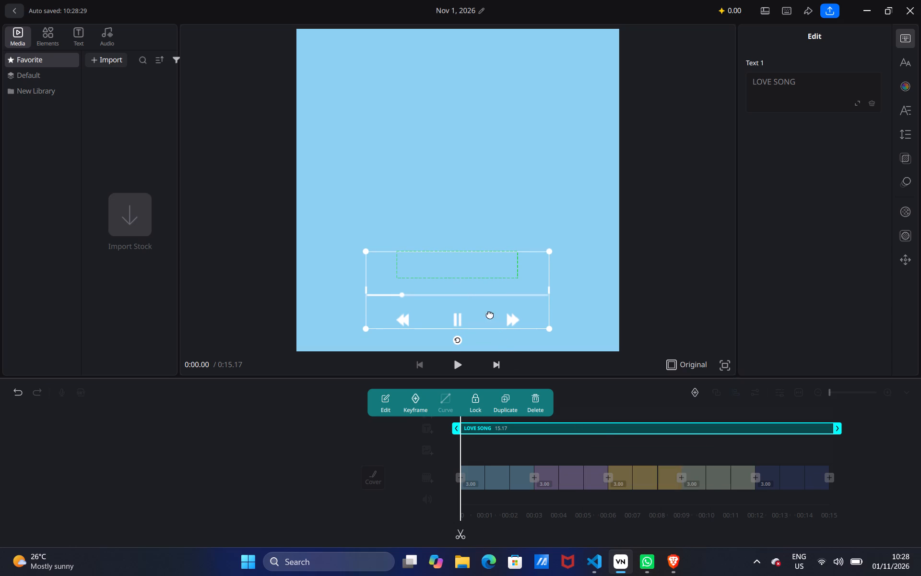
click(553, 451)
Switch to Brave, copy the song title from the YTMP3 page and run an image search for it in a new tab.
click(669, 563)
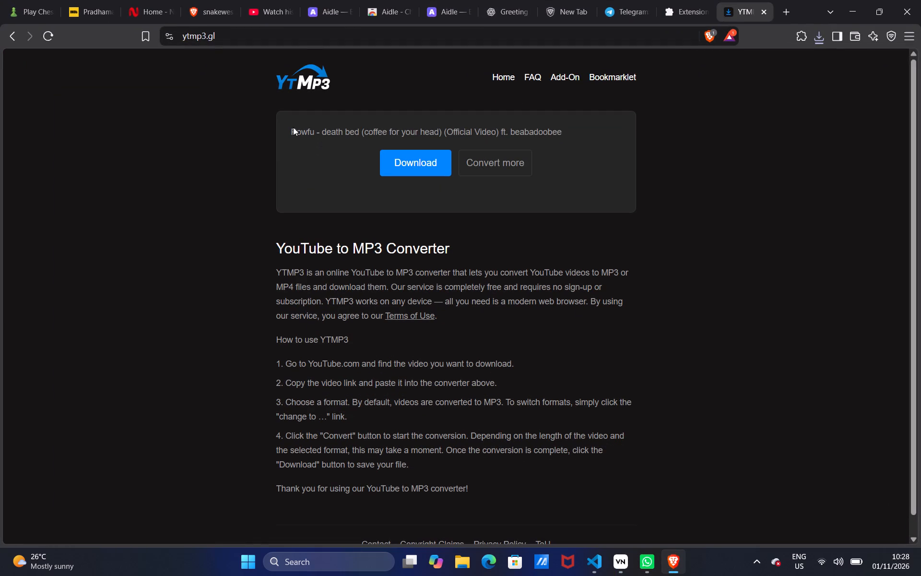
click(293, 127)
drag(290, 127, 568, 132)
key(ctrl+c)
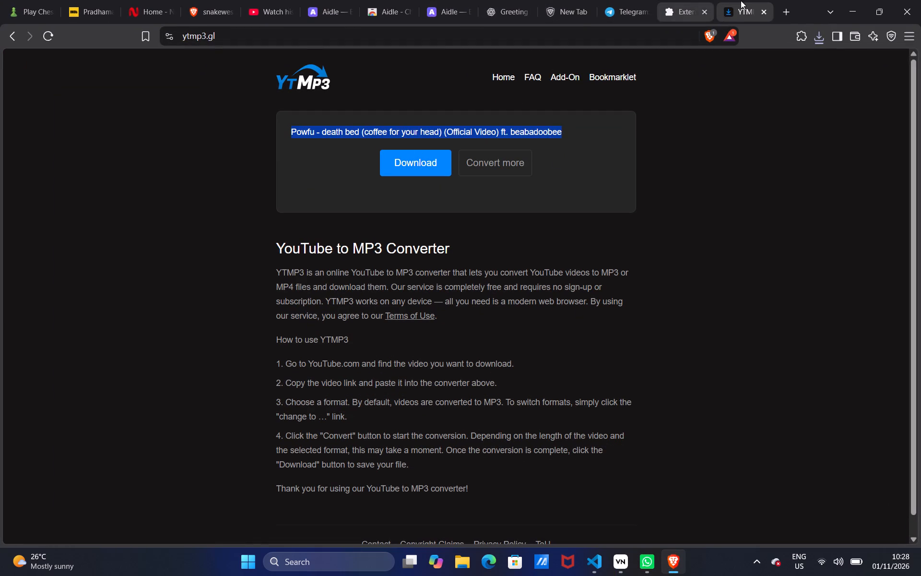
click(788, 12)
key(ctrl+v)
drag(774, 29, 767, 36)
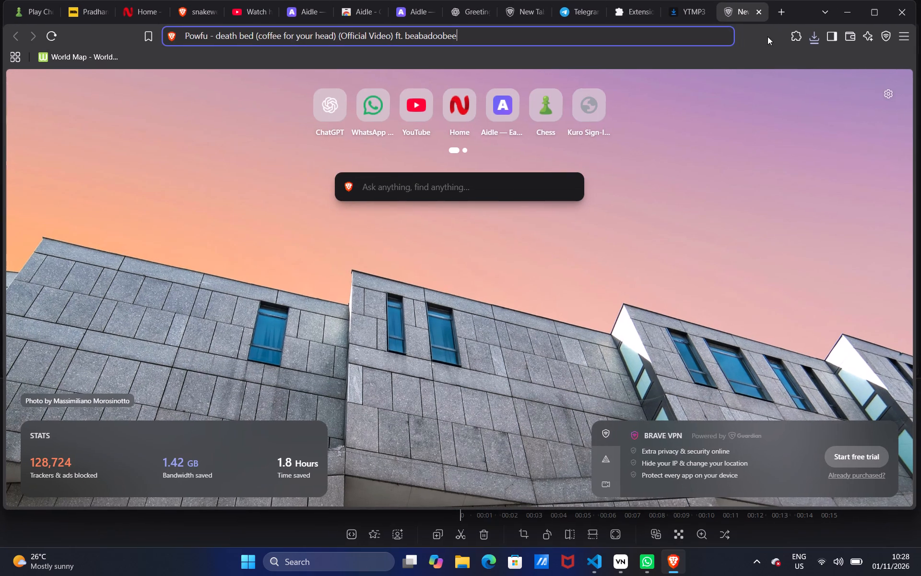
key(Return)
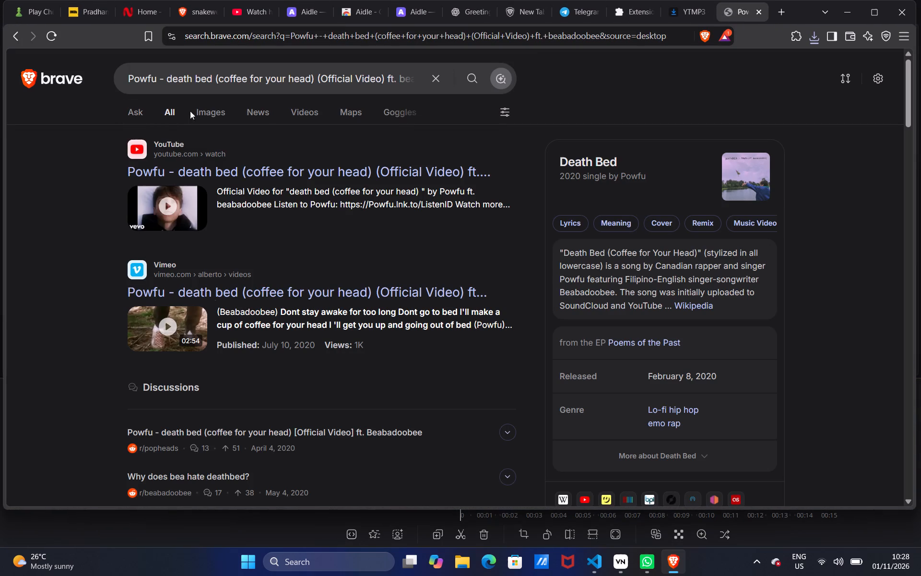
click(190, 109)
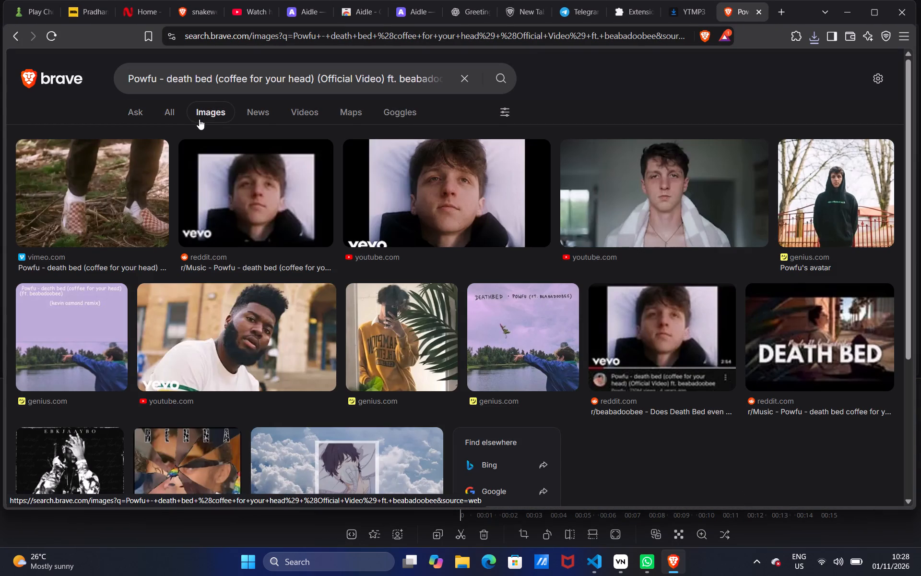
Save the youtube.com still from the "death bed" image results to the Downloads folder as the WEBP file hqdefault.
scroll(200, 120, down, 2)
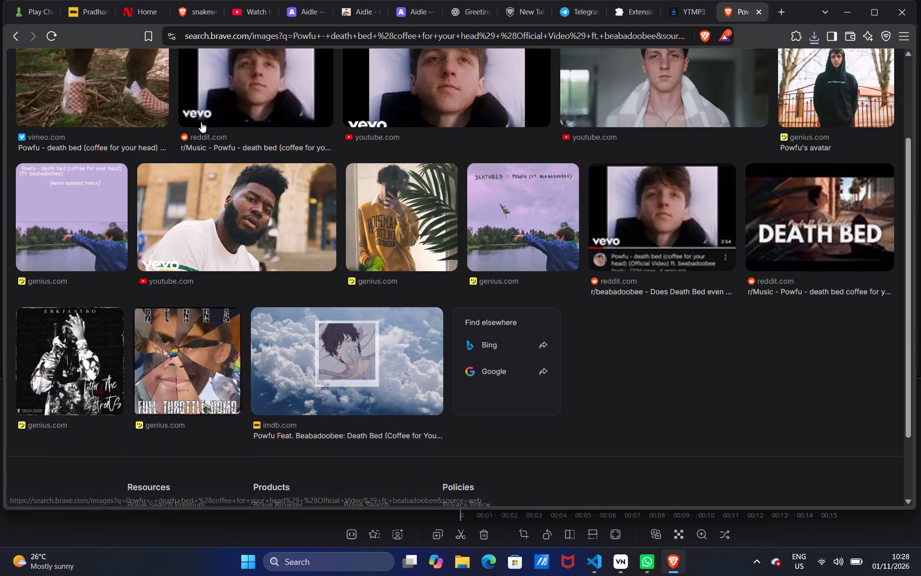
scroll(201, 122, down, 5)
scroll(201, 122, up, 8)
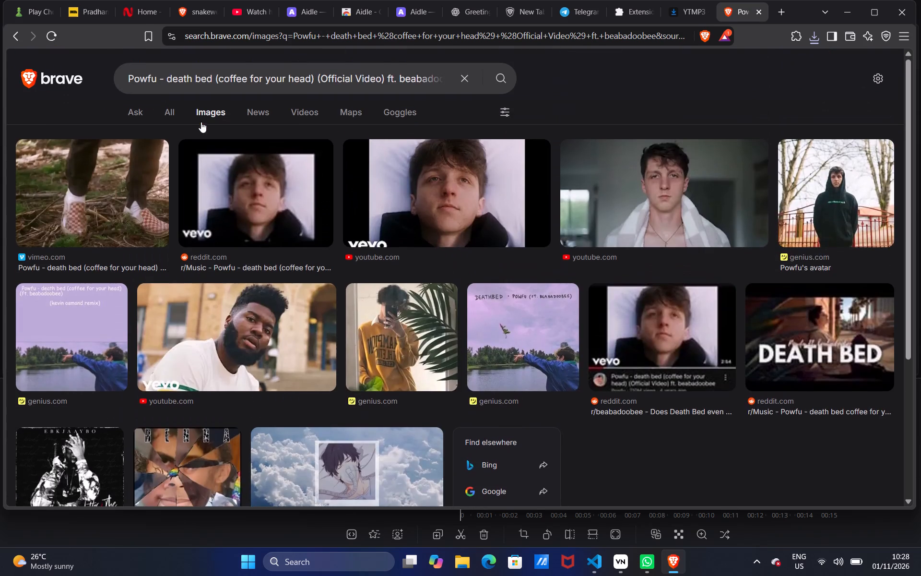
click(269, 223)
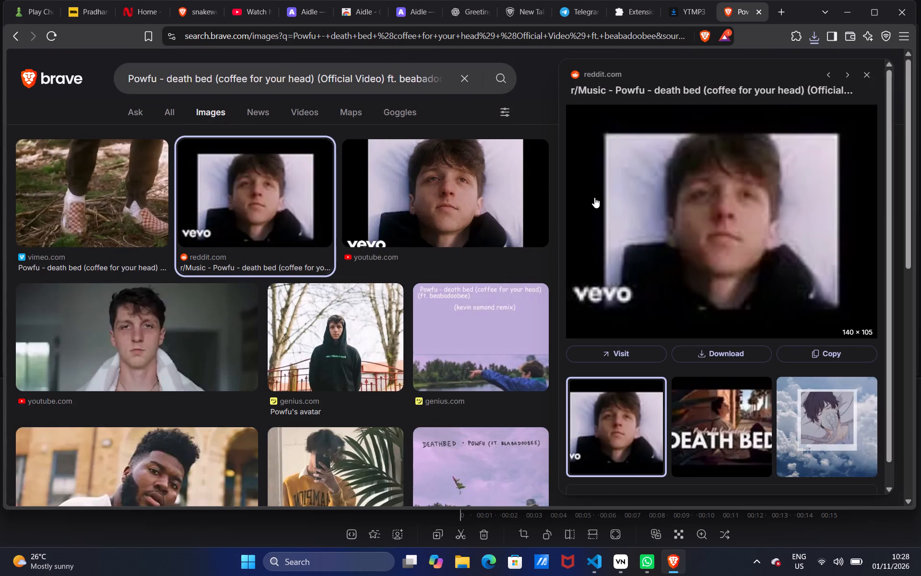
click(442, 181)
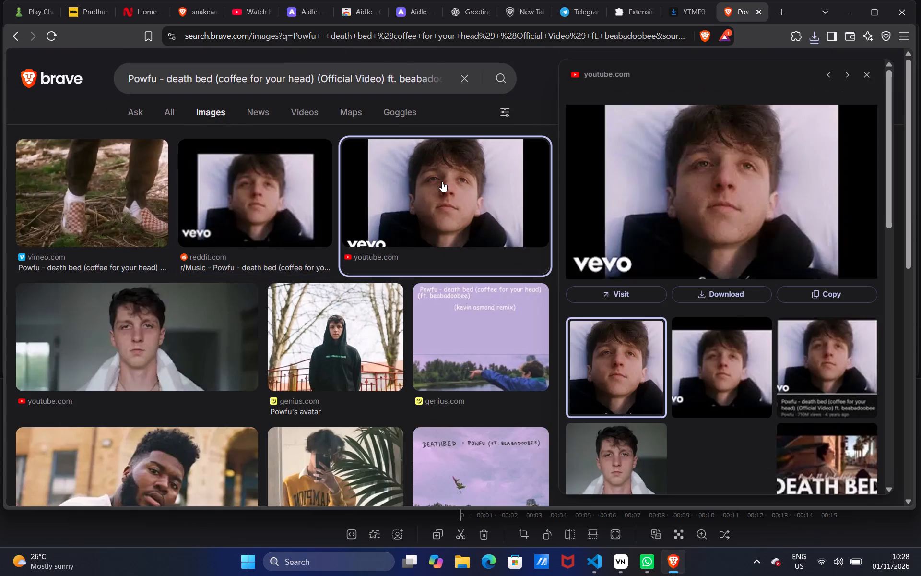
right_click(686, 192)
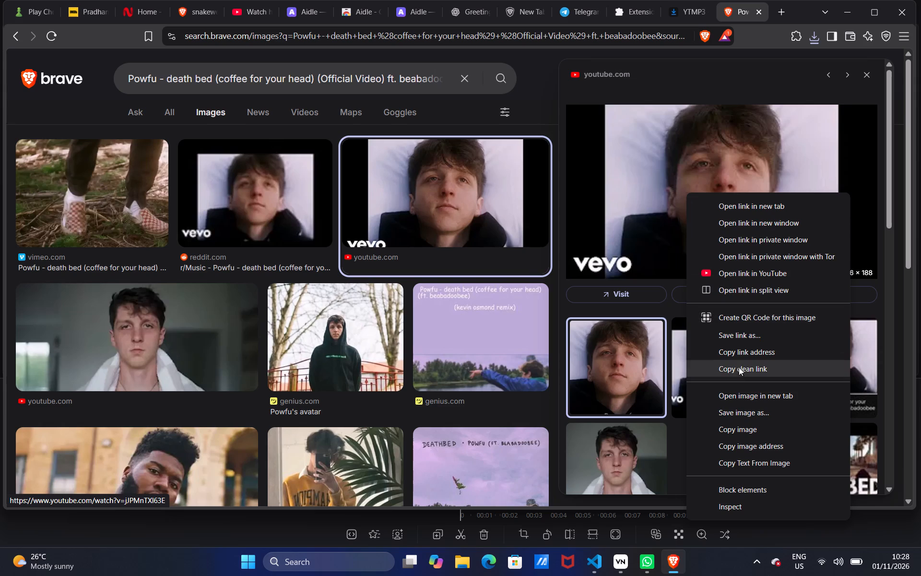
click(740, 409)
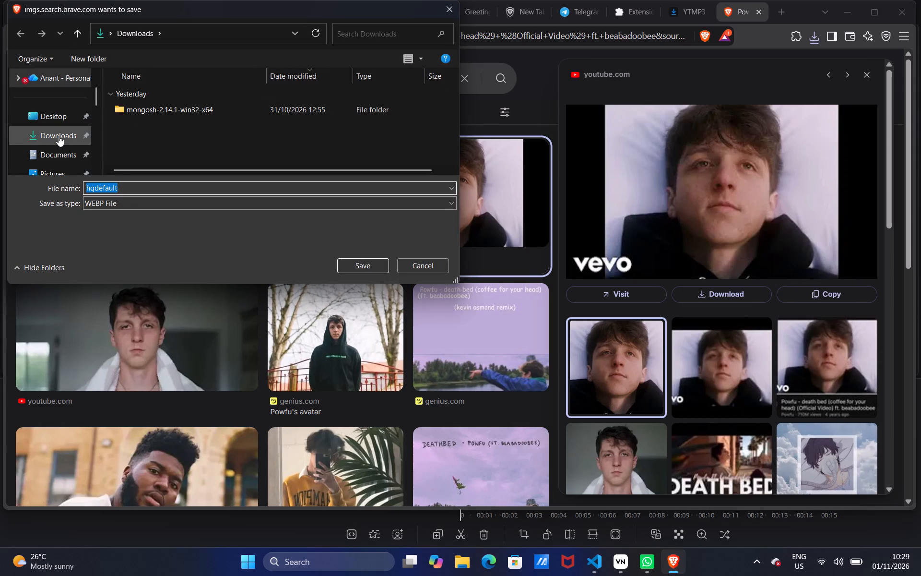
click(59, 136)
click(367, 264)
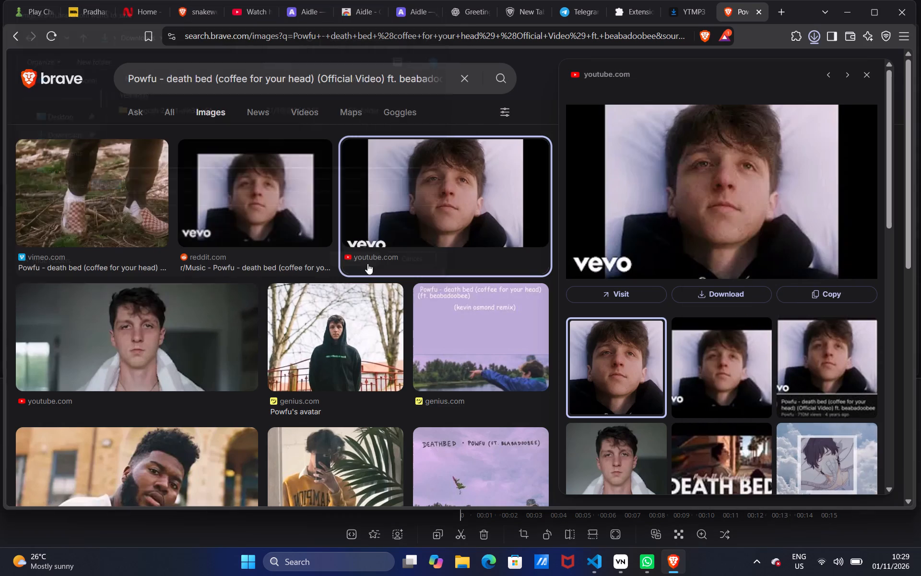
Return to VN and import the hqdefault image from Downloads into the Favorite media library.
click(838, 11)
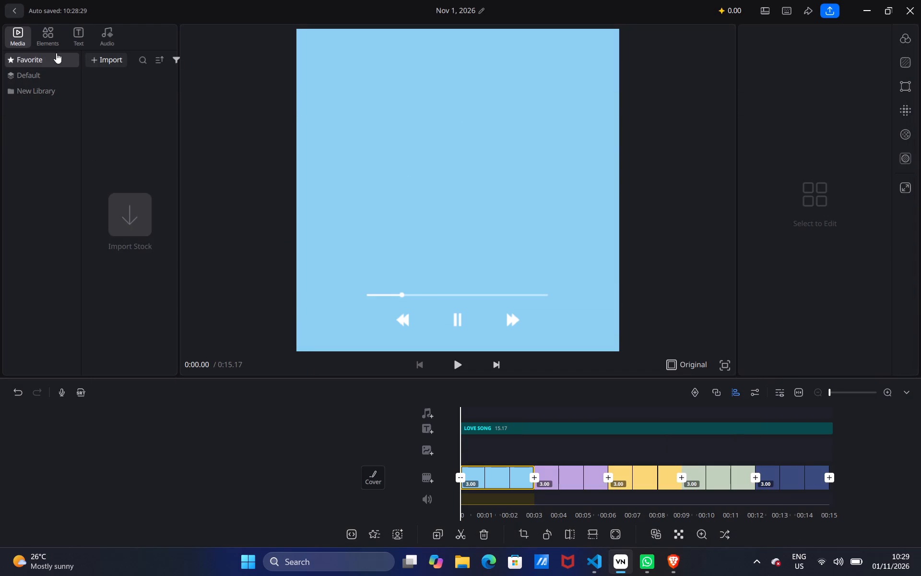
click(43, 41)
click(0, 36)
click(15, 36)
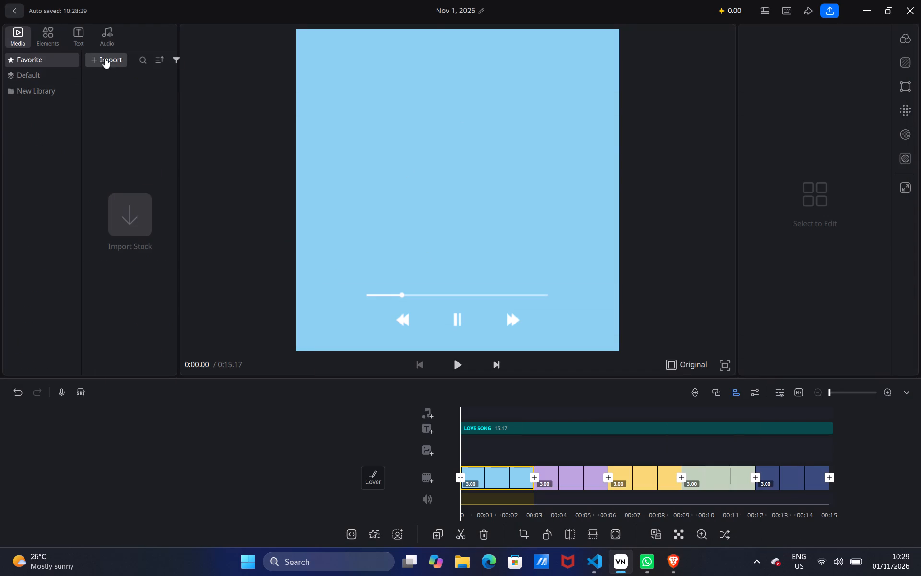
click(105, 56)
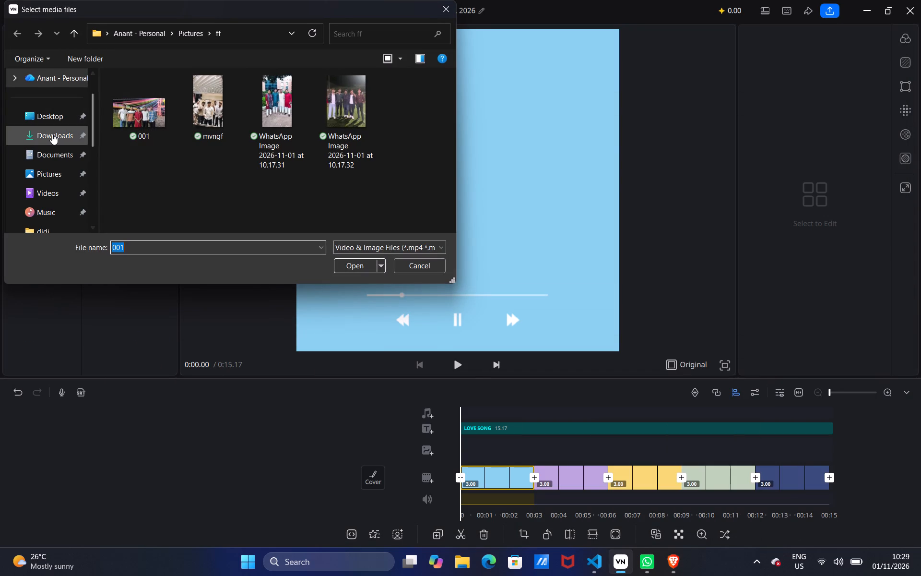
click(52, 134)
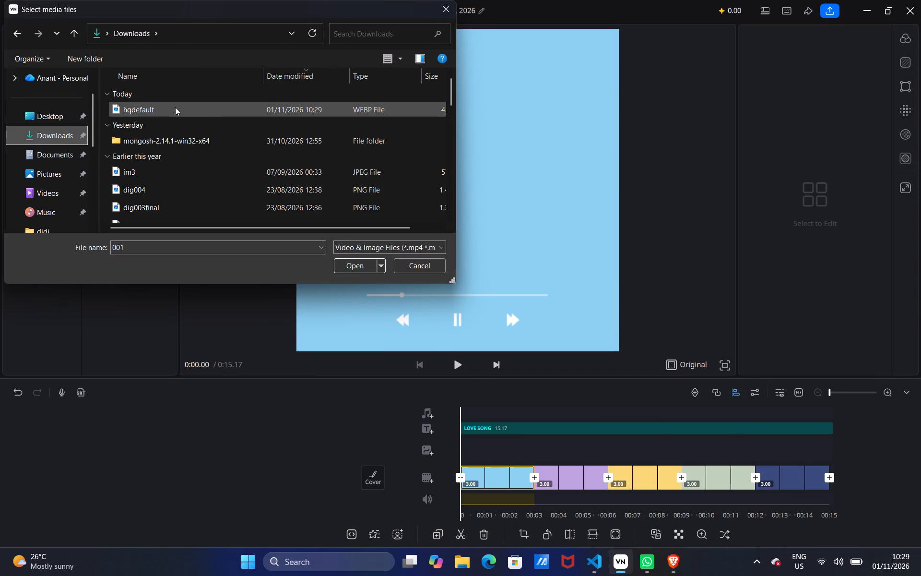
double_click(175, 107)
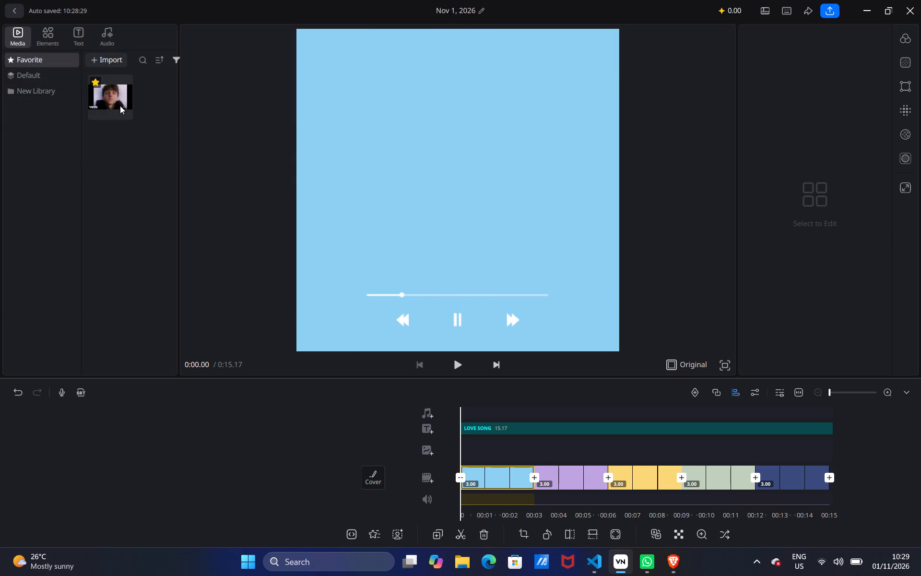
Place the imported Powfu image on the overlay track above the first solid-colour clip, starting at about 1.41 seconds.
drag(118, 102, 429, 152)
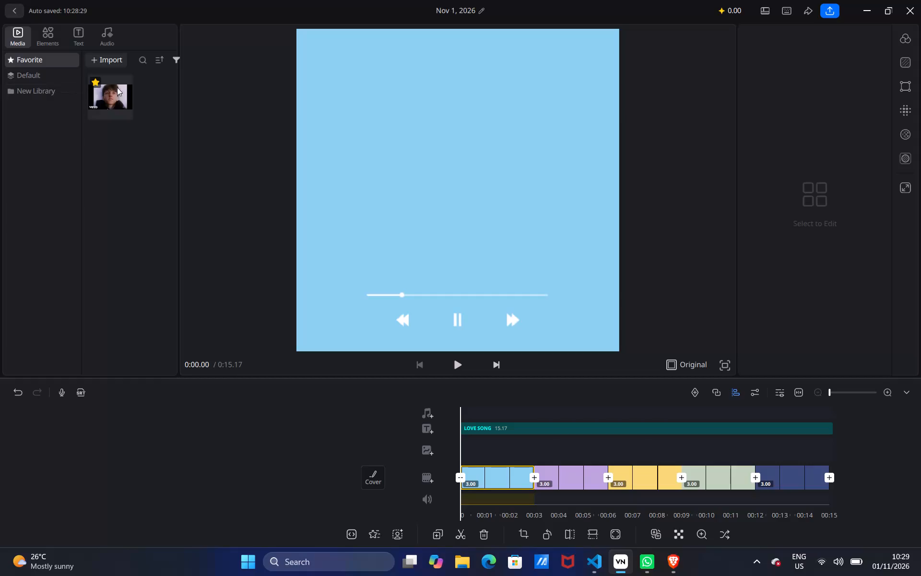
drag(109, 88, 495, 453)
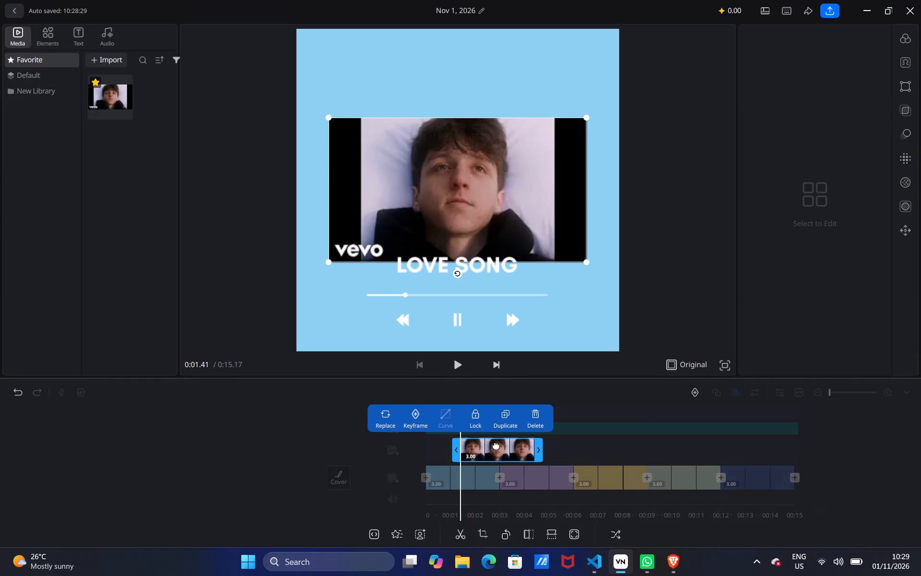
click(462, 208)
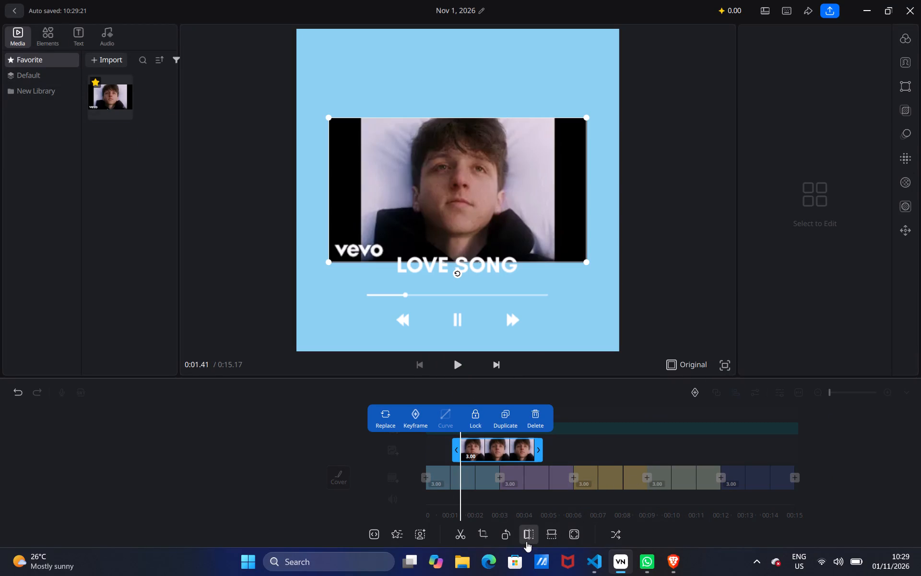
Crop the overlay image to a 1:1 square around the face.
click(484, 528)
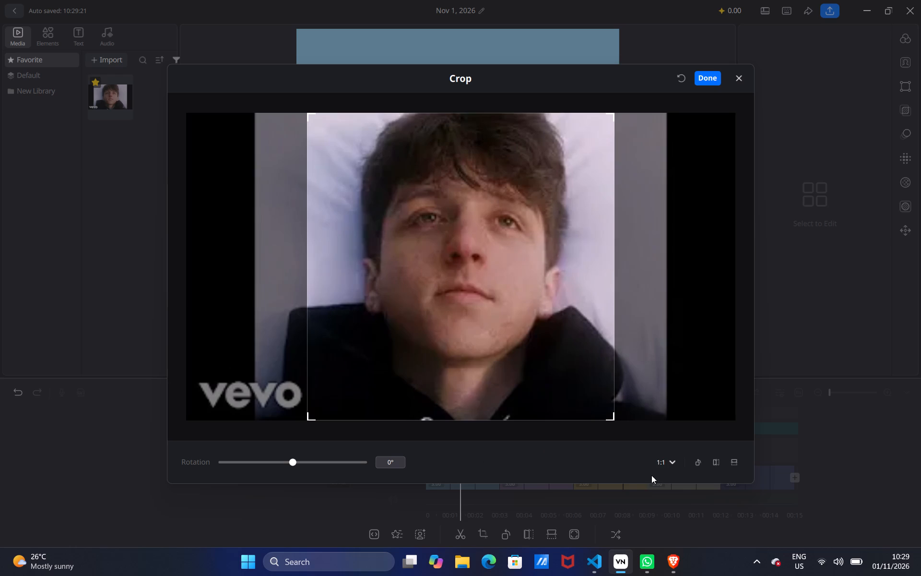
click(709, 80)
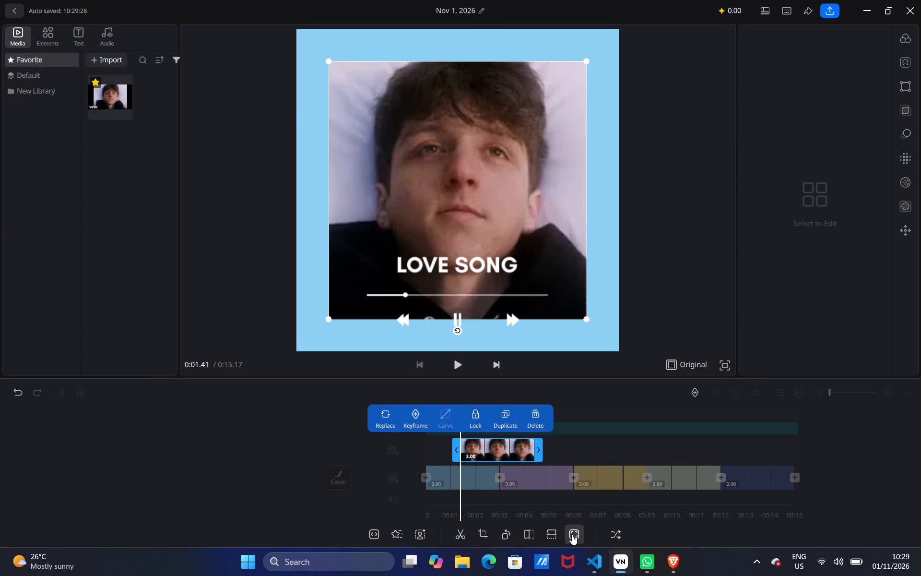
Reopen the overlay image's crop and change its aspect ratio to Original.
click(487, 535)
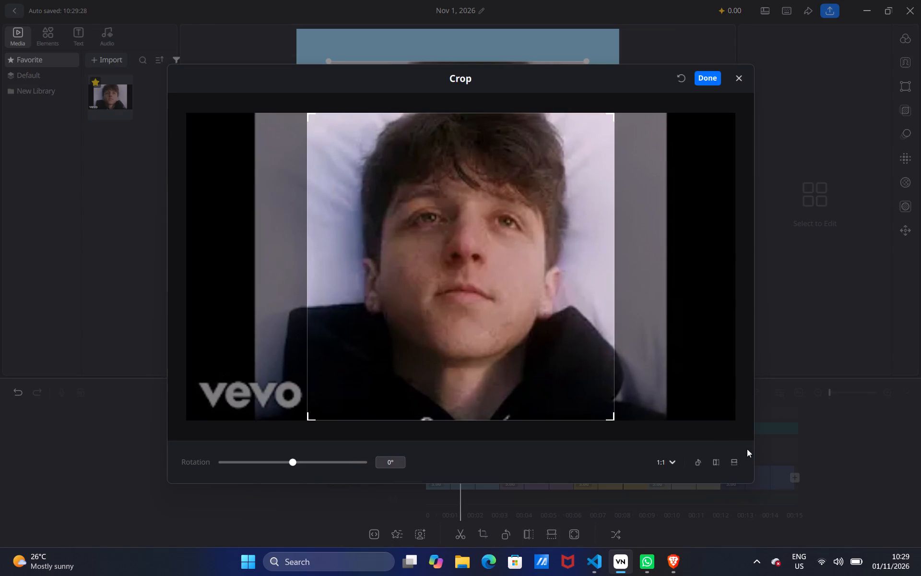
click(675, 460)
click(731, 251)
click(668, 481)
click(668, 460)
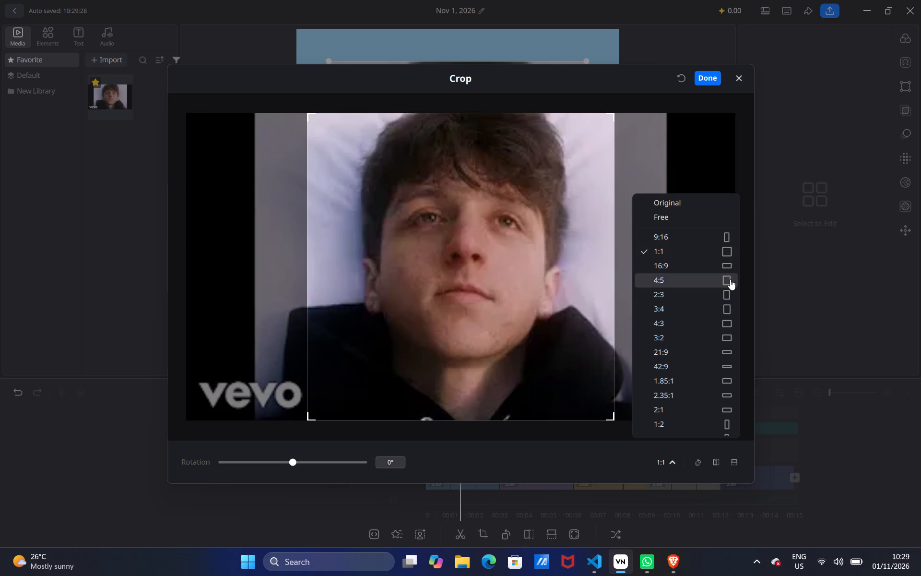
click(630, 121)
drag(615, 420, 644, 420)
click(677, 466)
click(672, 459)
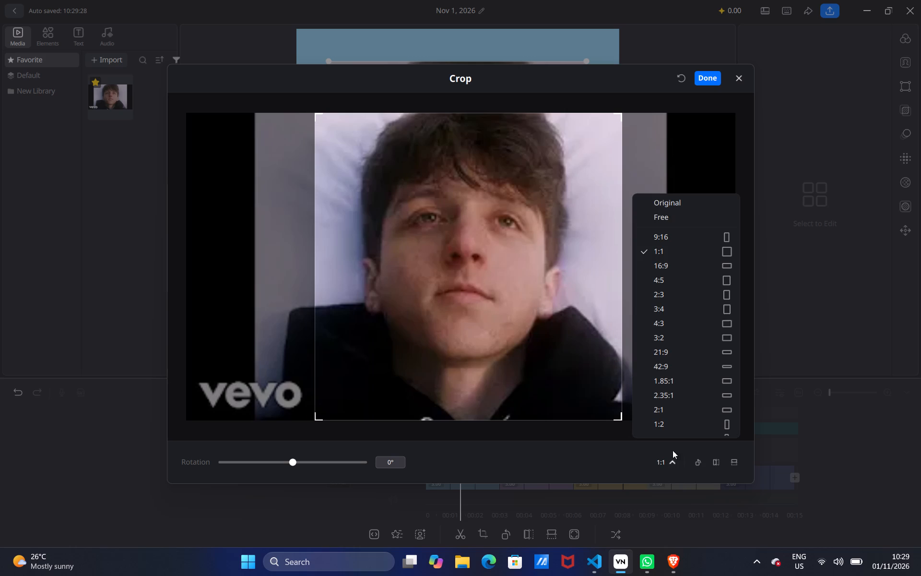
click(672, 206)
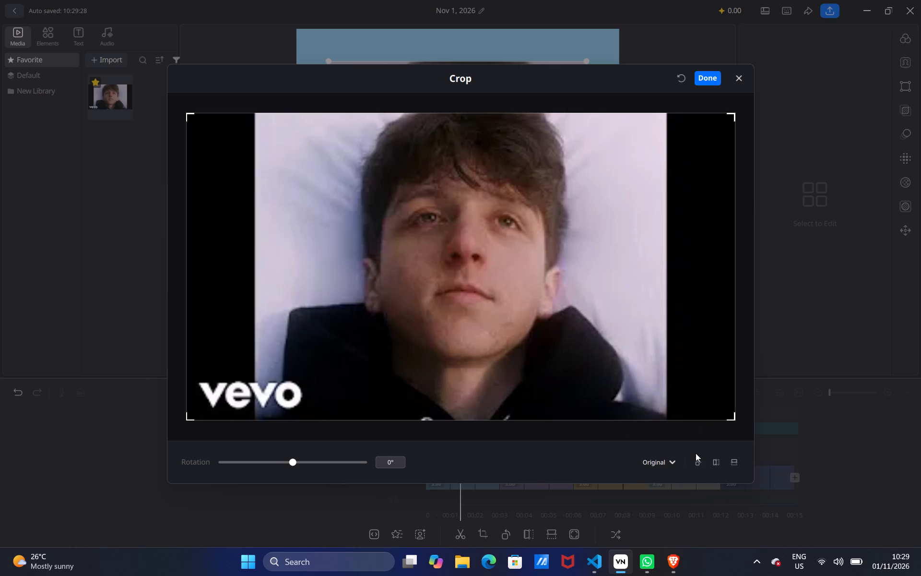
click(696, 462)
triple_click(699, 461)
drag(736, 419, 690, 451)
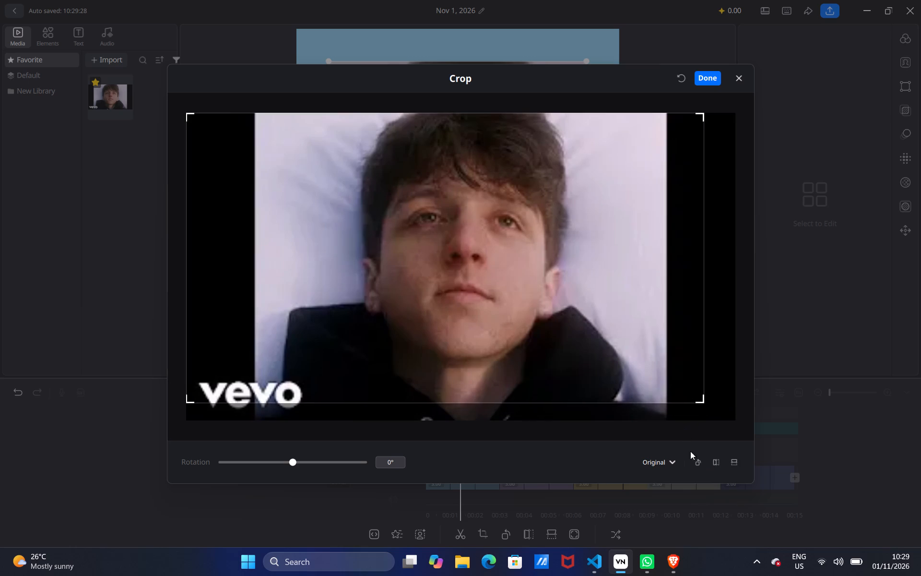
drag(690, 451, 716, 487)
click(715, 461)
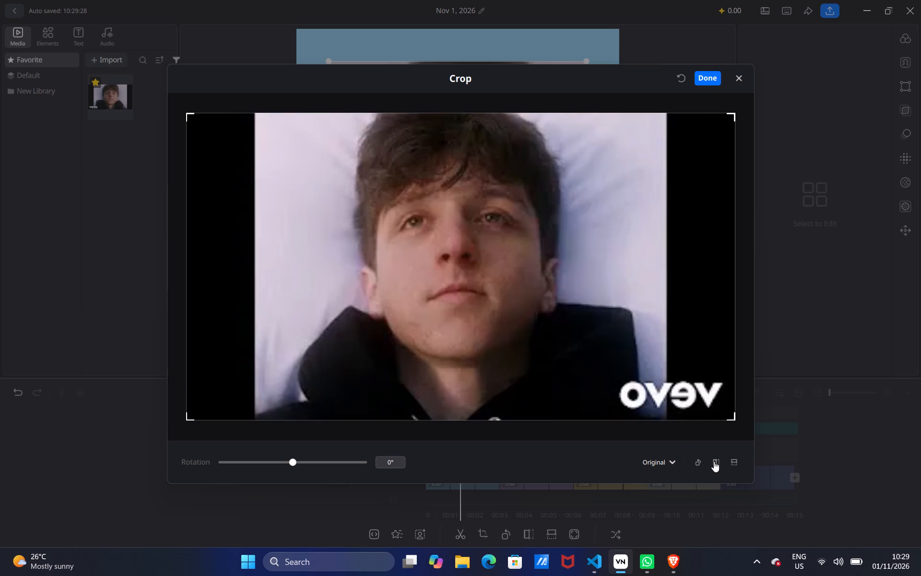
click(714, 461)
Crop the overlay image with a Free aspect ratio, trimming away the black bars on both sides of the photo.
click(674, 462)
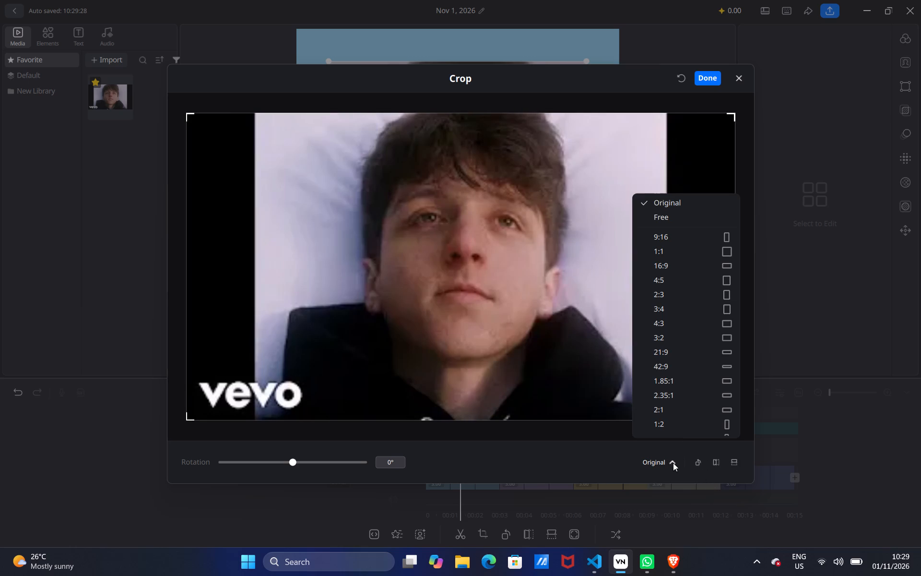
click(680, 222)
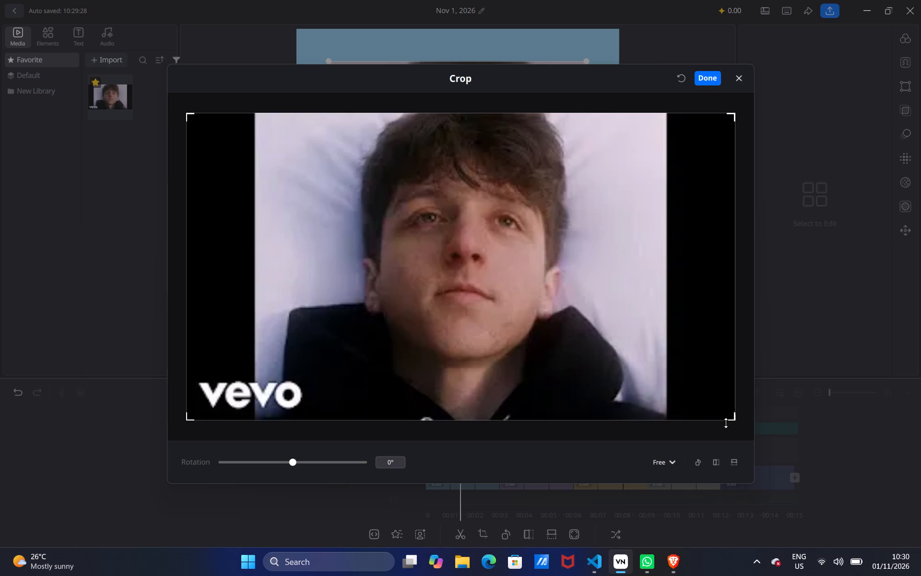
drag(734, 421, 683, 439)
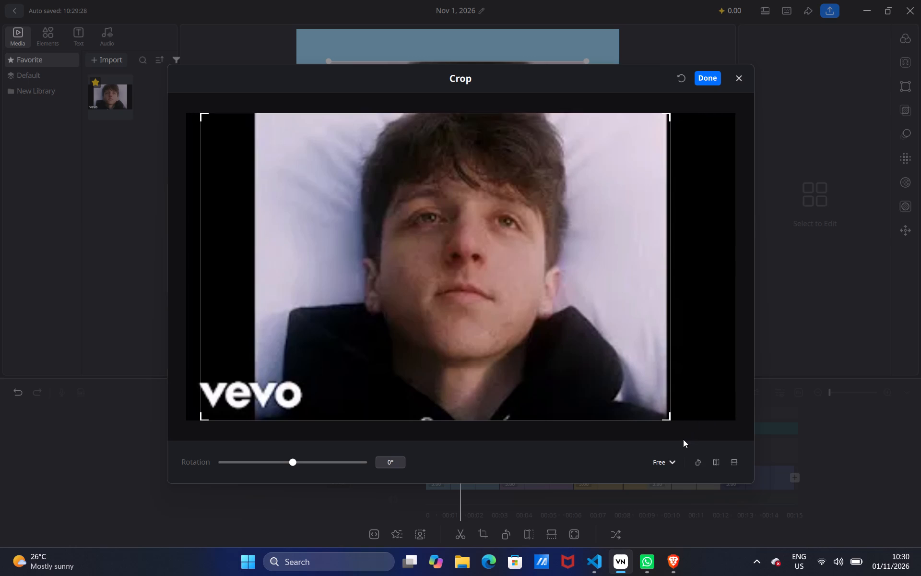
drag(683, 439, 682, 439)
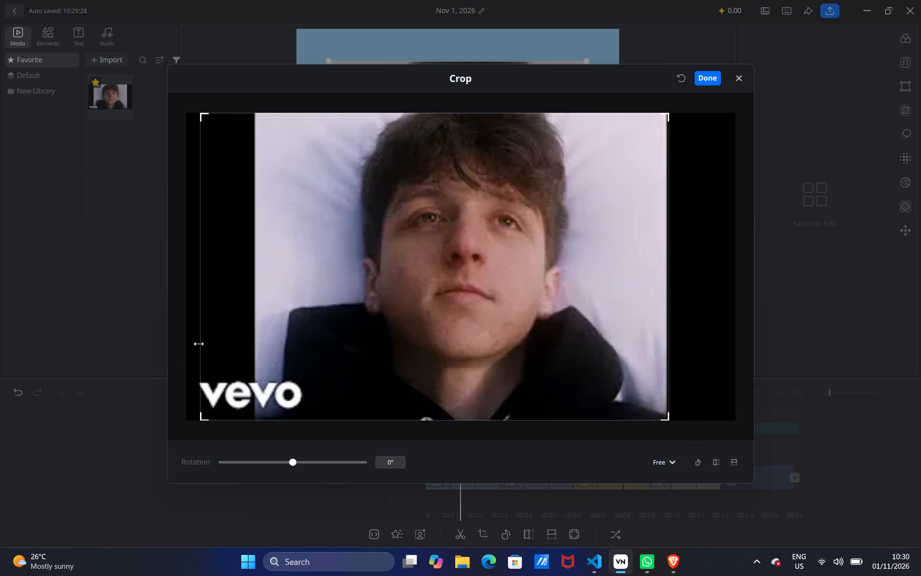
drag(201, 344, 253, 357)
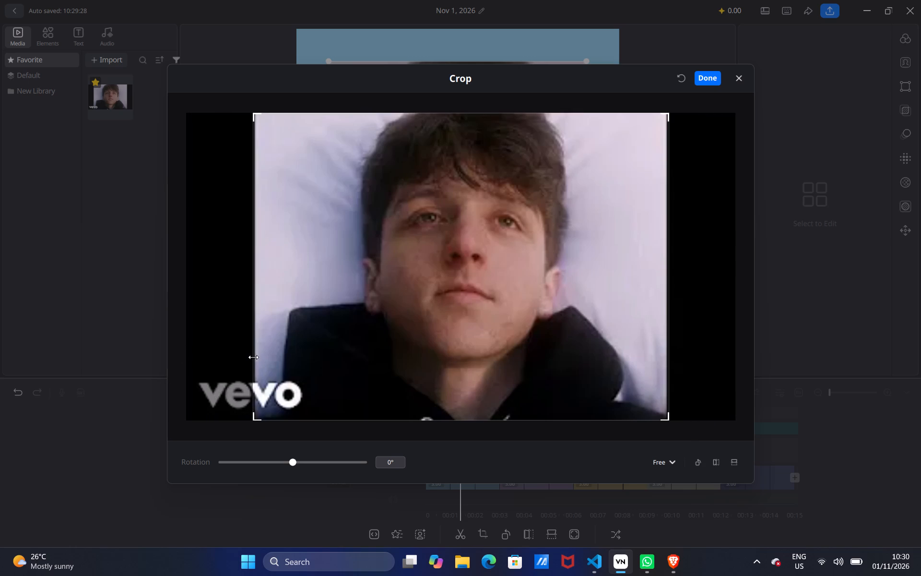
drag(253, 357, 254, 358)
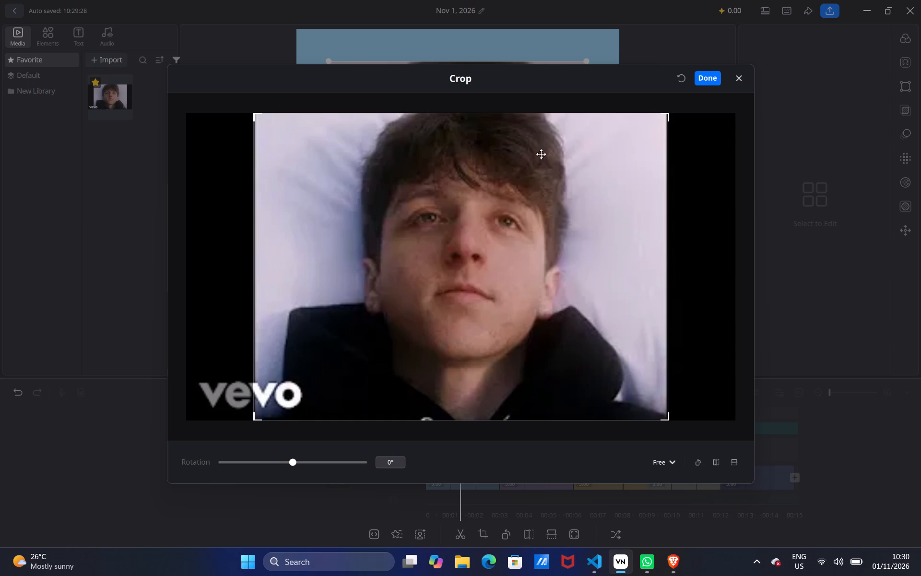
click(703, 84)
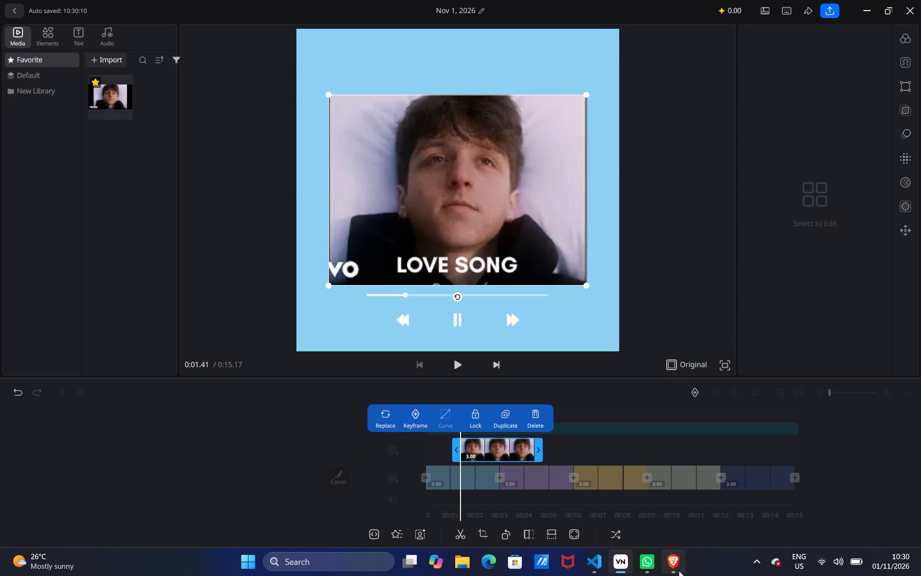
Switch to Brave, play the "Bas Ek Dhadak" video from YouTube in a new tab, and return to VN.
click(676, 557)
click(776, 4)
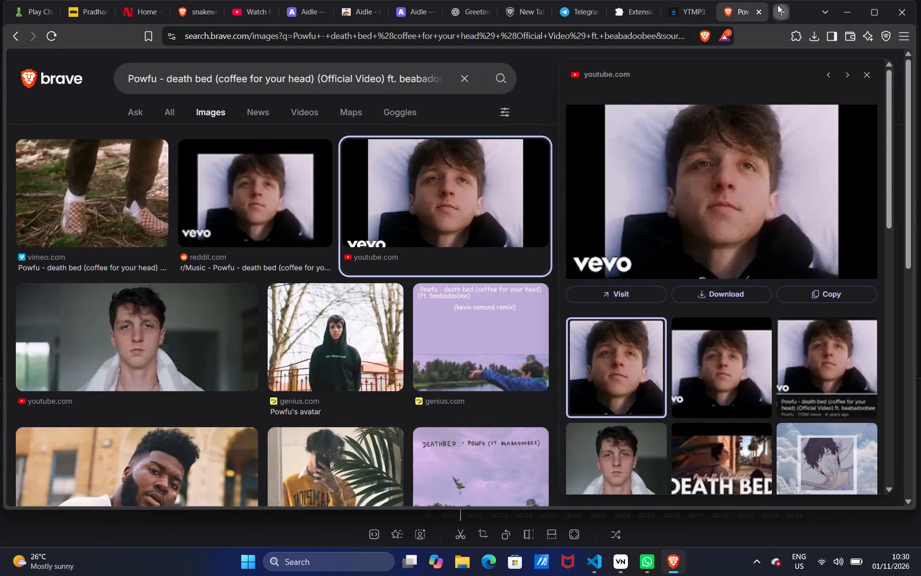
click(427, 102)
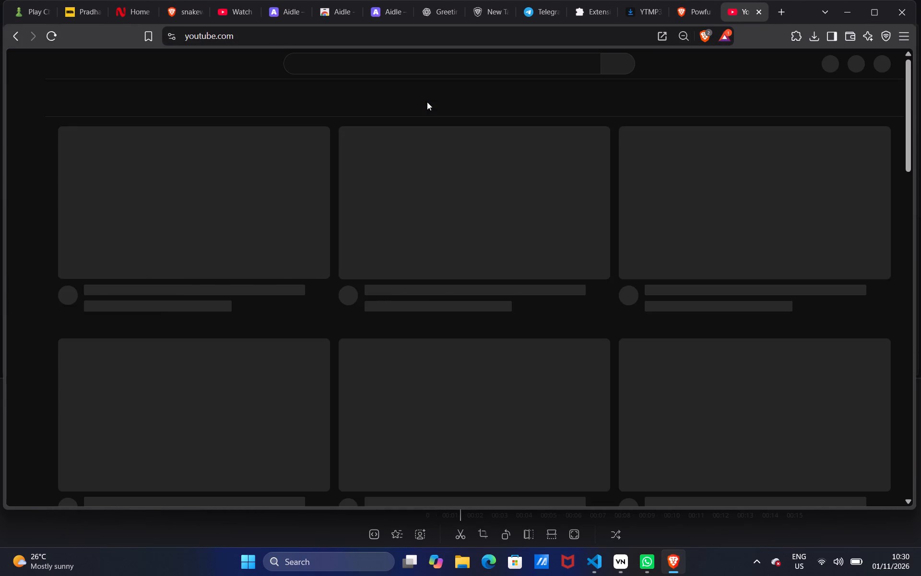
click(283, 199)
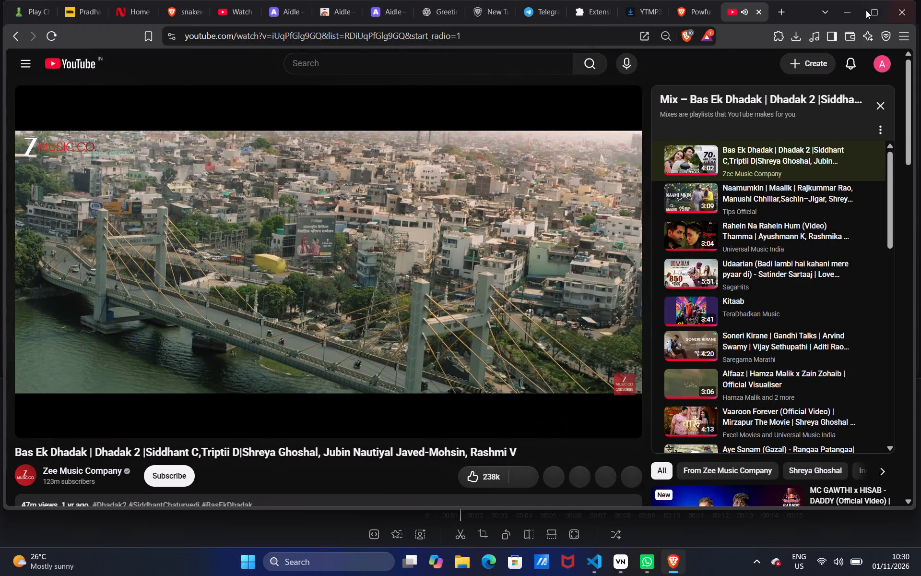
click(841, 8)
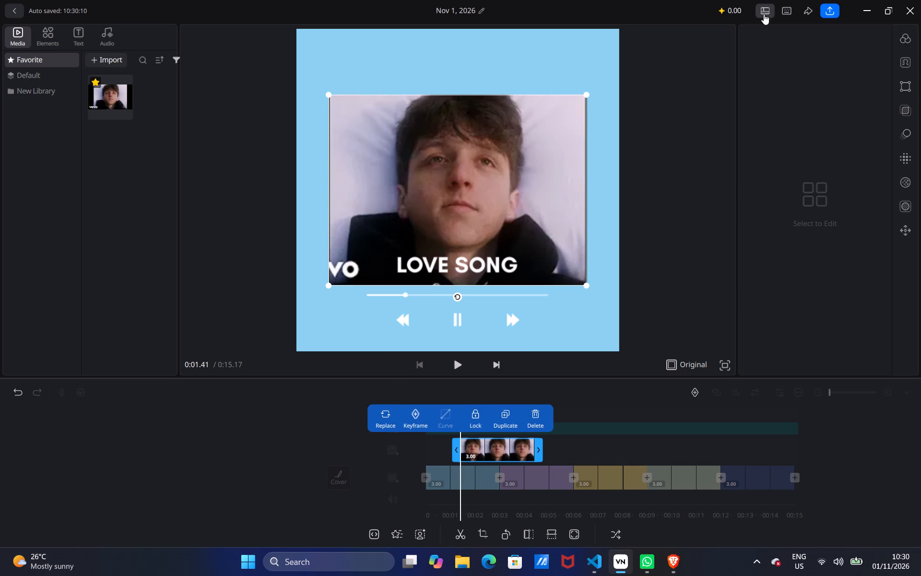
Move the Powfu image clip on the overlay track to the start of the timeline, aligned with the first solid-colour clip.
drag(492, 447, 483, 448)
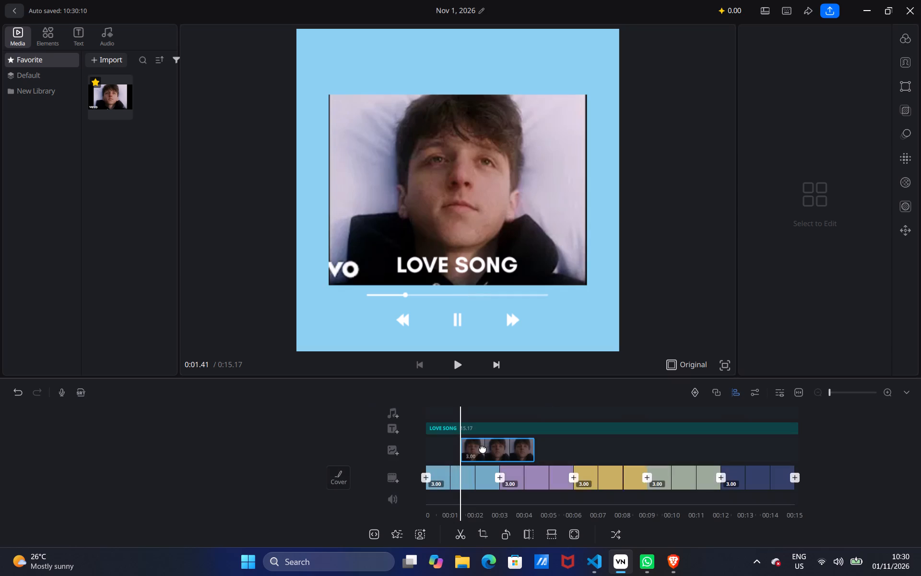
drag(483, 448, 435, 456)
Move the Powfu image up in the preview so it sits just above the LOVE SONG title.
click(505, 162)
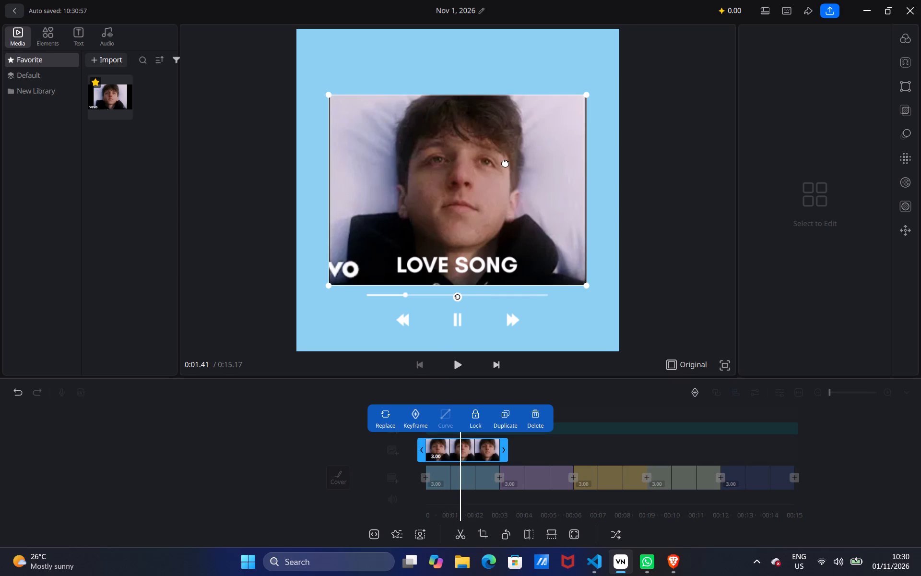
drag(462, 180, 459, 139)
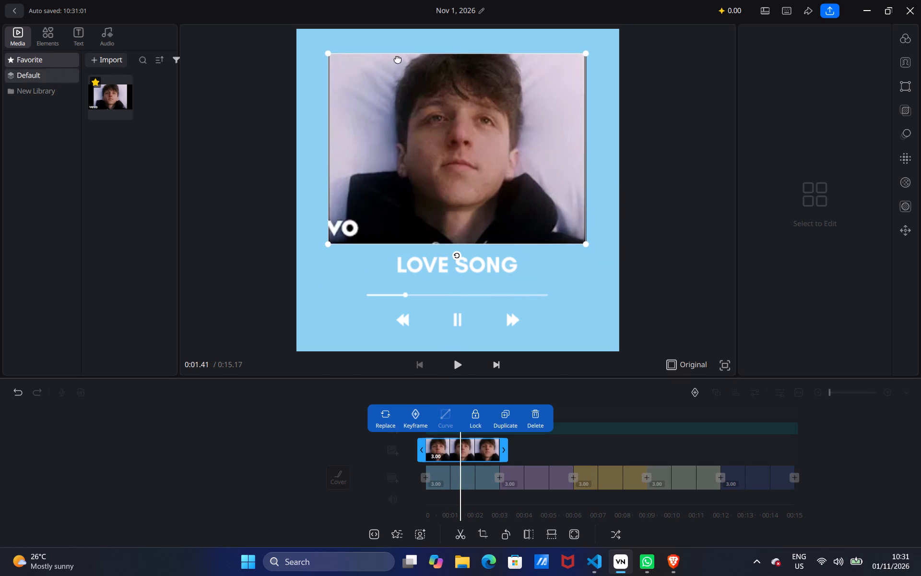
Compare the Aesthetic filters A1 to A4 on the overlay image and apply A2 at intensity 100.
click(905, 64)
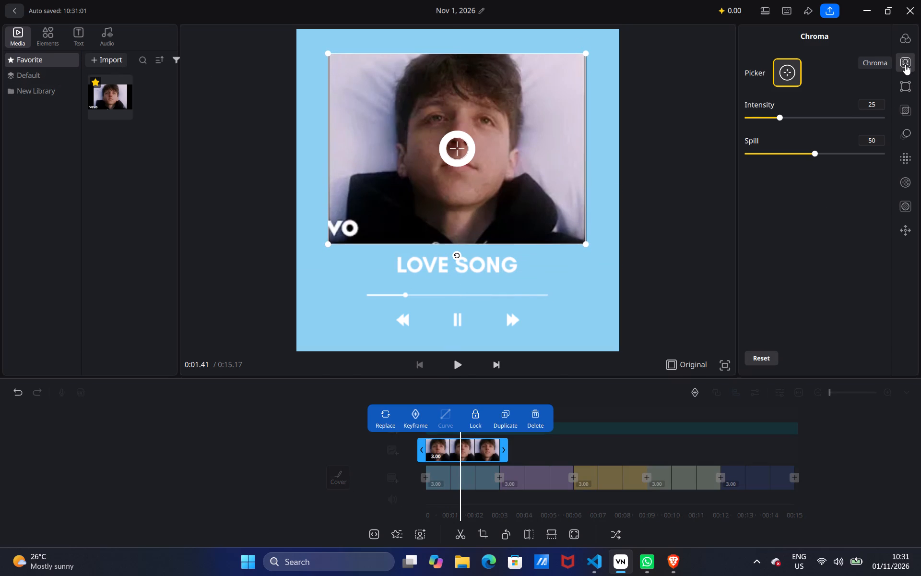
click(904, 42)
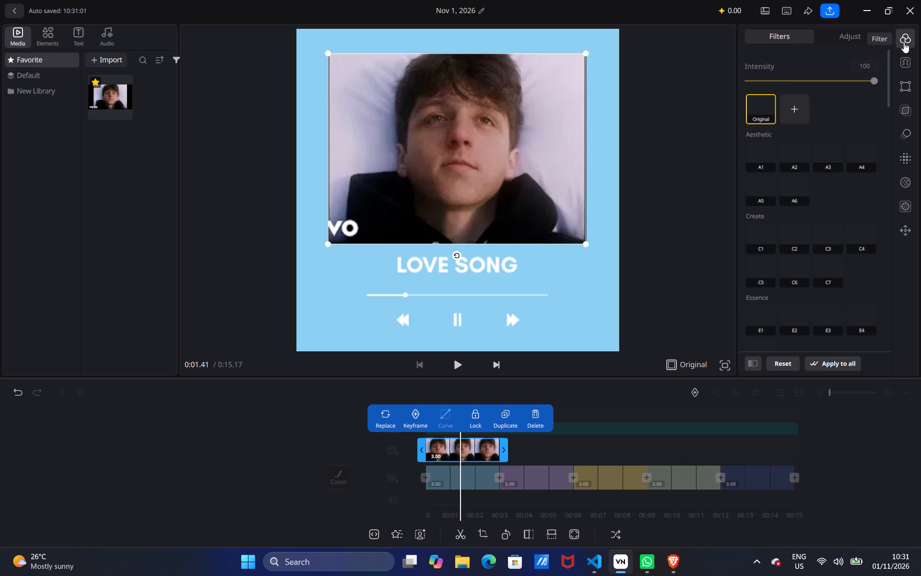
click(760, 160)
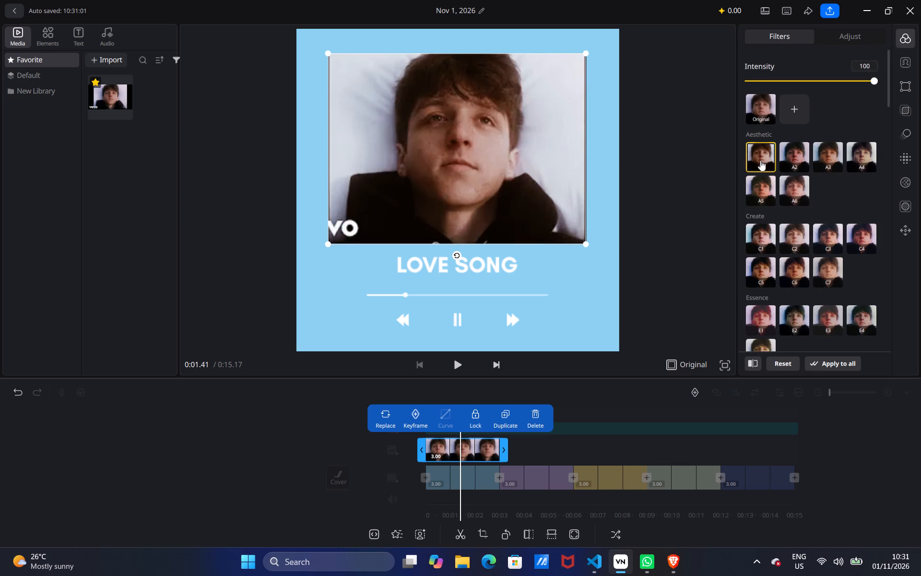
click(786, 152)
click(824, 152)
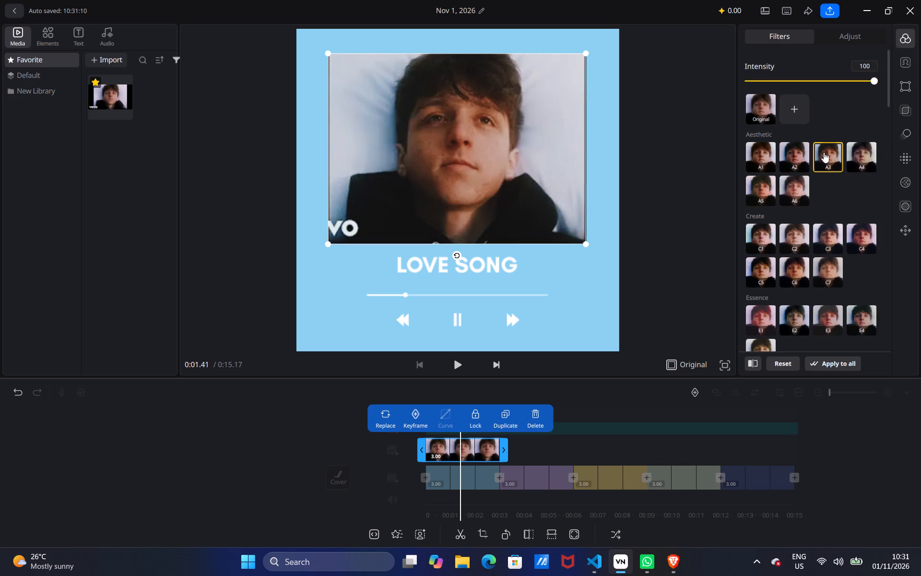
click(869, 151)
click(831, 158)
click(797, 162)
click(784, 160)
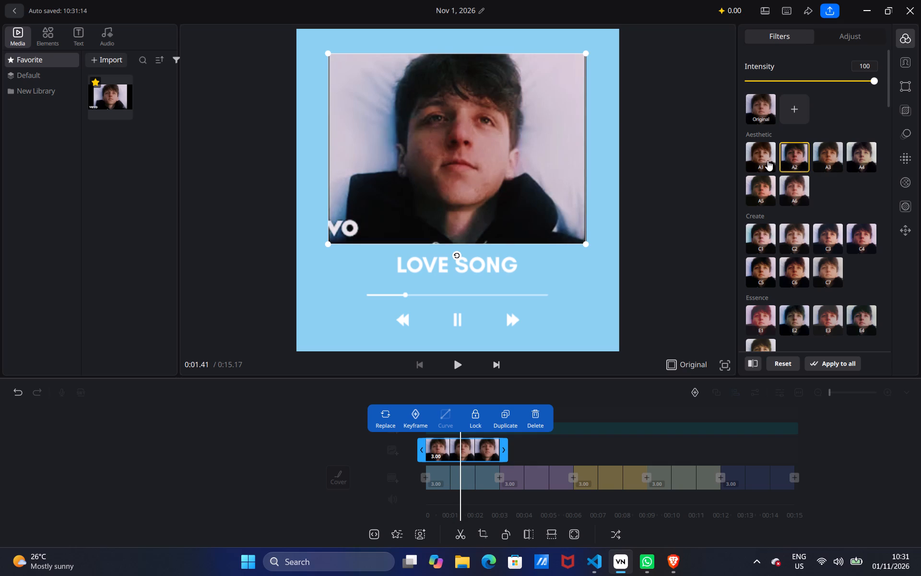
click(767, 160)
click(802, 152)
Shrink the Powfu image slightly and centre it horizontally above the LOVE SONG title.
drag(586, 242, 569, 230)
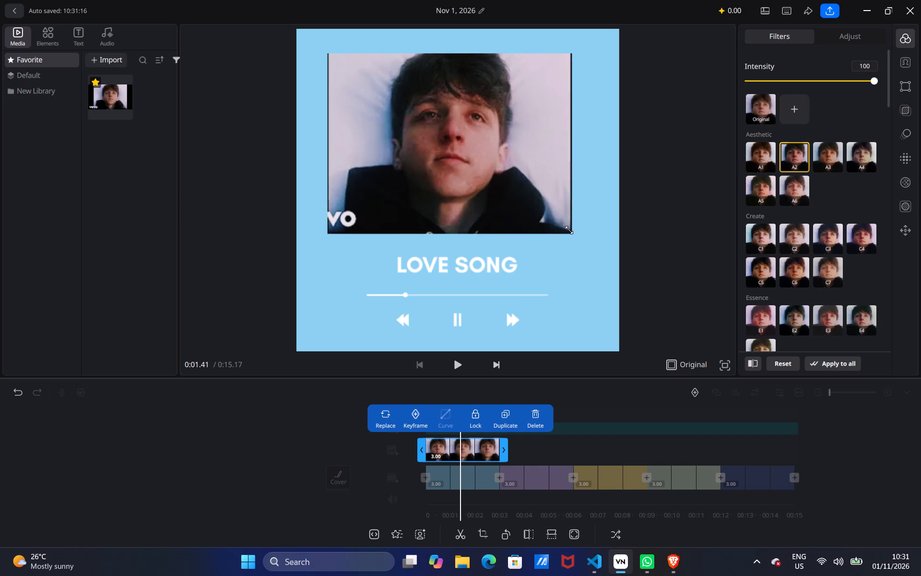
drag(569, 230, 566, 226)
drag(499, 186, 508, 188)
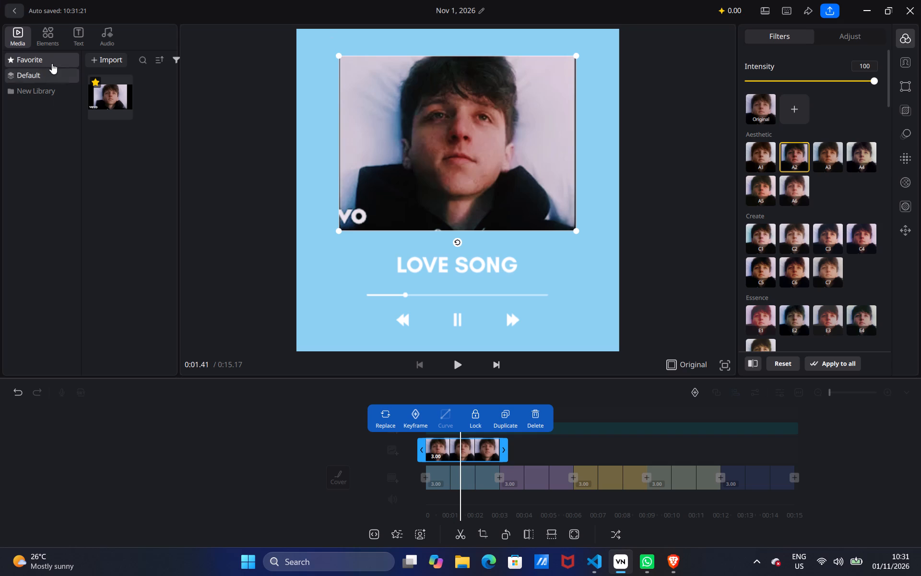
Browse the graphic element categories and the subtitle text templates for a decoration to go with the cover image.
click(42, 34)
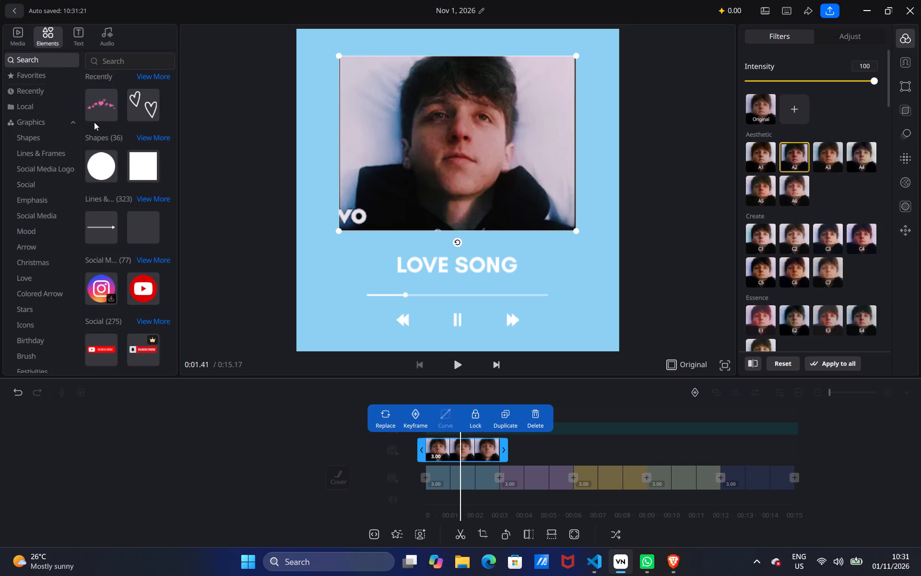
scroll(103, 132, down, 15)
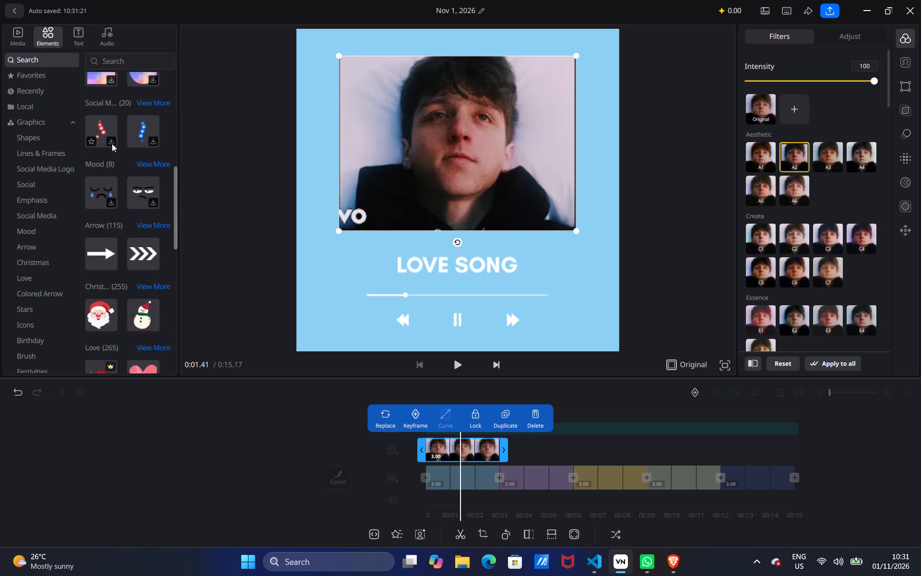
scroll(112, 144, down, 17)
scroll(112, 144, down, 6)
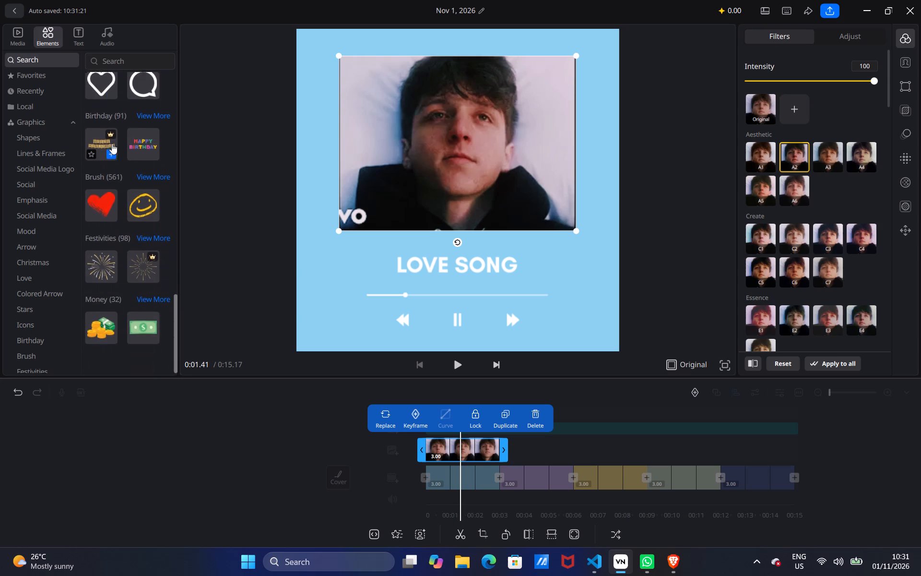
scroll(112, 144, down, 6)
scroll(112, 144, up, 20)
scroll(112, 144, up, 3)
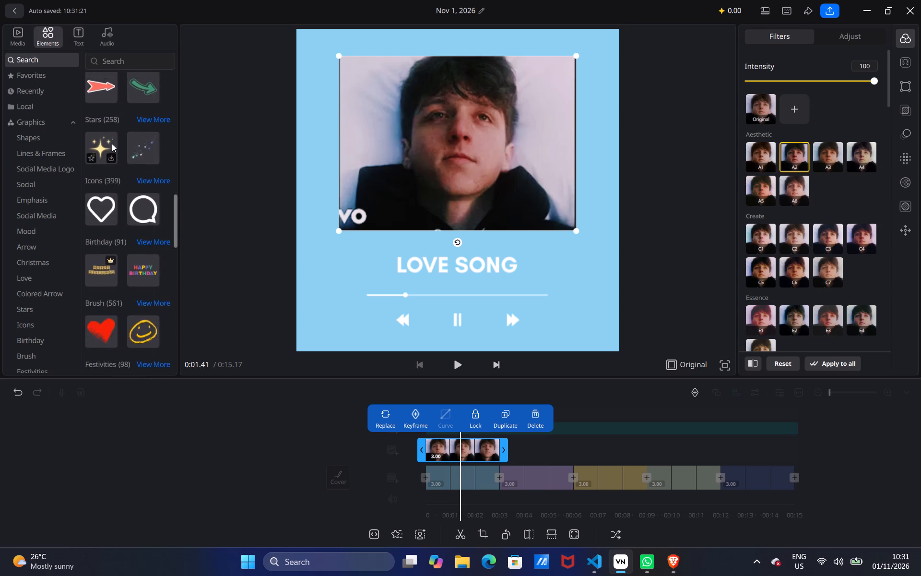
scroll(112, 144, up, 13)
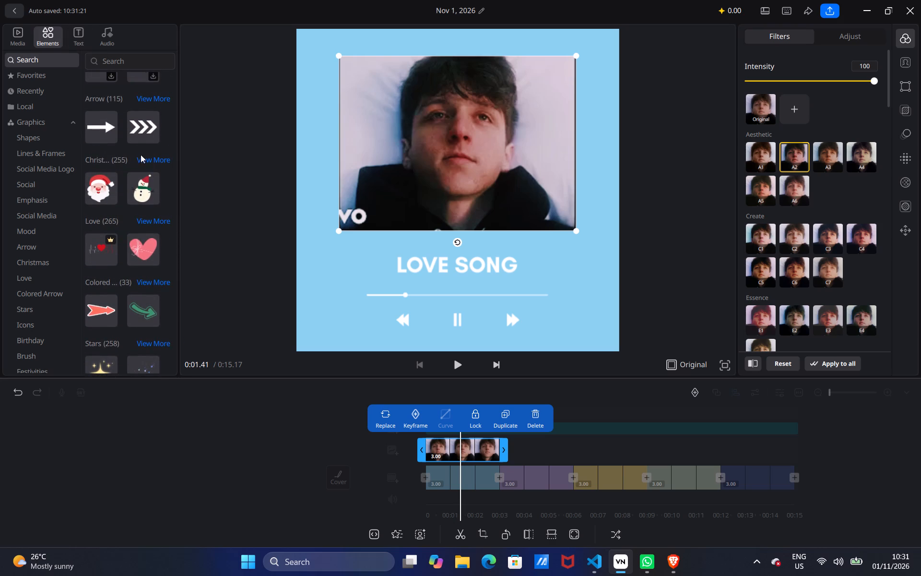
scroll(141, 155, up, 6)
scroll(121, 108, up, 7)
click(76, 40)
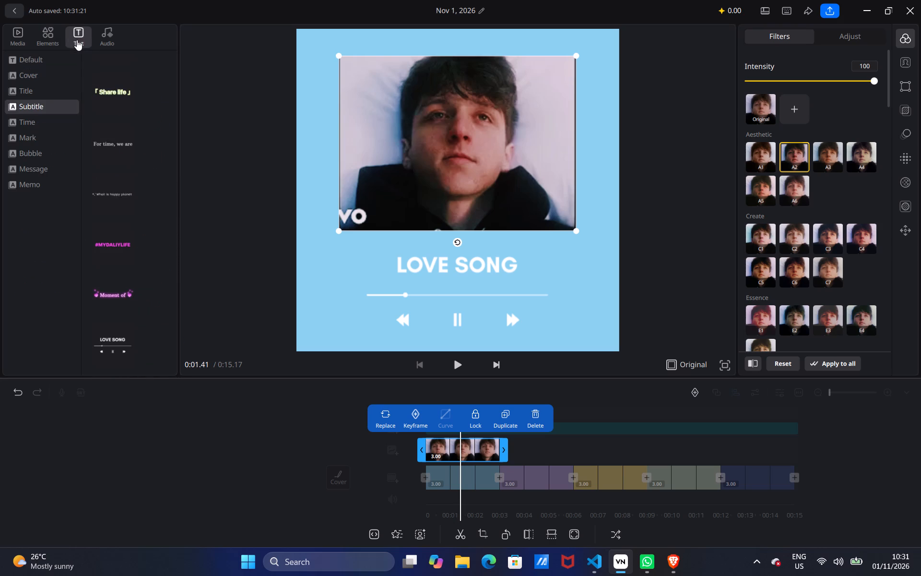
scroll(141, 139, down, 7)
scroll(141, 139, up, 6)
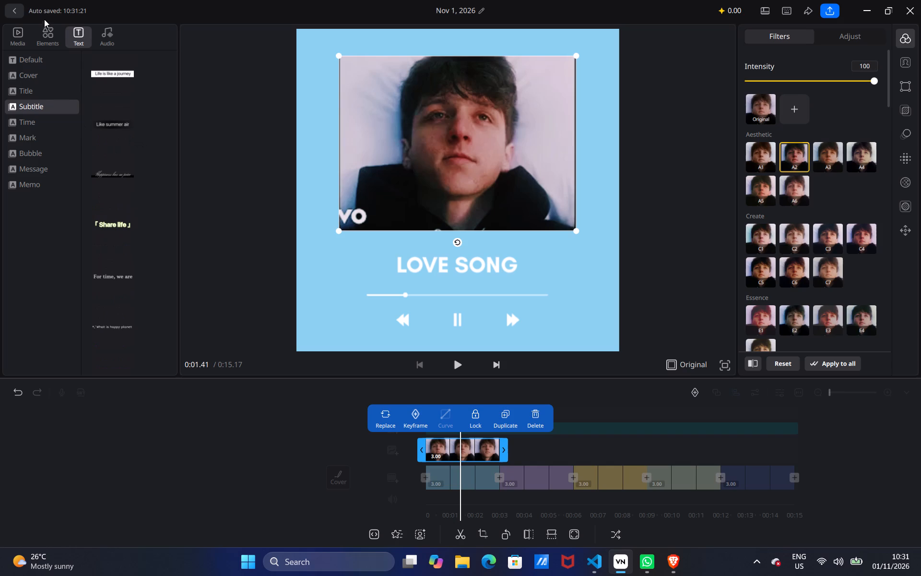
Find the Film graphics collection and add the white Kodak E100 film-strip frame as an overlay at the playhead.
click(43, 25)
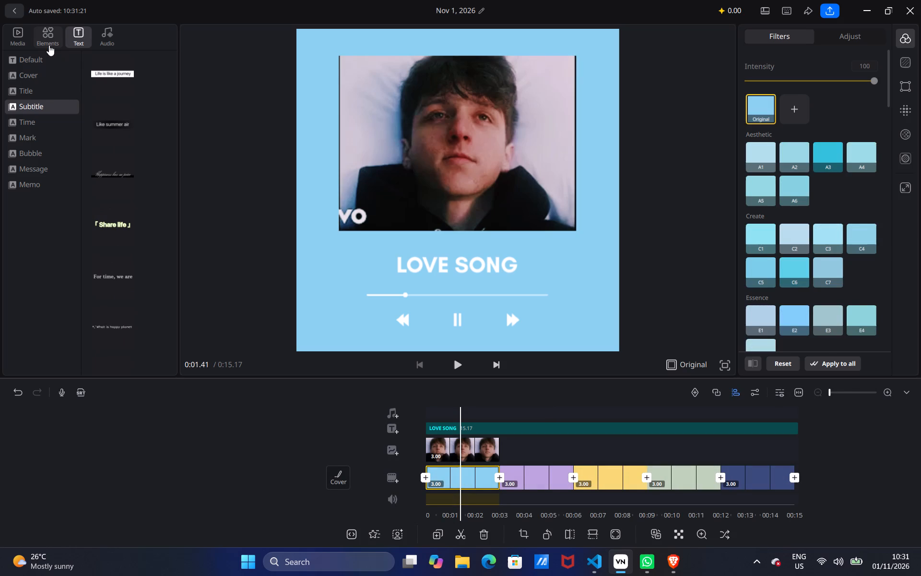
scroll(133, 96, down, 20)
scroll(133, 96, down, 5)
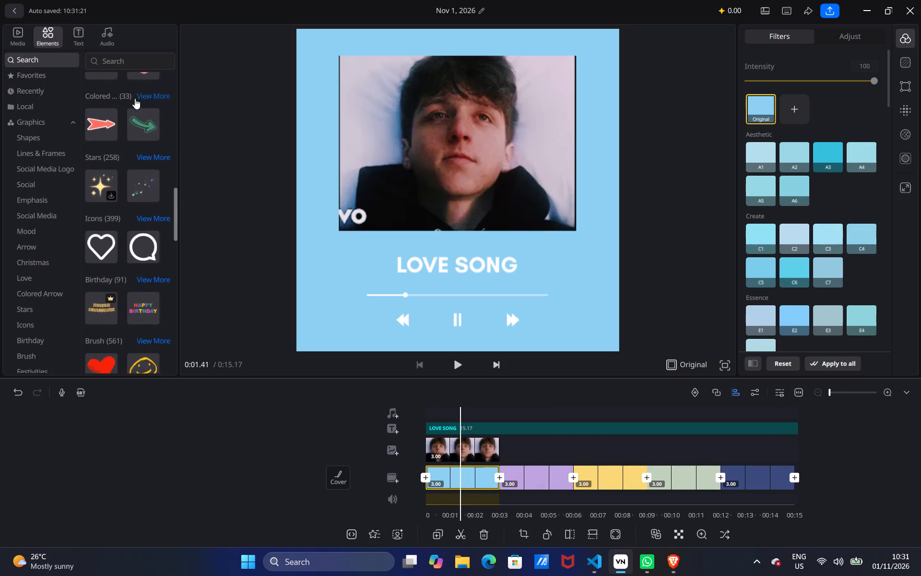
scroll(135, 98, down, 20)
scroll(135, 98, down, 13)
scroll(135, 98, down, 8)
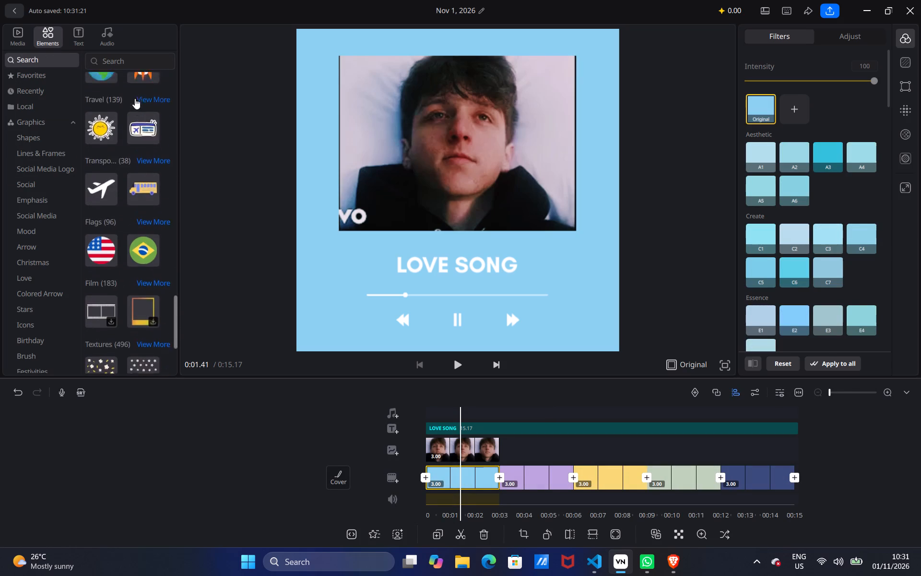
scroll(135, 98, down, 11)
scroll(135, 98, up, 2)
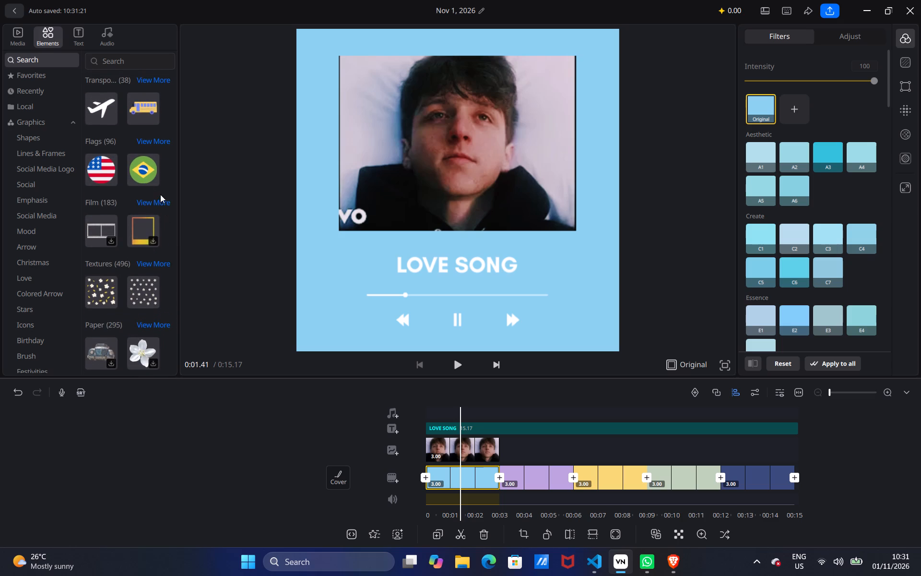
click(161, 205)
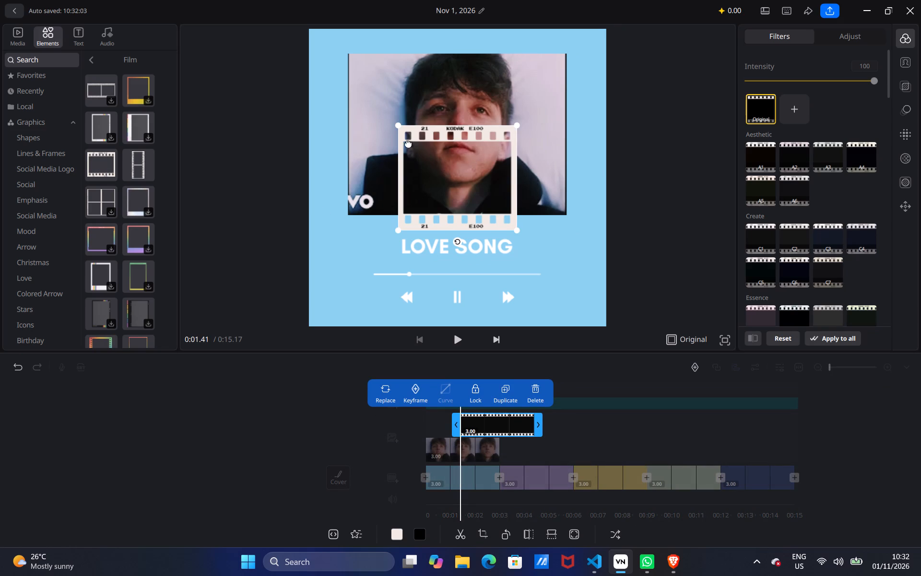
Enlarge the Kodak film frame to the full canvas width and place it at the canvas top around the cover image.
drag(399, 126, 295, 55)
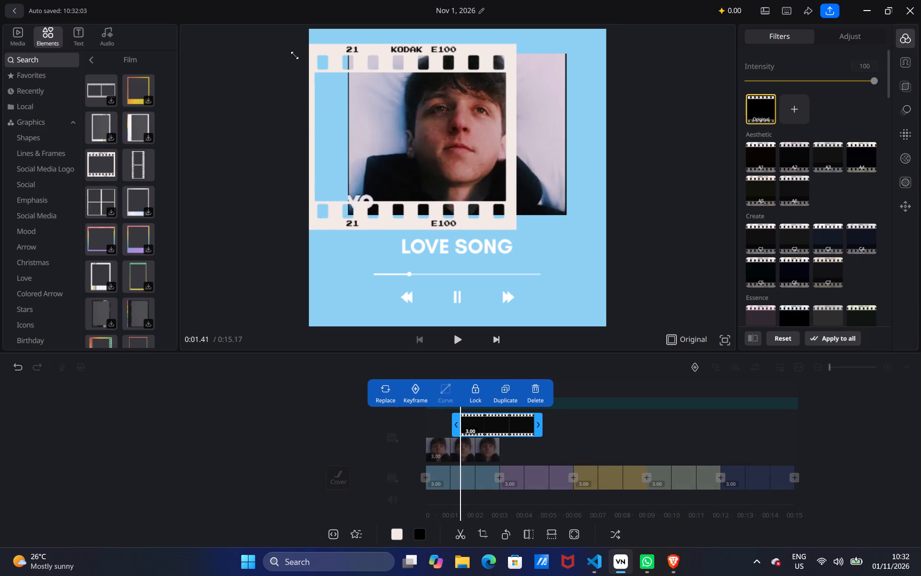
drag(295, 55, 298, 50)
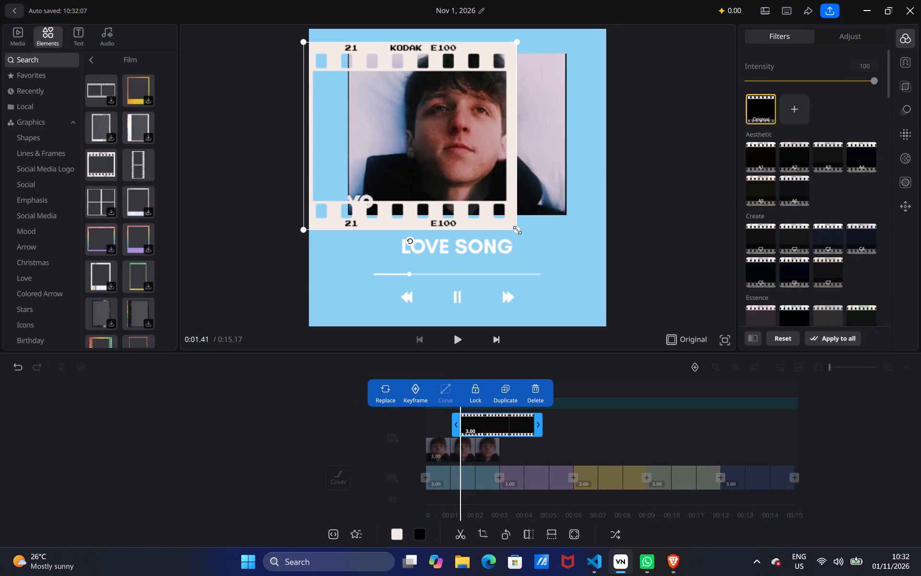
drag(517, 230, 561, 253)
drag(446, 204, 463, 197)
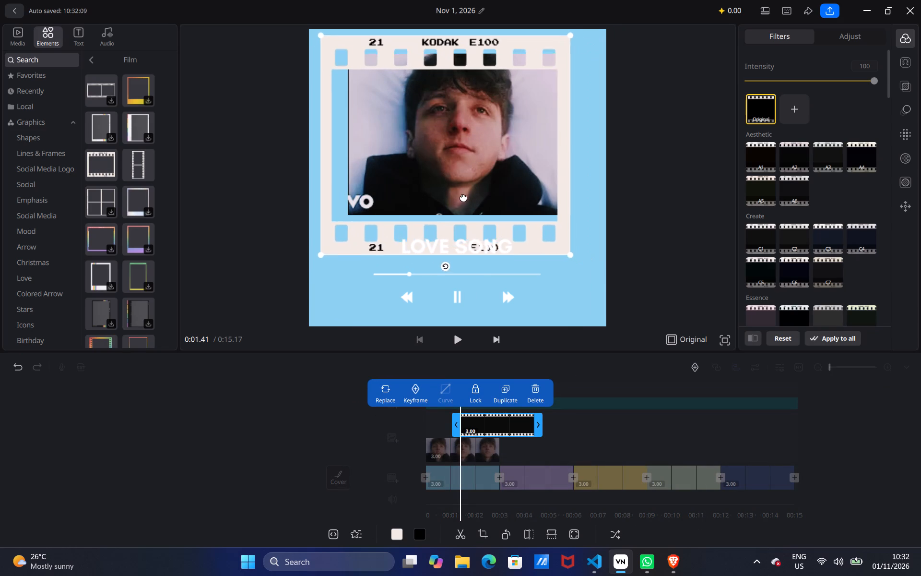
drag(463, 197, 450, 192)
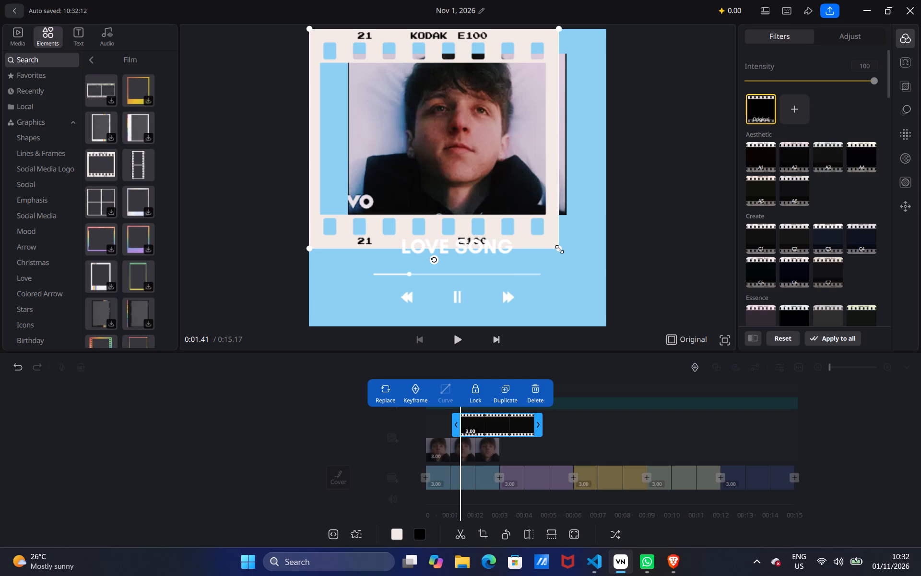
drag(559, 249, 613, 291)
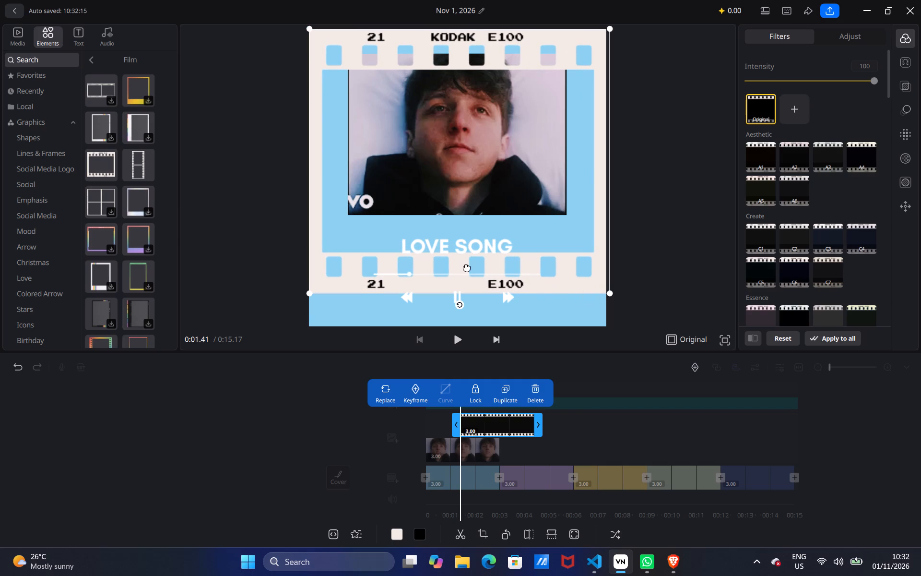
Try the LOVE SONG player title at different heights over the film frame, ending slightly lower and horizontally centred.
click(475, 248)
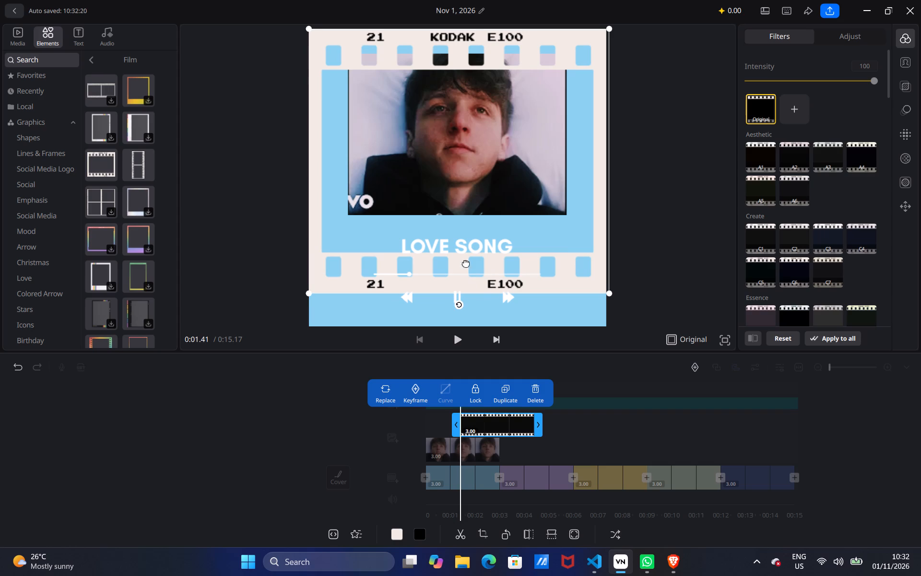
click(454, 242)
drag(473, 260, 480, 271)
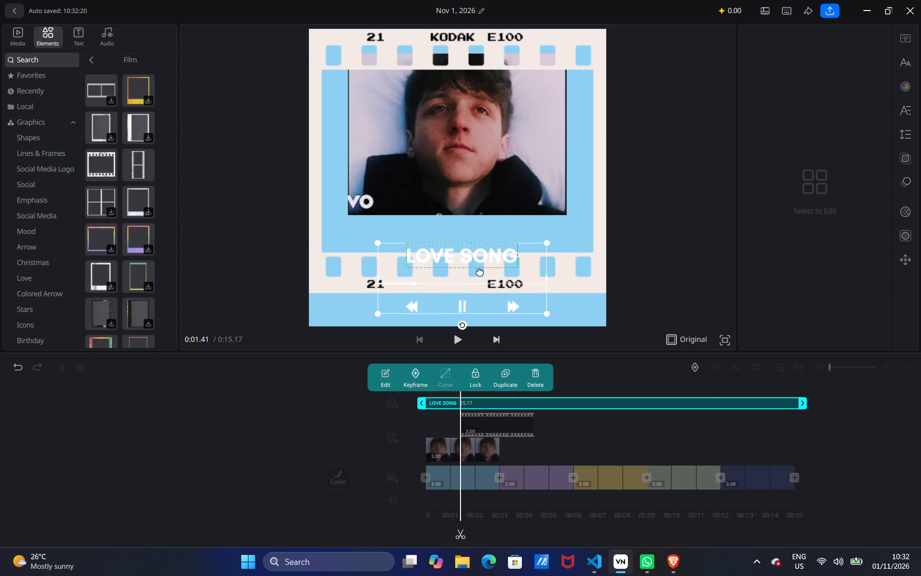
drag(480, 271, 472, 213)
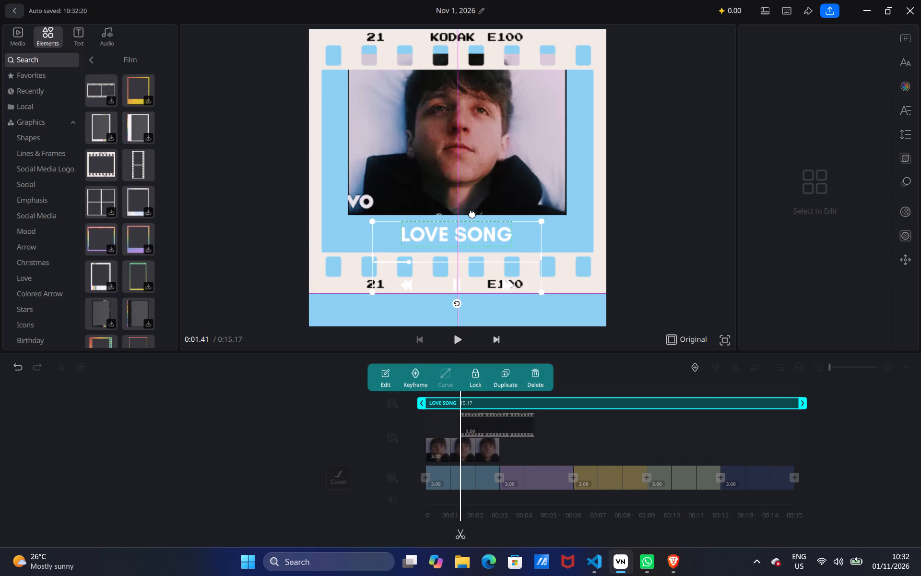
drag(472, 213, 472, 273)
Set the project's aspect ratio to 4:5.
click(680, 337)
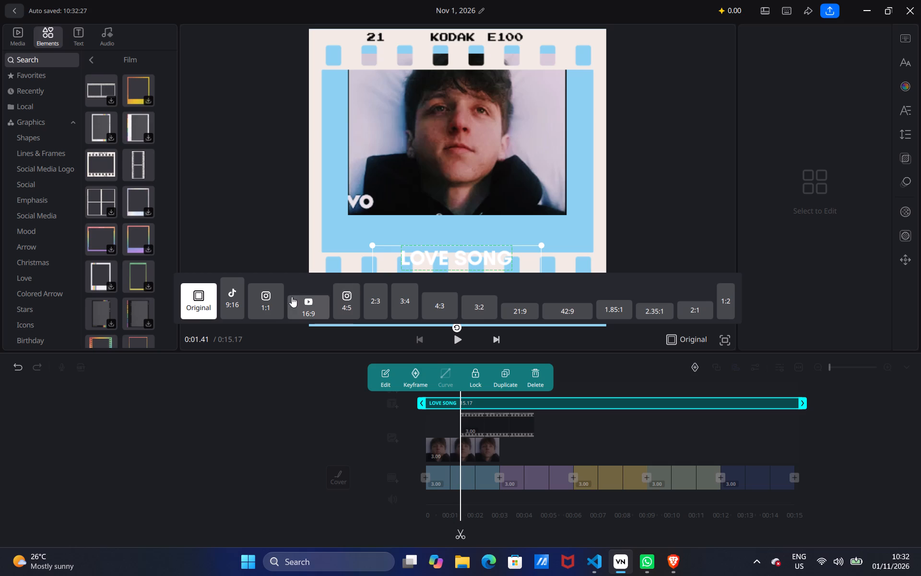
click(357, 296)
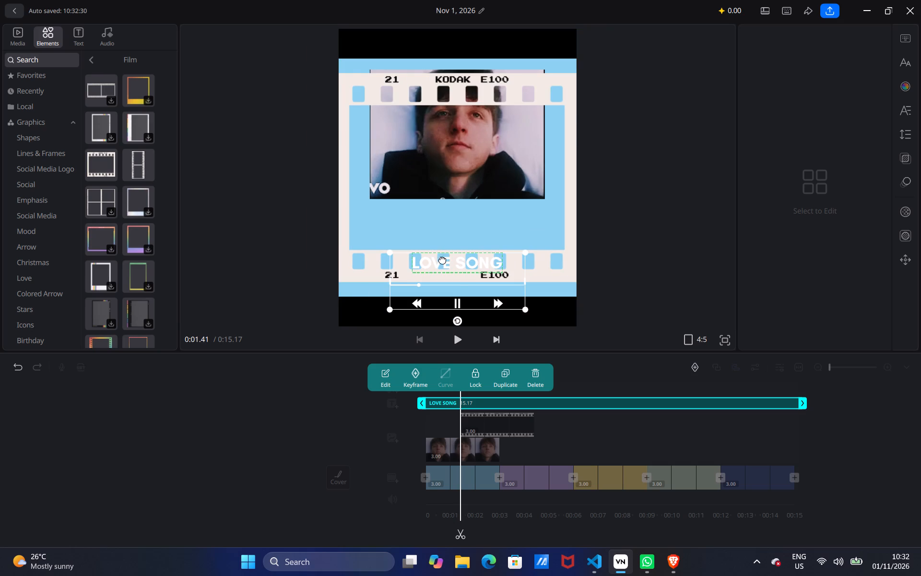
Move the Kodak film frame up so that its opening surrounds the whole cover image.
click(462, 198)
click(493, 87)
drag(495, 94, 491, 50)
Move the LOVE SONG player title up to the film frame's lower edge and shrink it slightly.
click(466, 269)
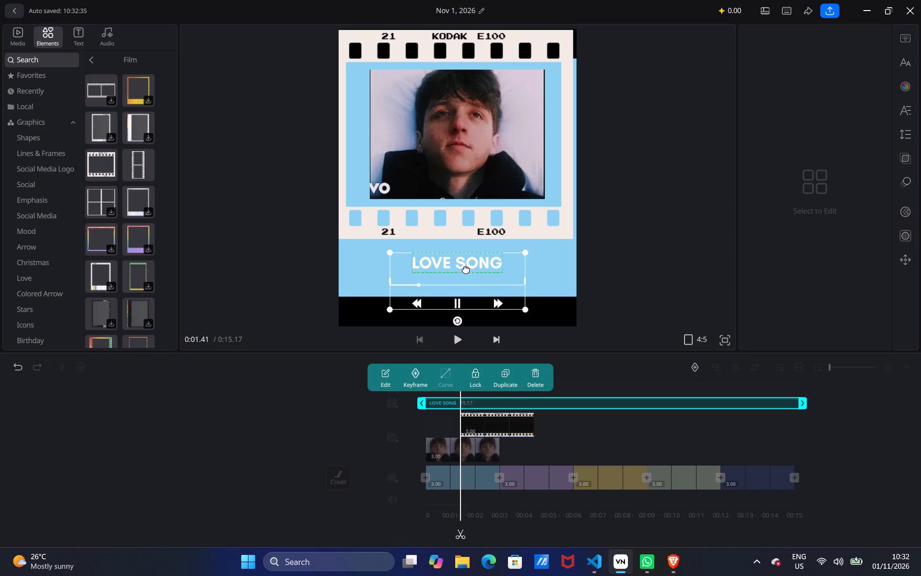
drag(471, 288, 476, 265)
drag(530, 229, 526, 237)
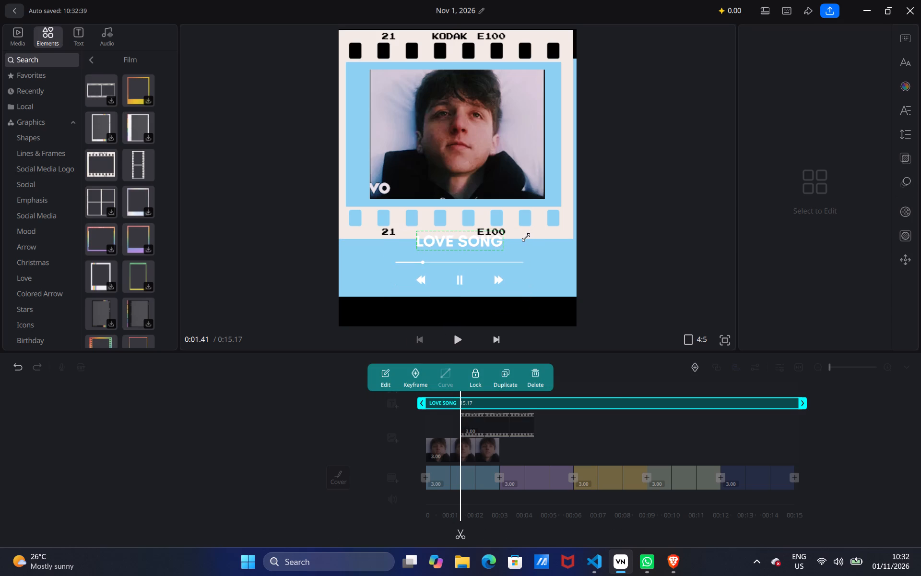
drag(526, 237, 521, 253)
Scale the first light-blue clip to fill the whole 4:5 canvas.
click(547, 259)
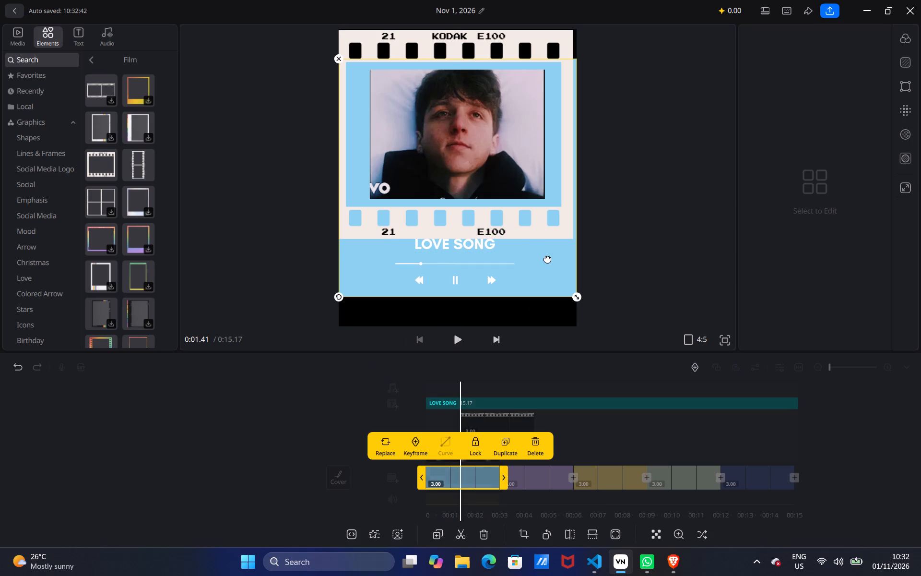
click(606, 530)
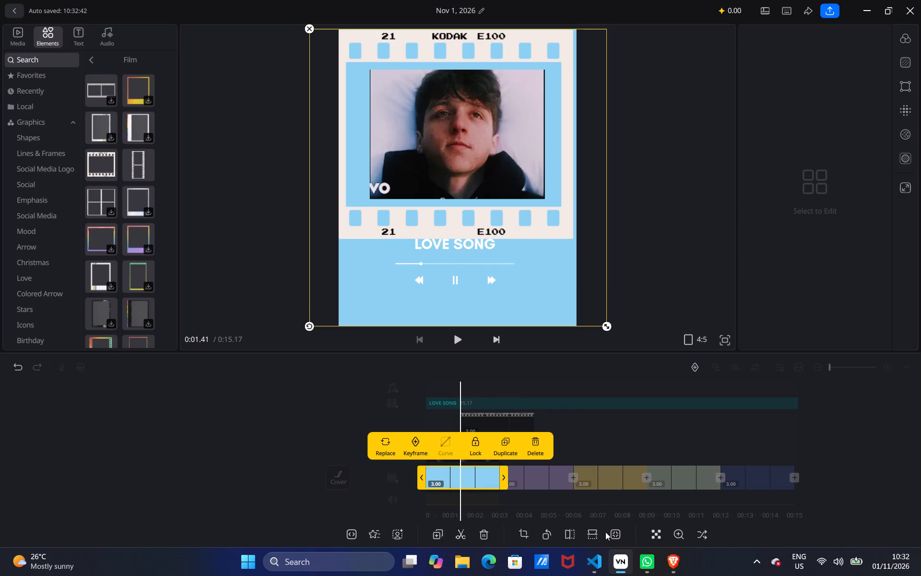
click(668, 216)
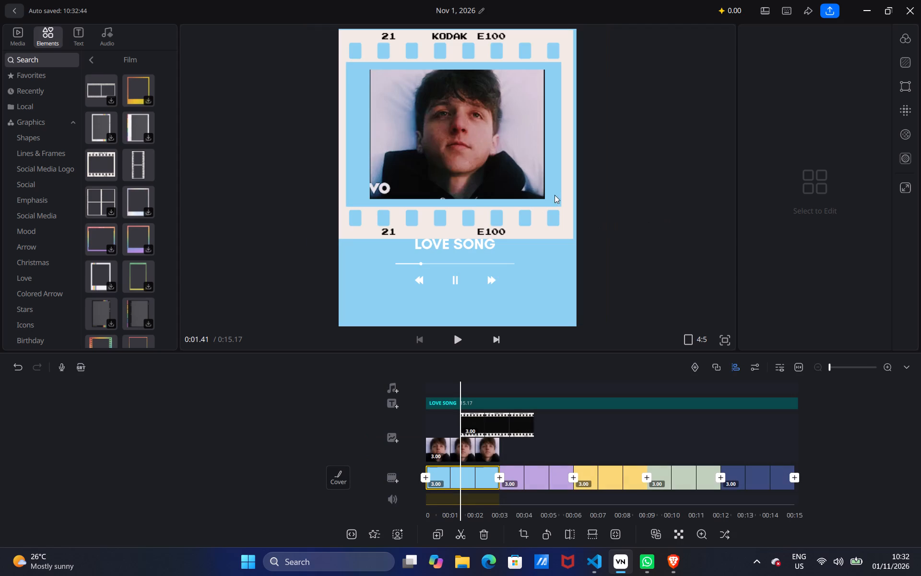
Move the LOVE SONG player title down, centred in the blue area beneath the film frame.
click(465, 236)
drag(464, 247, 468, 259)
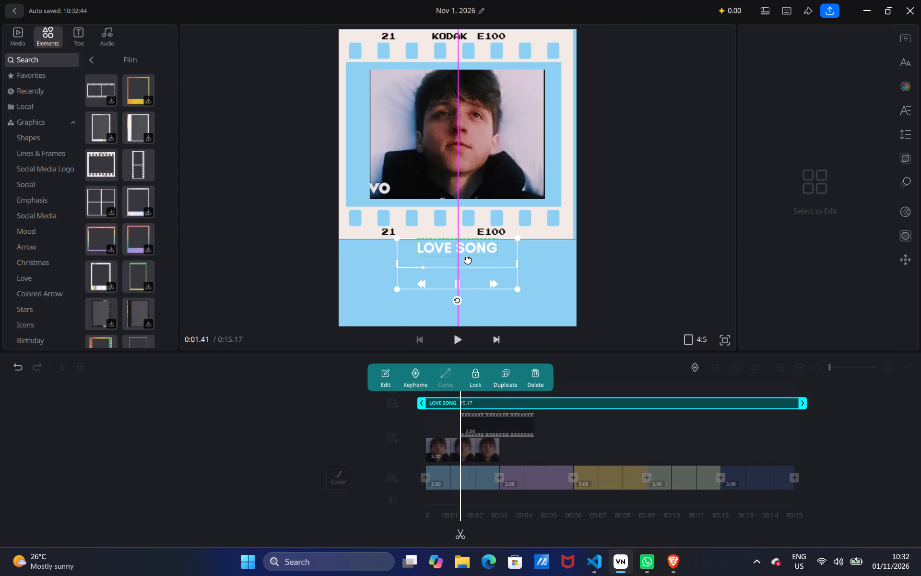
drag(468, 259, 467, 272)
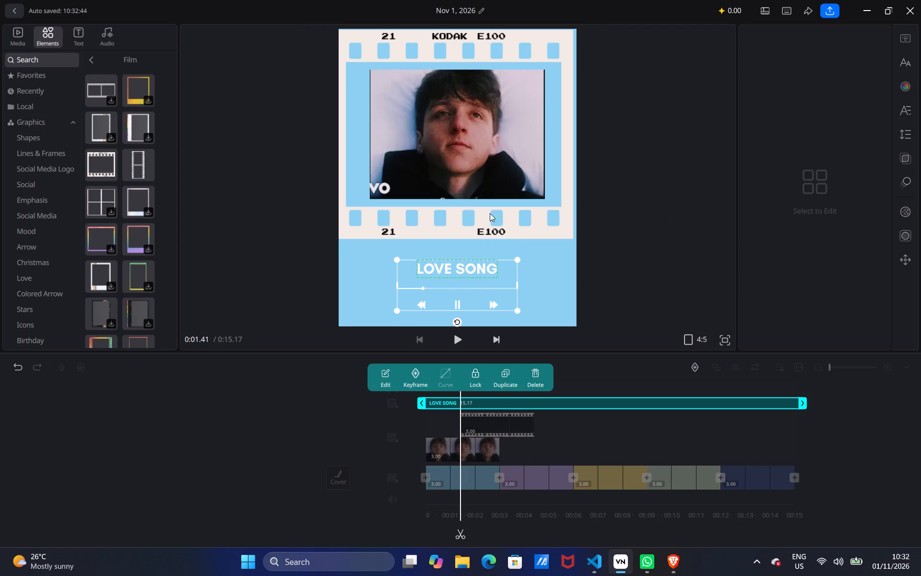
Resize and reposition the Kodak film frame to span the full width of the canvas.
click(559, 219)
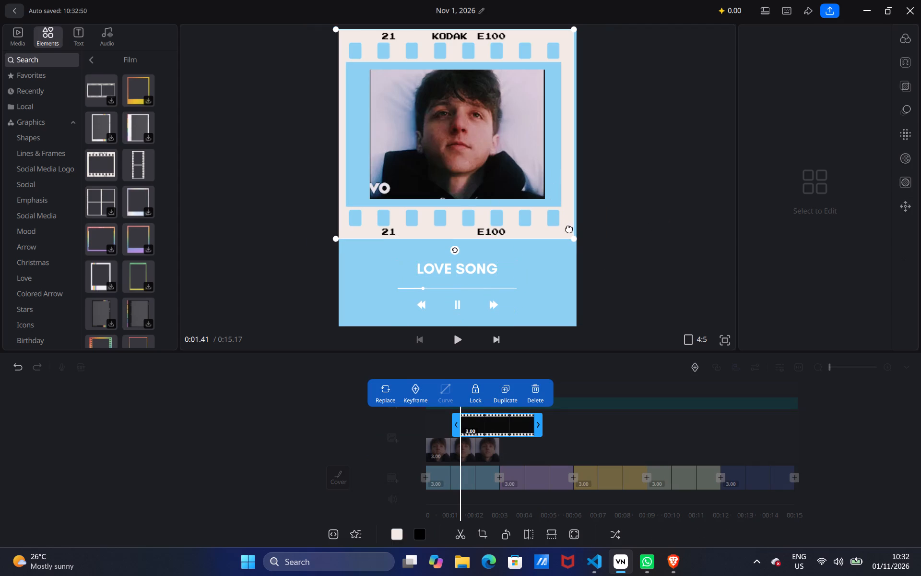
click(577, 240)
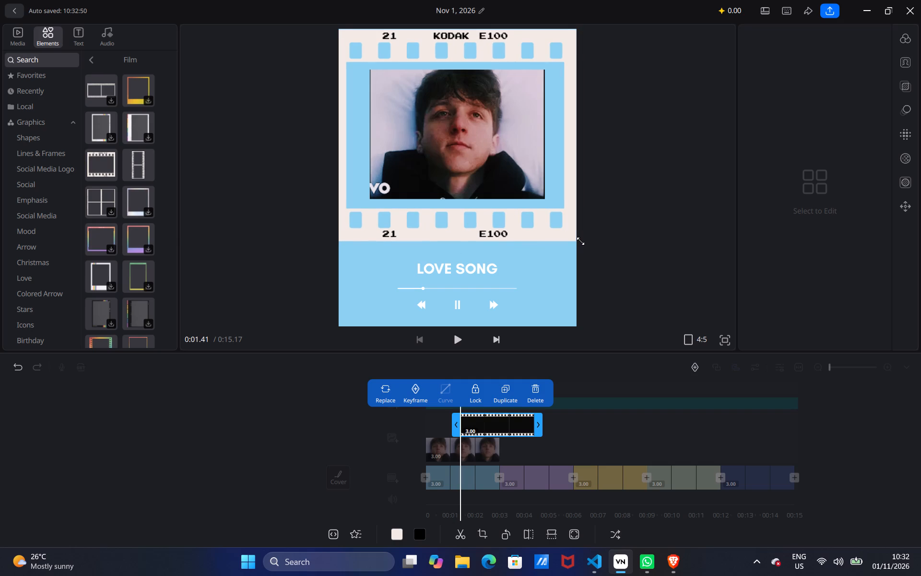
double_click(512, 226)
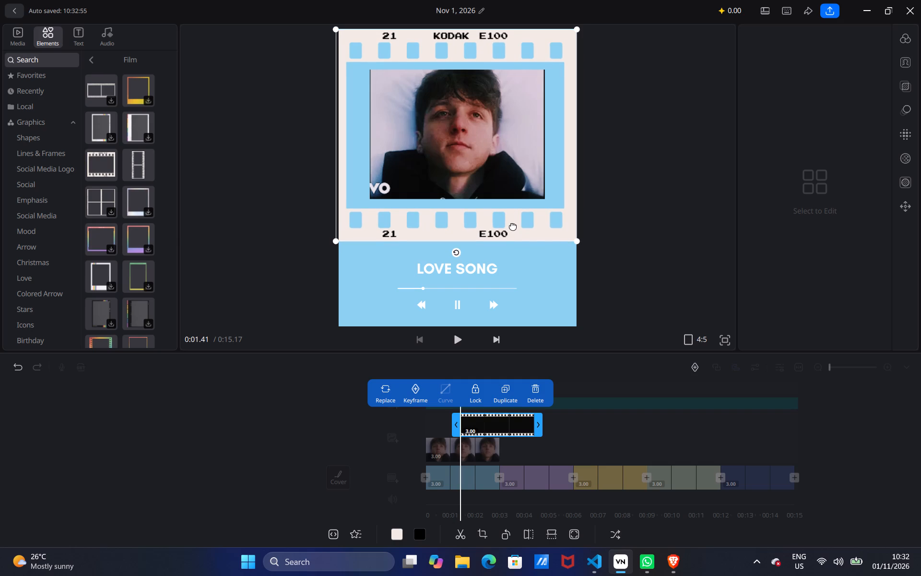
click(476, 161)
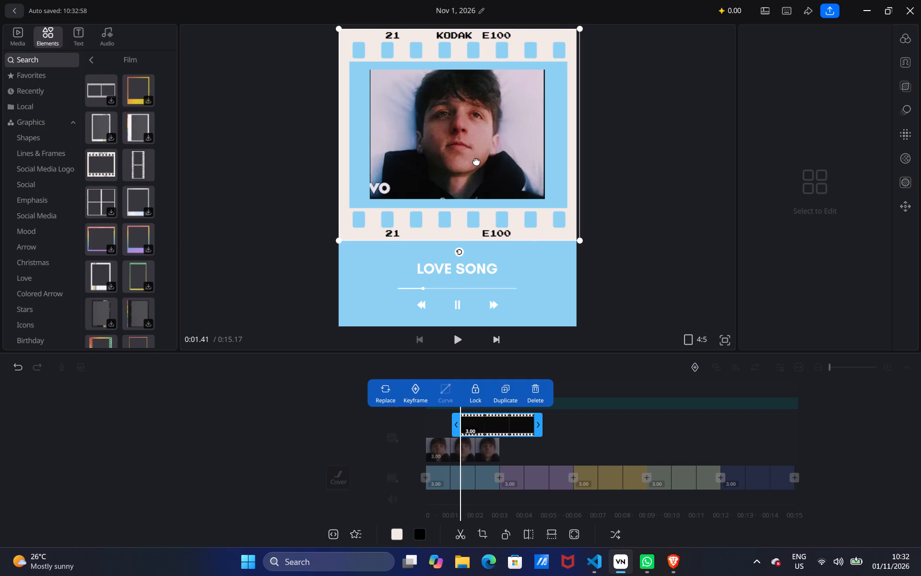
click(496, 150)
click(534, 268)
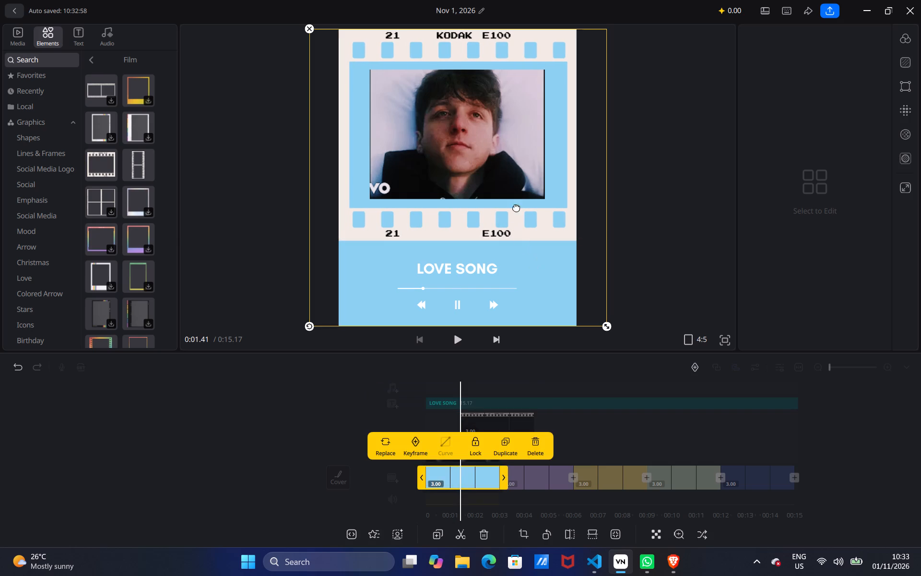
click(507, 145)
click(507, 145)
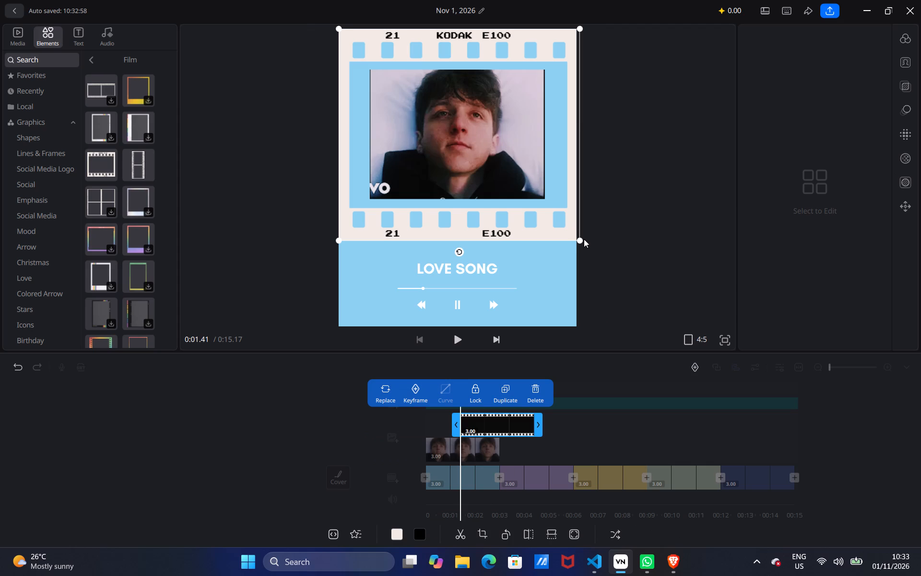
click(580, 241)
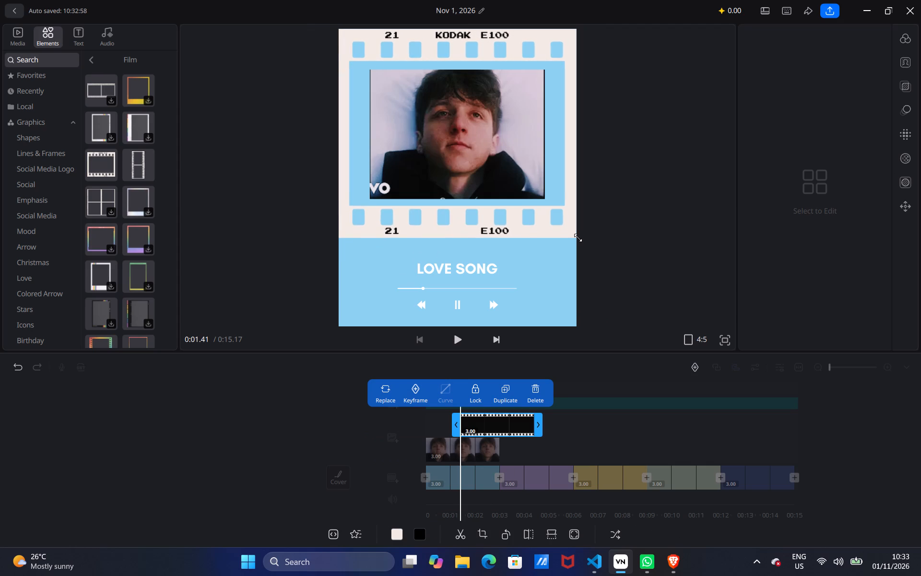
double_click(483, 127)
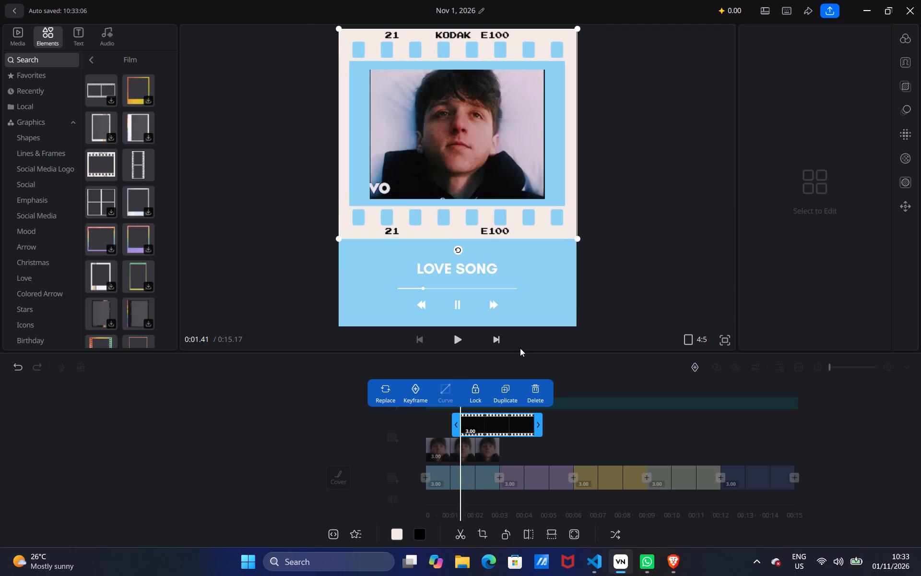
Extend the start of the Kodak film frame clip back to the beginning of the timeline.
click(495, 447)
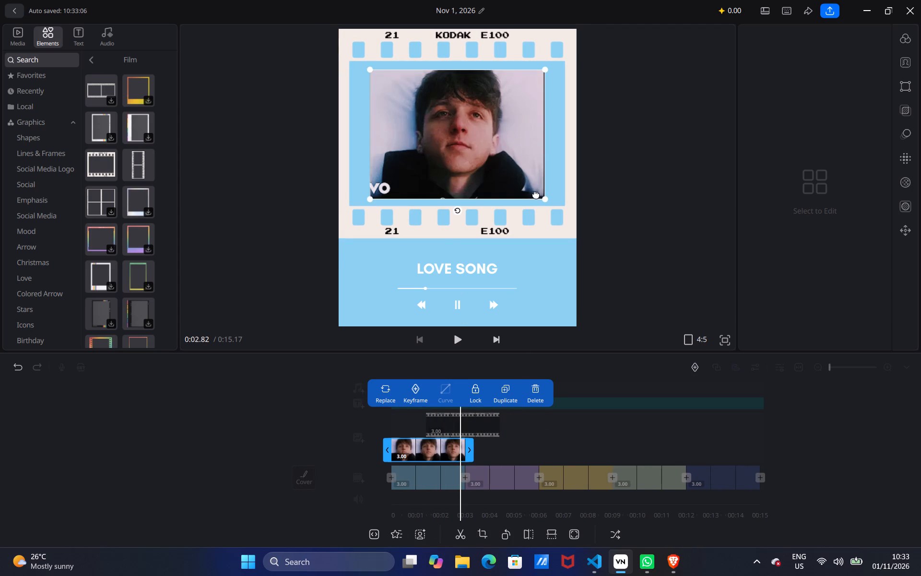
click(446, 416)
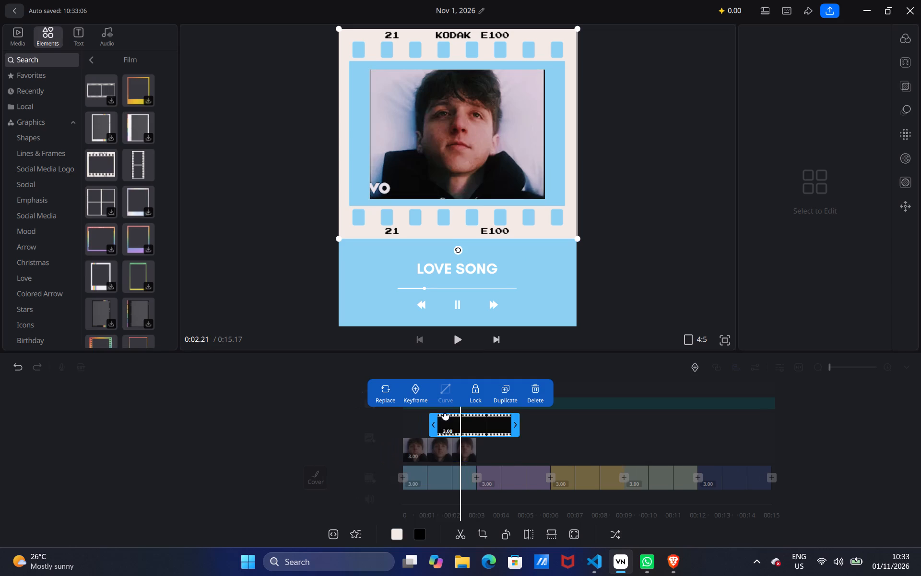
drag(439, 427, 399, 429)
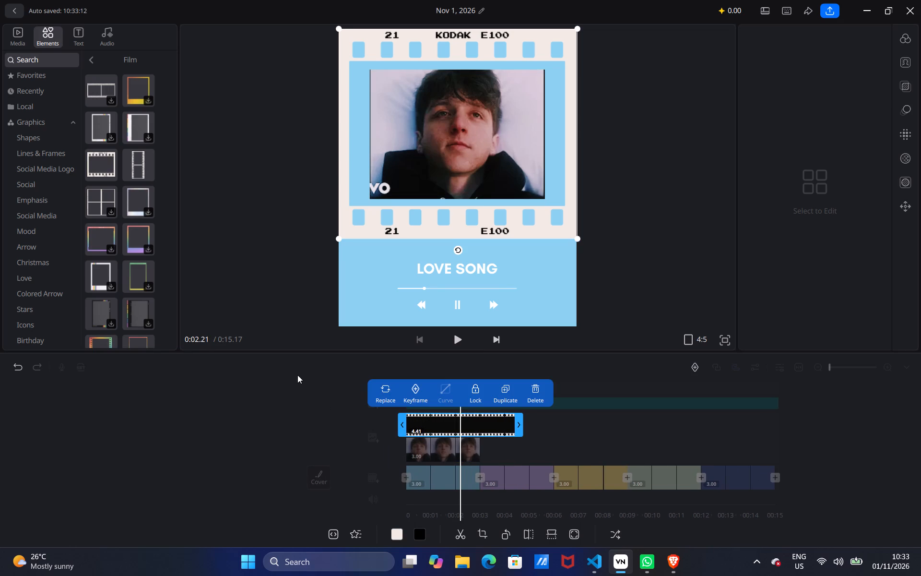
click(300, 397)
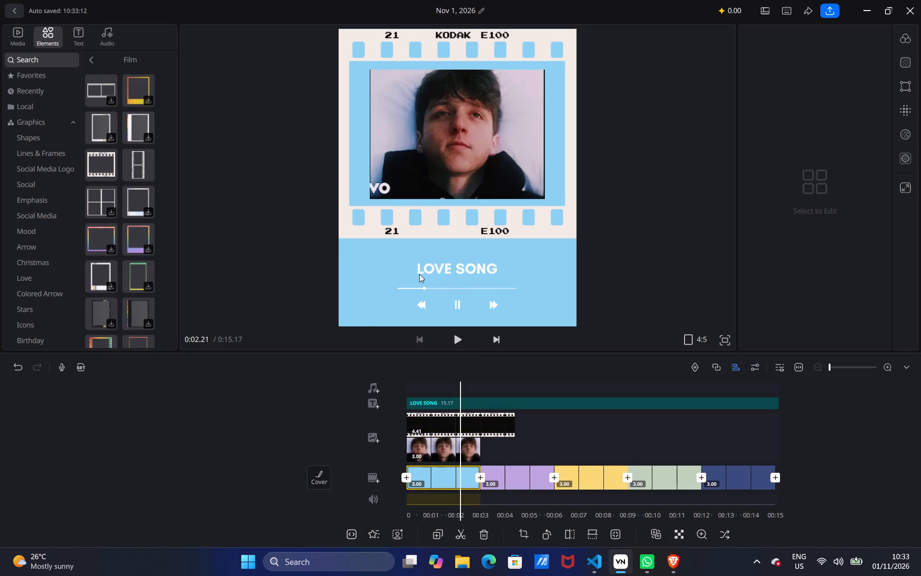
Add the white social-post frame with heart, comment and share icons from the Film elements.
scroll(111, 191, down, 3)
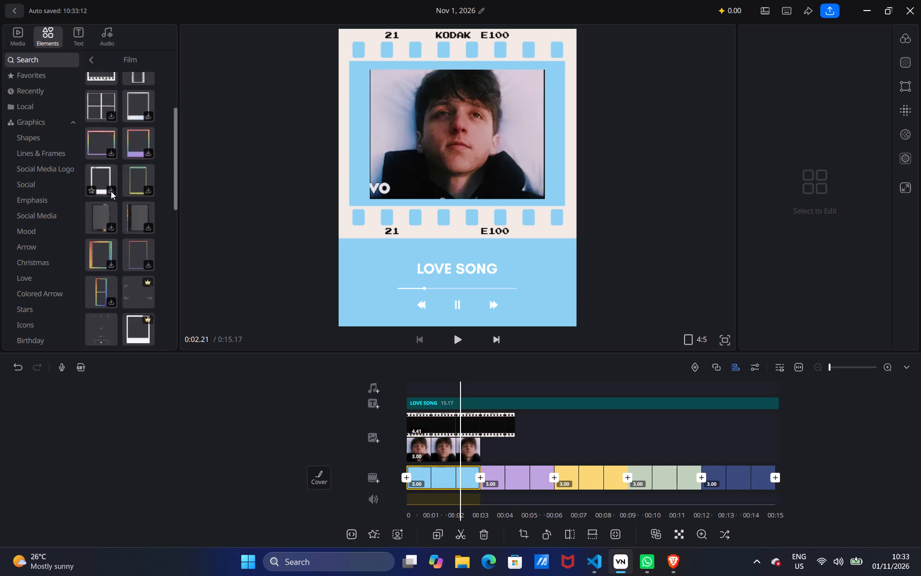
scroll(110, 191, down, 5)
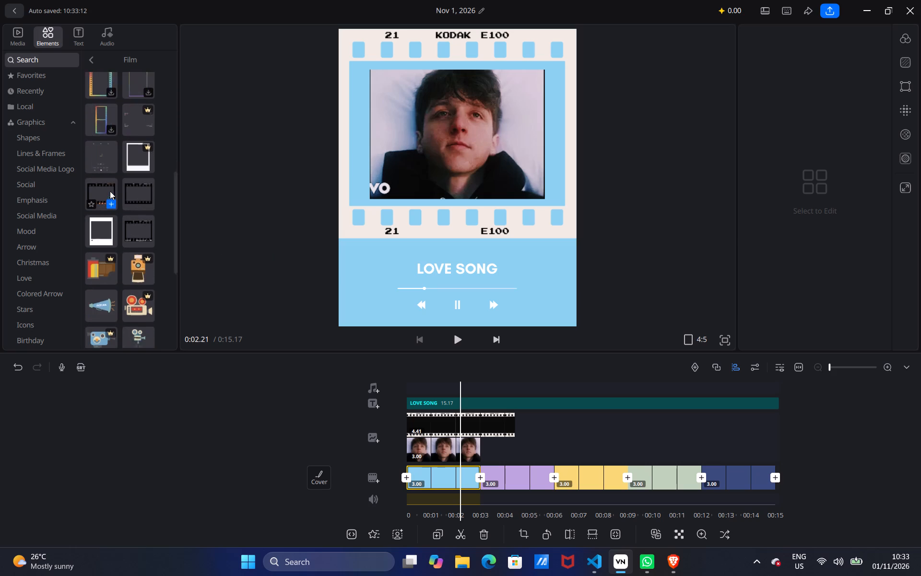
click(103, 210)
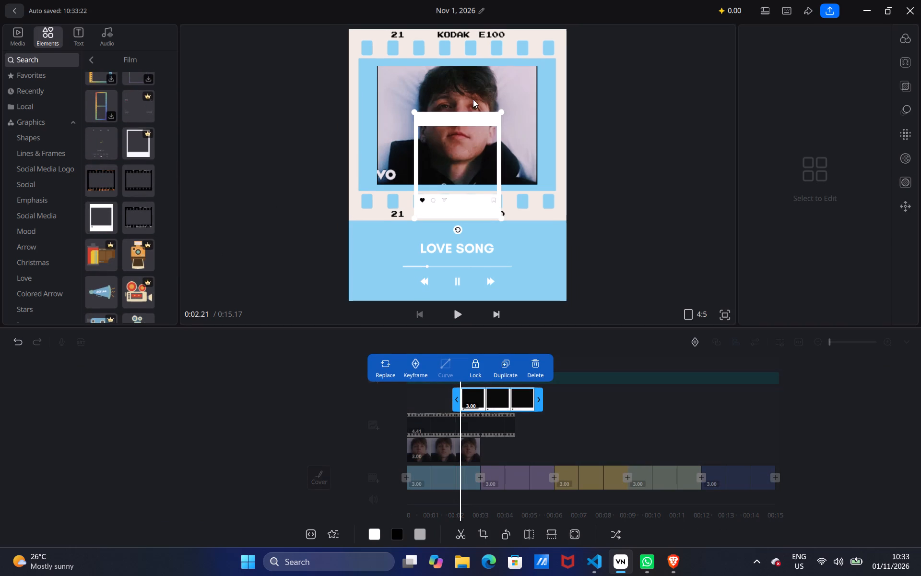
Delete the Kodak film frame from the video.
drag(490, 26, 490, 32)
click(492, 41)
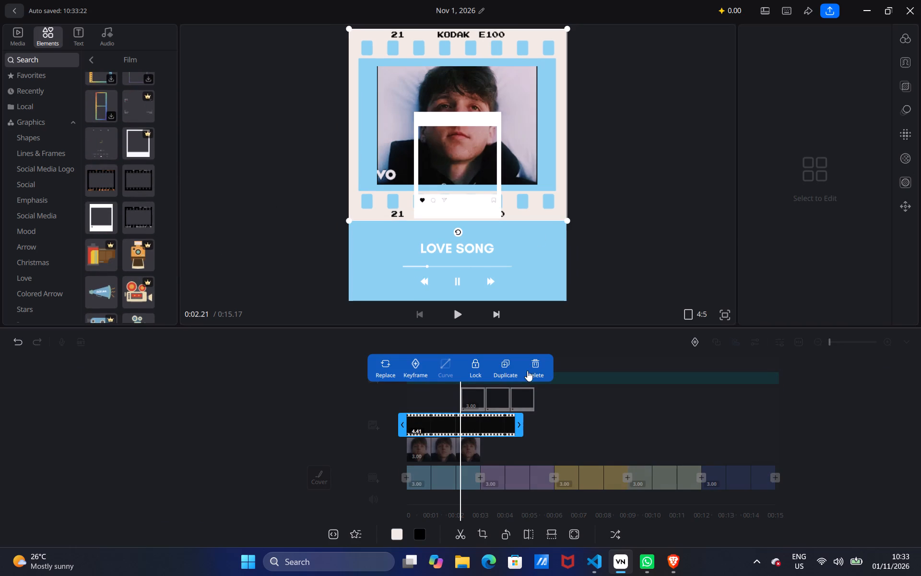
click(533, 368)
Enlarge the social-post frame from the canvas's top-left corner to fill the 4:5 canvas, and centre it horizontally.
drag(433, 223, 391, 161)
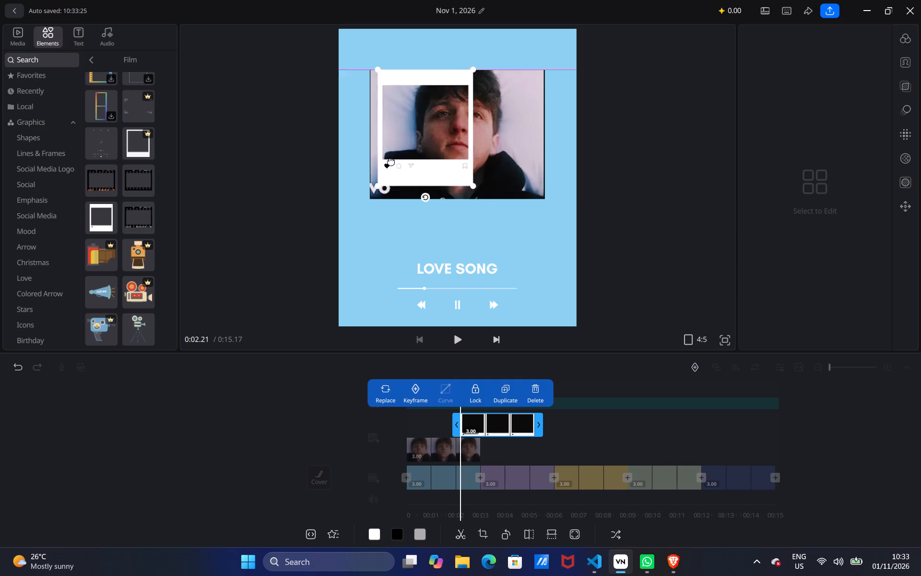
drag(391, 161, 360, 133)
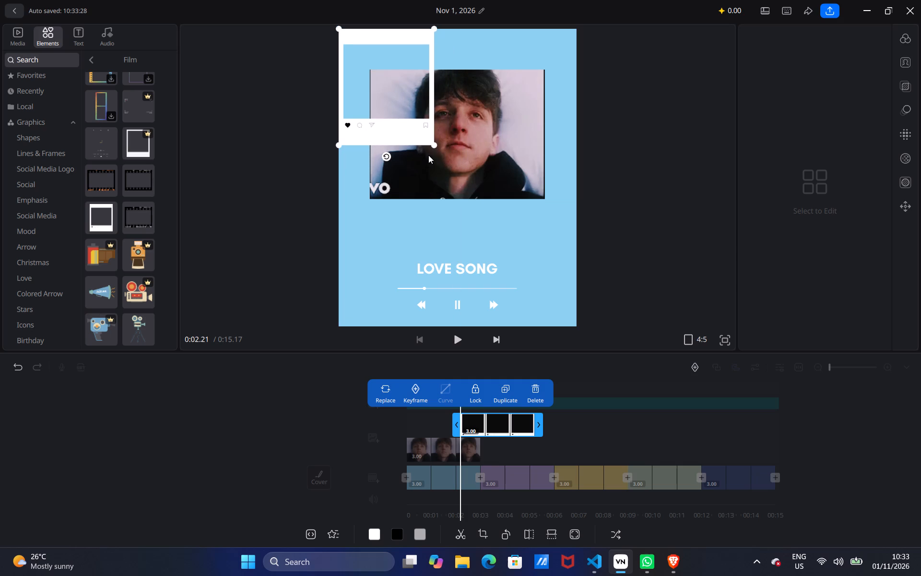
drag(436, 144, 560, 318)
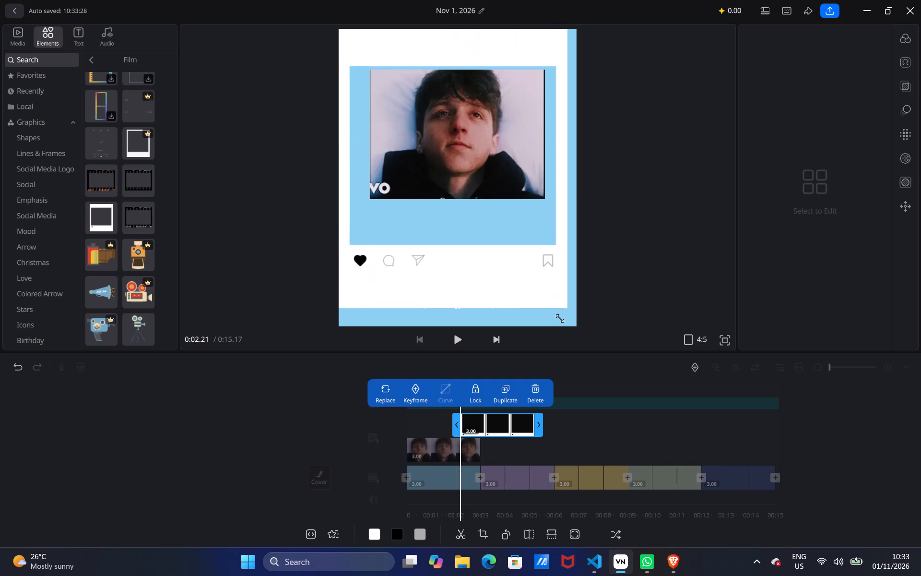
drag(560, 318, 574, 339)
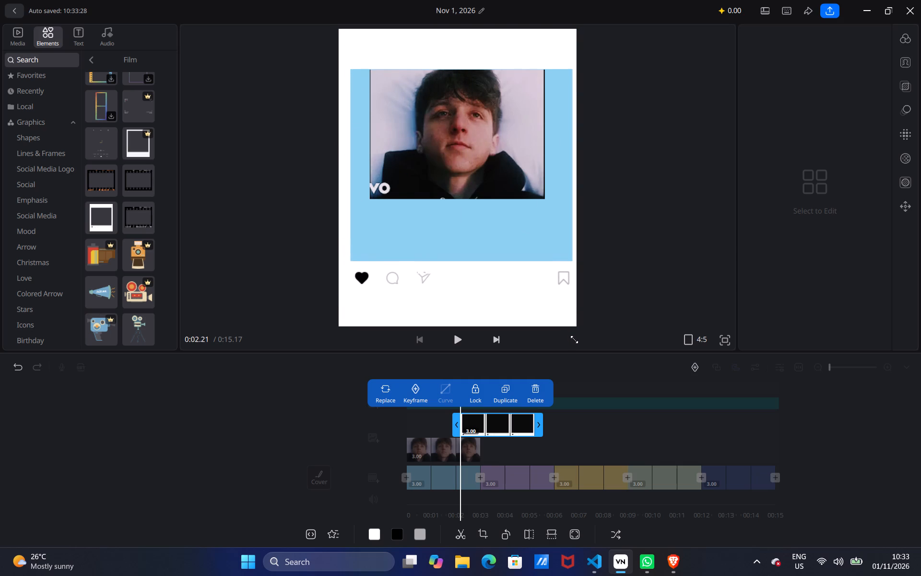
drag(574, 339, 575, 335)
click(492, 144)
drag(489, 144, 499, 163)
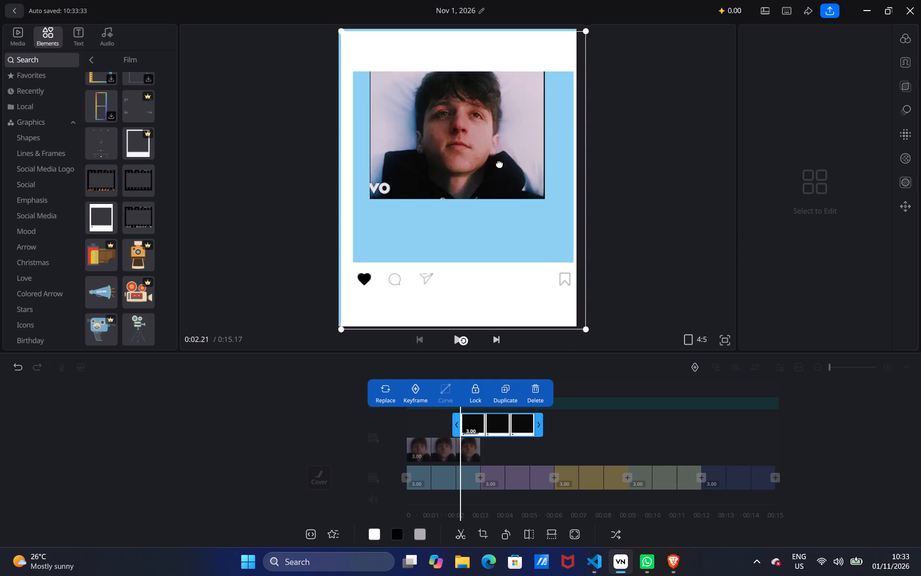
drag(499, 163, 503, 172)
drag(500, 166, 485, 140)
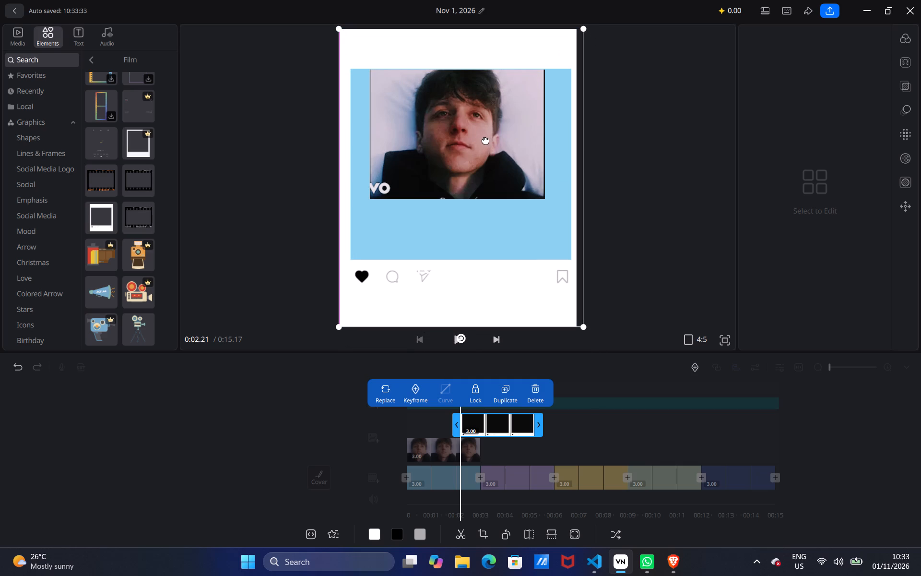
drag(485, 140, 484, 139)
click(682, 162)
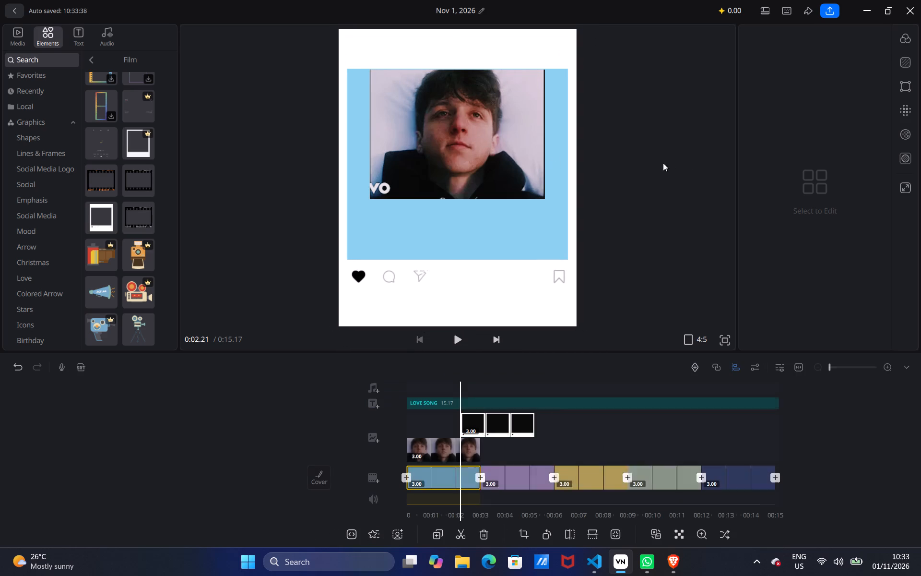
Enlarge the Powfu cover image slightly.
click(460, 444)
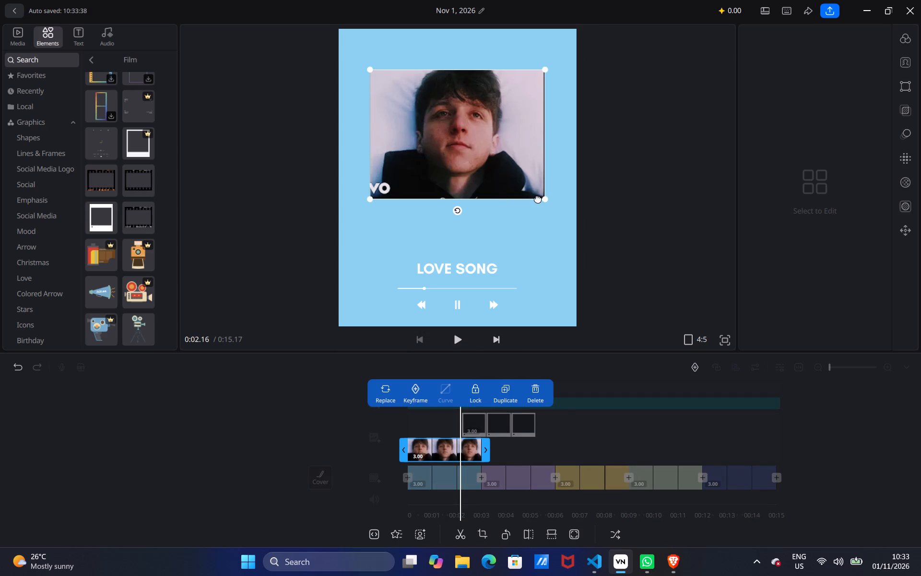
drag(546, 200, 552, 216)
Extend the start of the social-post frame clip back to the beginning of the timeline, making it 5.21 seconds long.
click(506, 417)
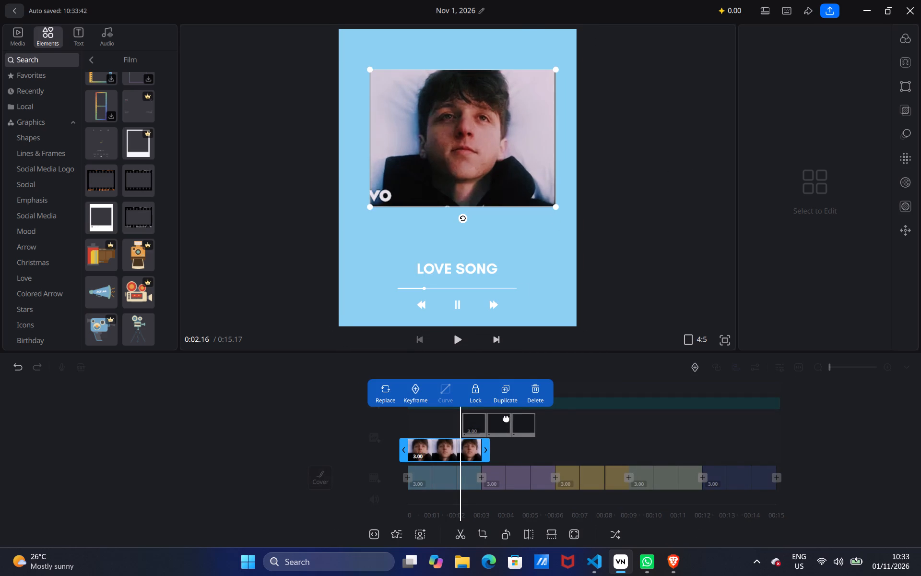
drag(414, 426, 369, 424)
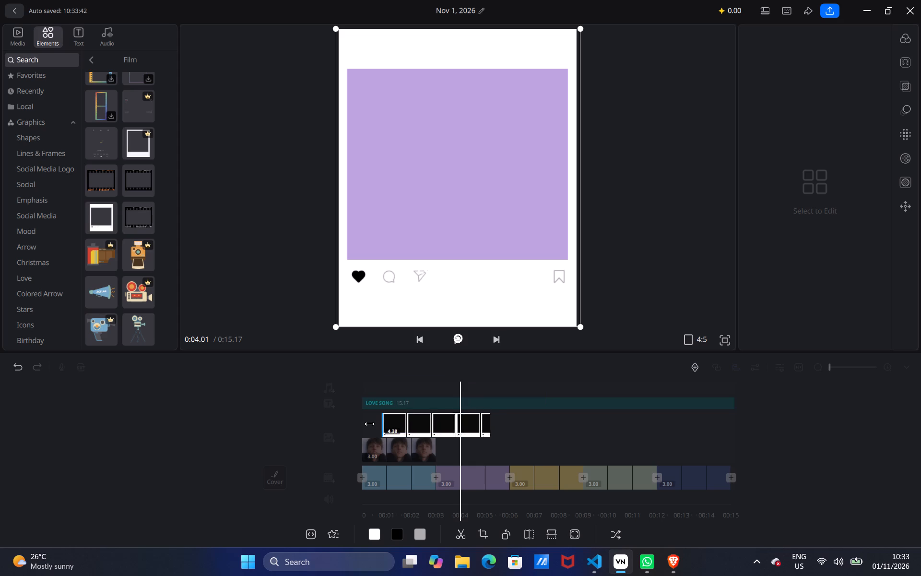
drag(369, 424, 334, 429)
drag(507, 446, 595, 446)
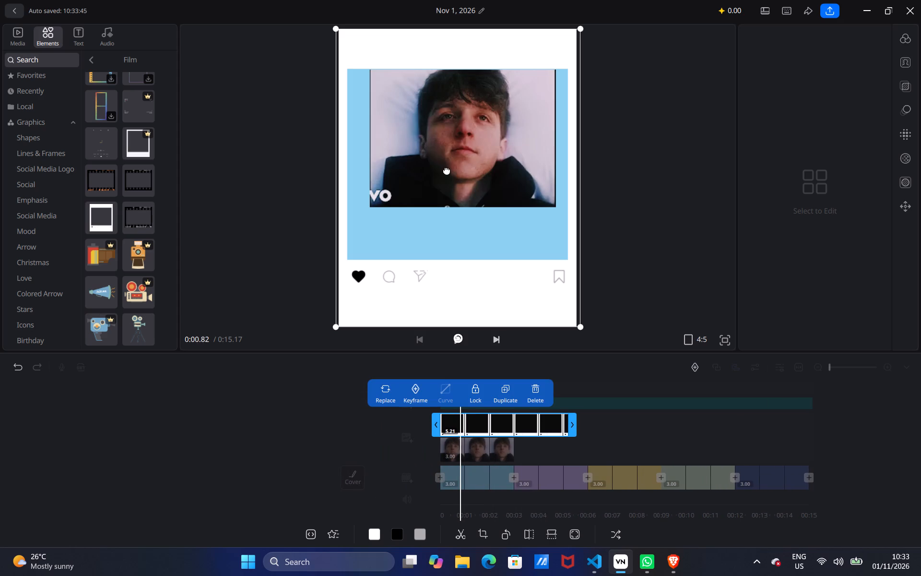
Move the cover image down so that it sits centred inside the social-post frame's opening.
click(448, 168)
click(458, 143)
click(480, 455)
drag(452, 146, 453, 171)
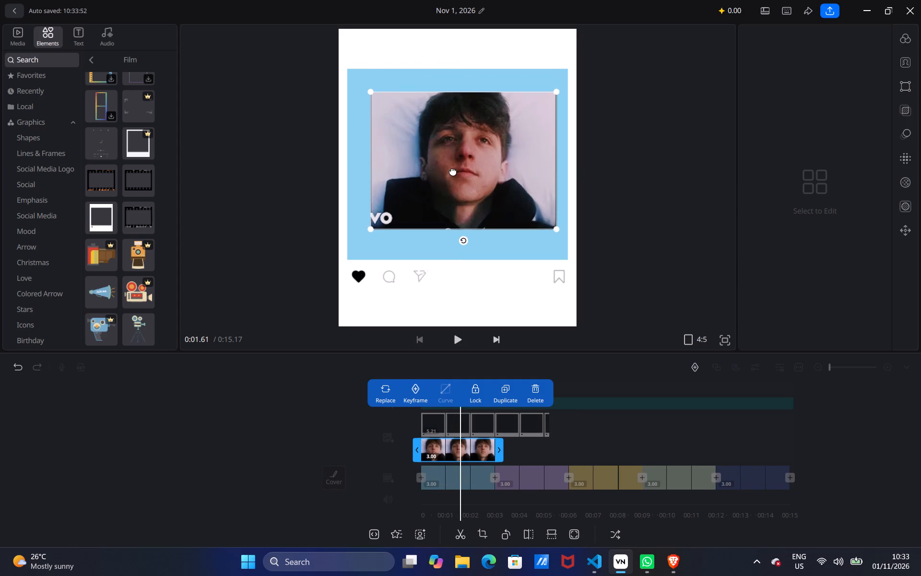
drag(453, 171, 447, 167)
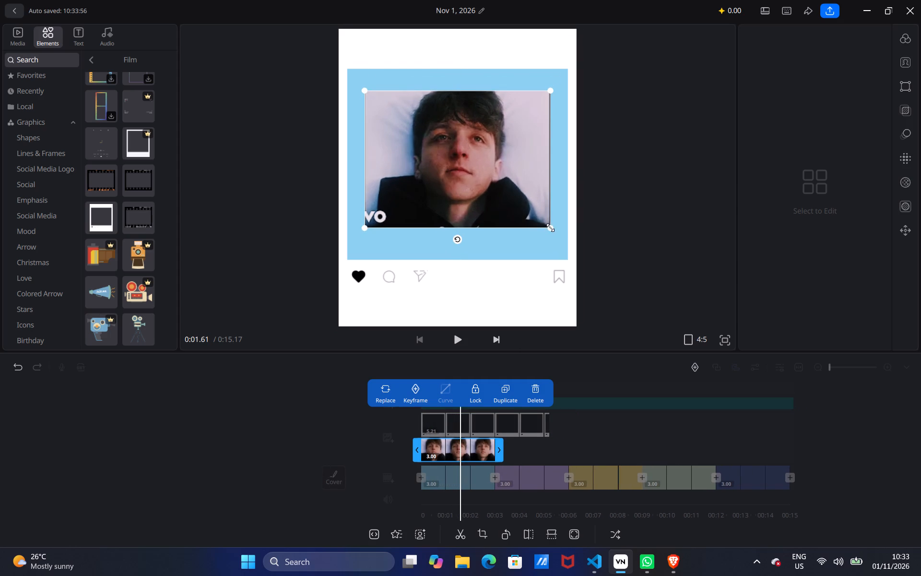
click(550, 228)
Fit the social-post frame to the width of the canvas.
click(502, 172)
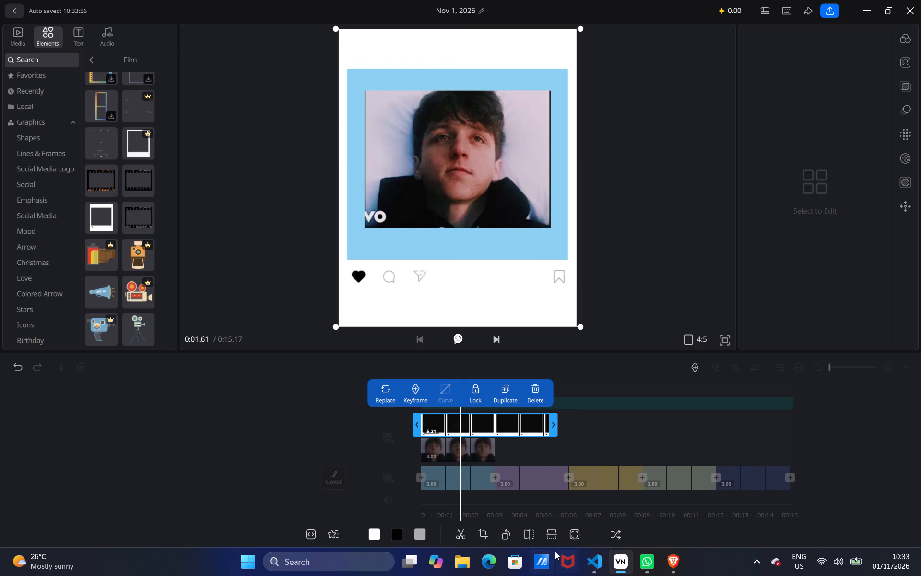
click(574, 532)
click(571, 530)
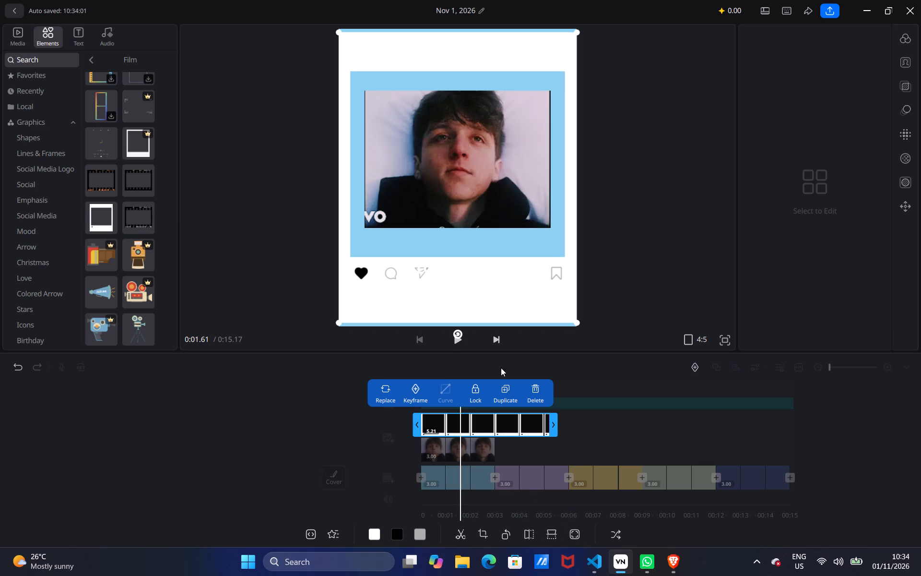
Move the LOVE SONG player title slightly down, into the white area below the social-post frame's icons.
click(496, 293)
drag(496, 293, 499, 307)
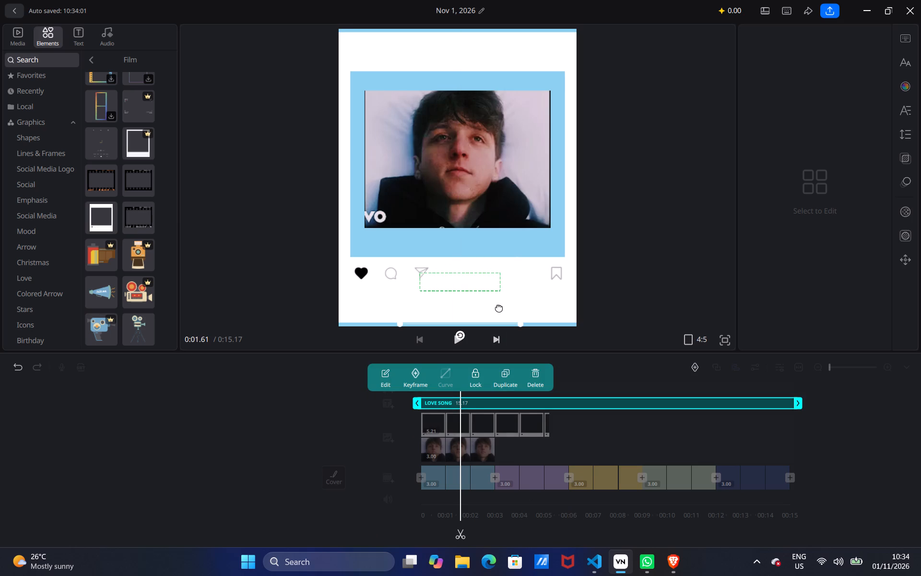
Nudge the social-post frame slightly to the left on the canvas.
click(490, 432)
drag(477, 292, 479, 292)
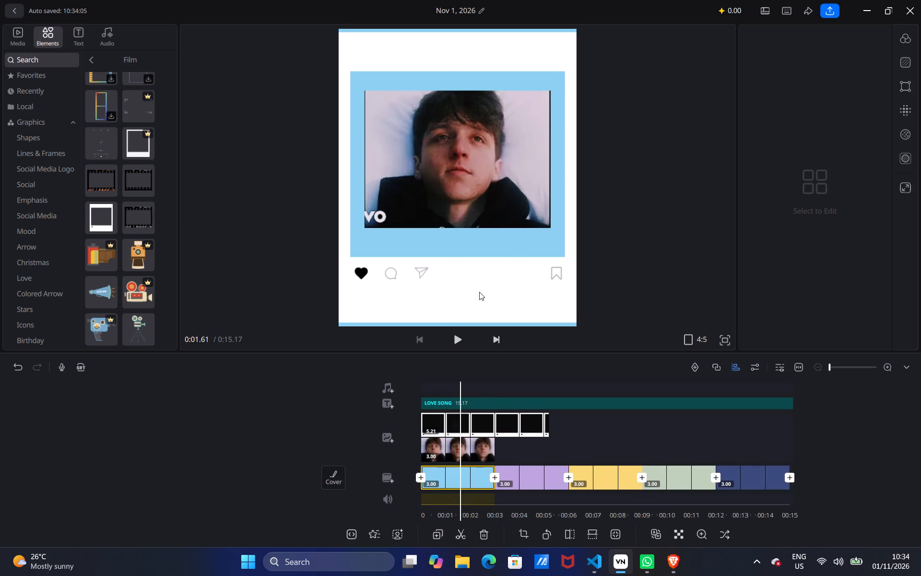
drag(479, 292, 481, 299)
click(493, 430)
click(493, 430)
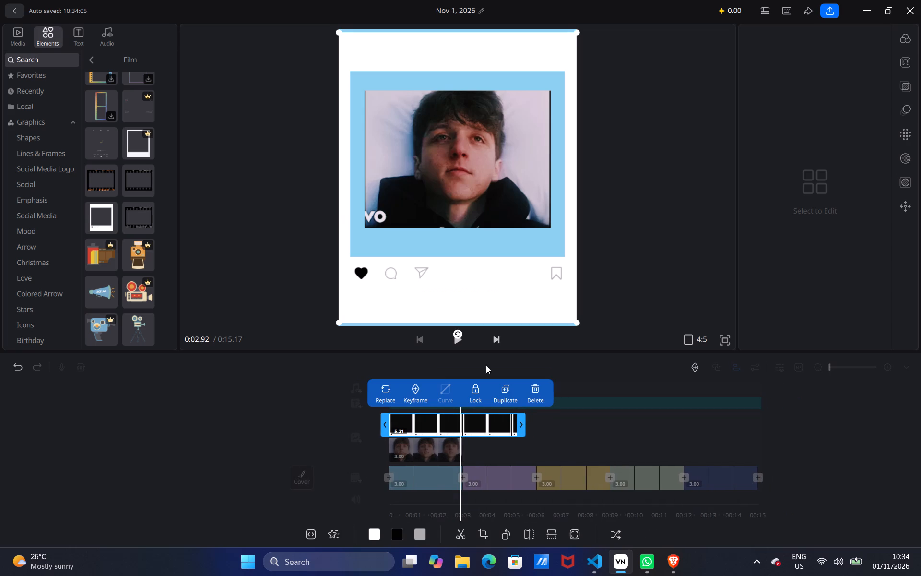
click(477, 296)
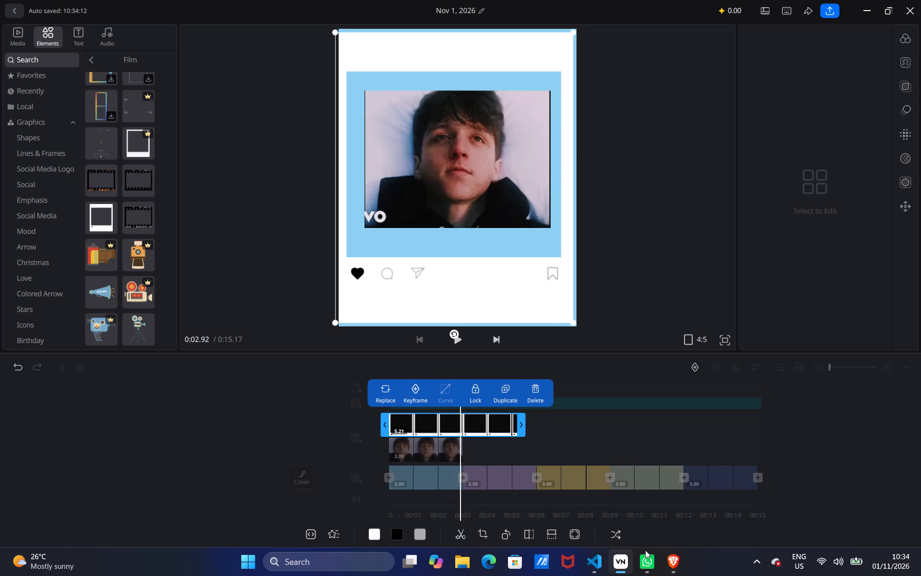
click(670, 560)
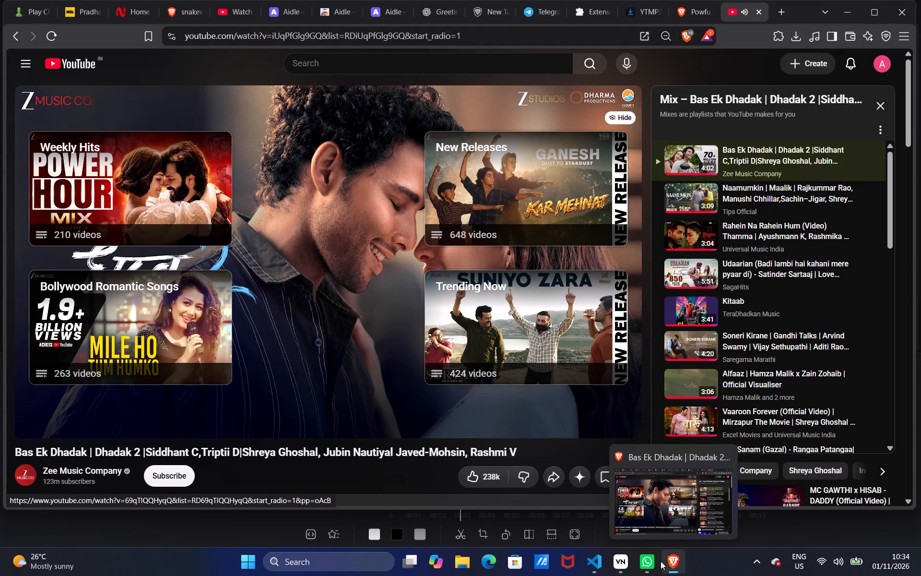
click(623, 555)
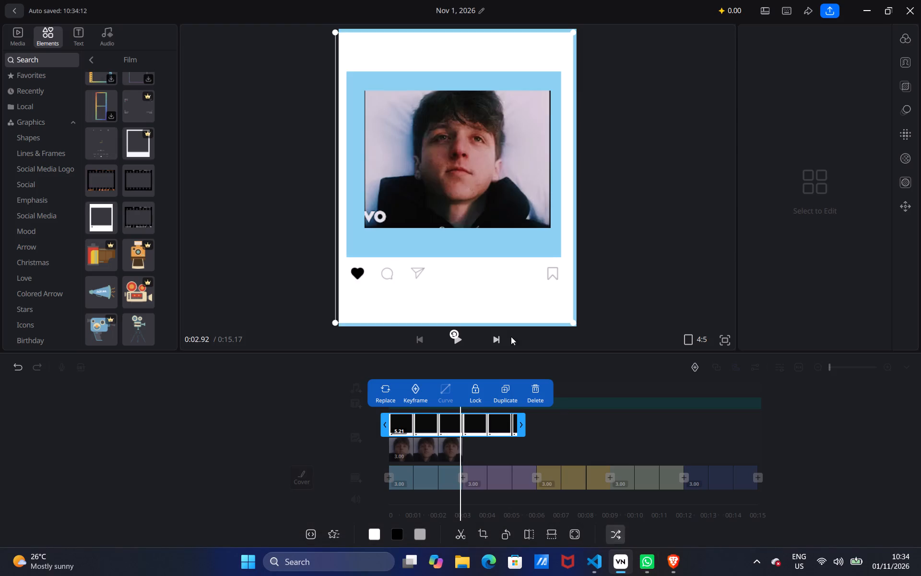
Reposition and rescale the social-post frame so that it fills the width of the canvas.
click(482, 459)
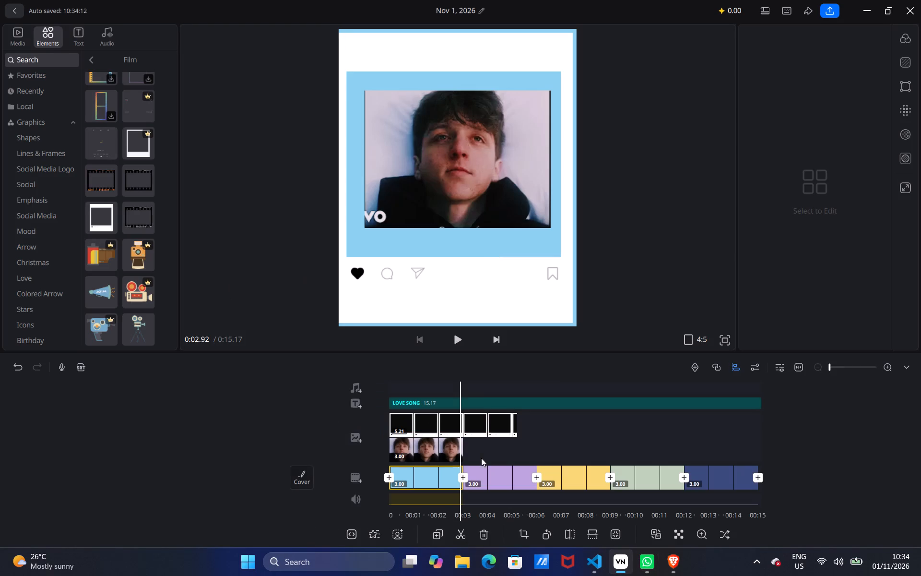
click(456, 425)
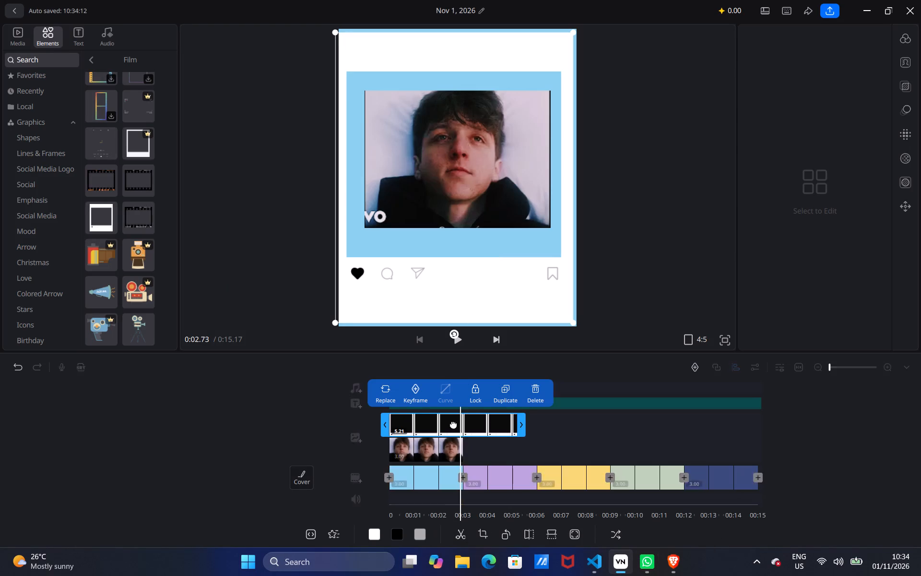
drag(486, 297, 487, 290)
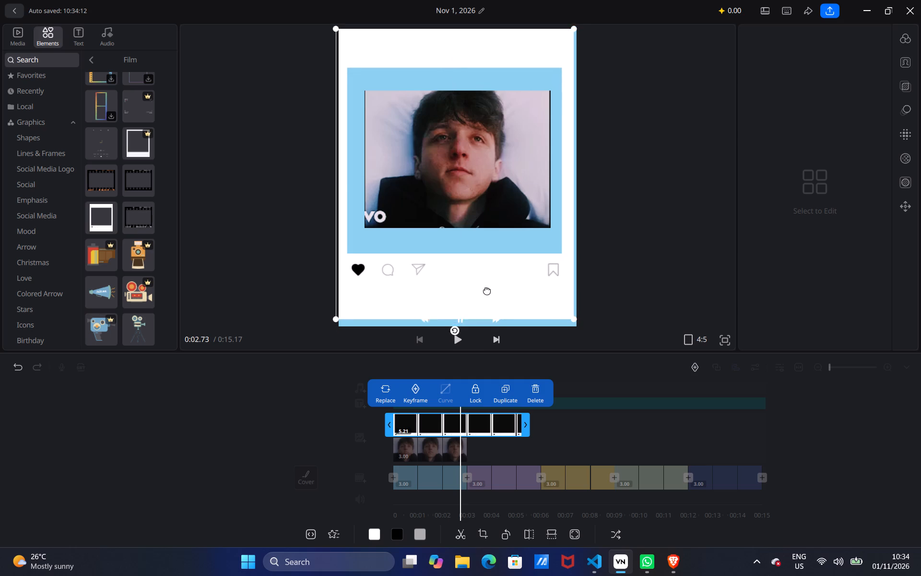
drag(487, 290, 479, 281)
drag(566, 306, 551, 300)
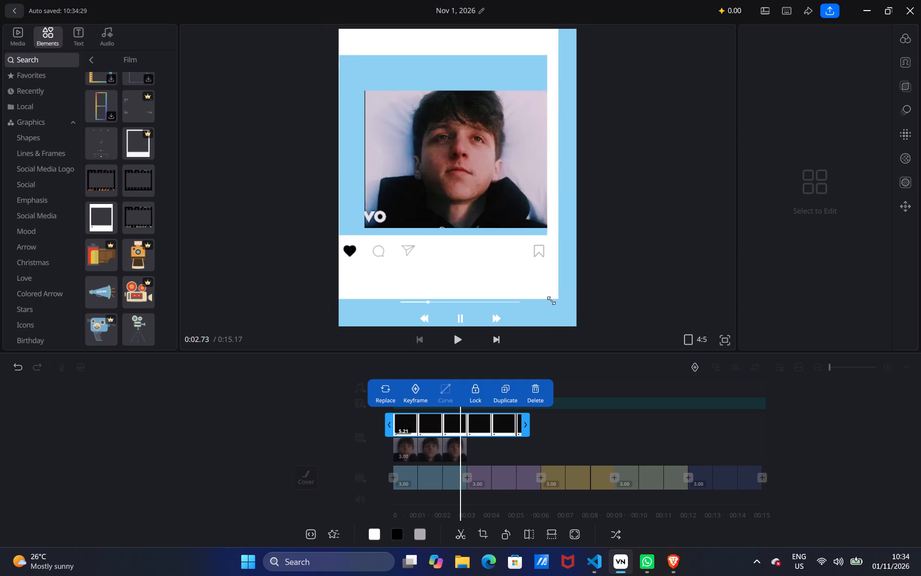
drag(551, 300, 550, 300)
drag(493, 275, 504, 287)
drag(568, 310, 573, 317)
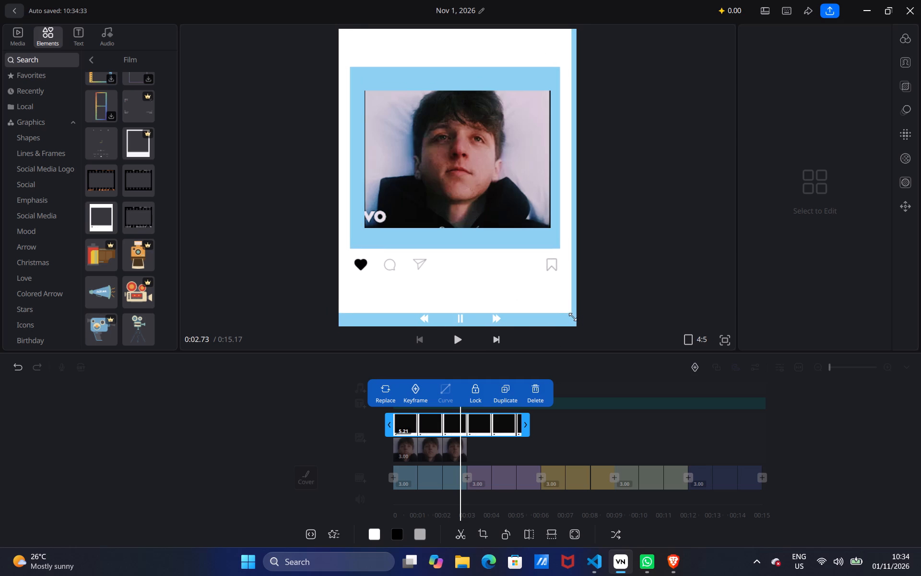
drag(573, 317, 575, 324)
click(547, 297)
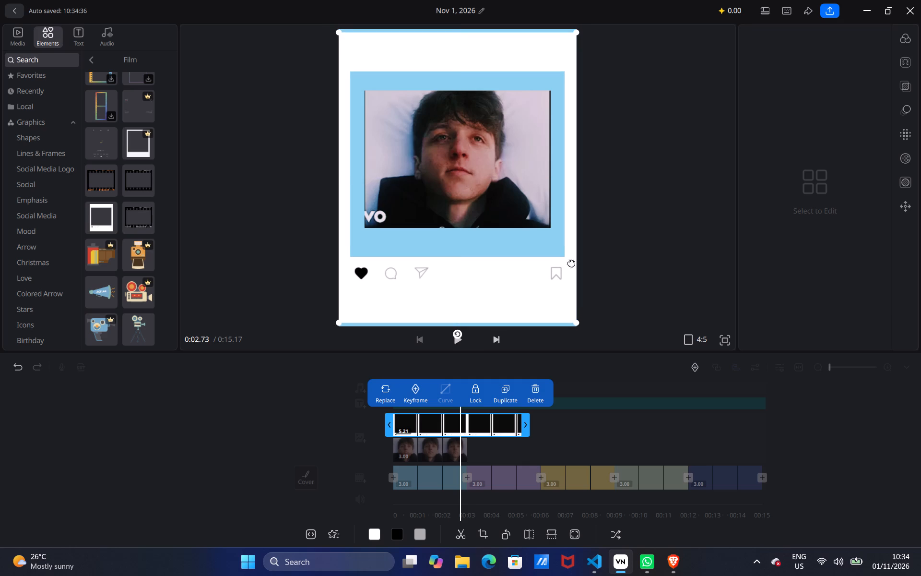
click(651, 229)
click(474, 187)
Crop the cover image to a 1:1 aspect ratio.
click(455, 452)
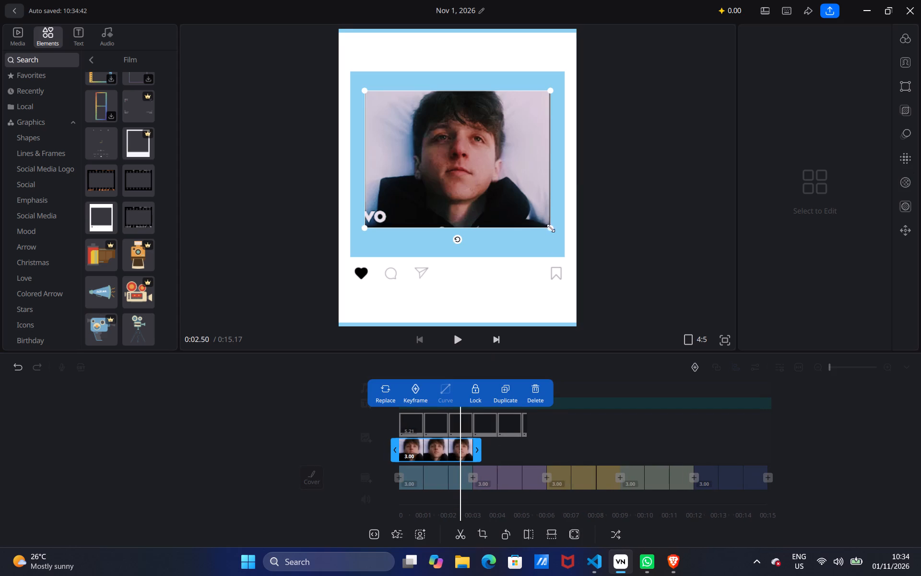
click(484, 532)
click(673, 464)
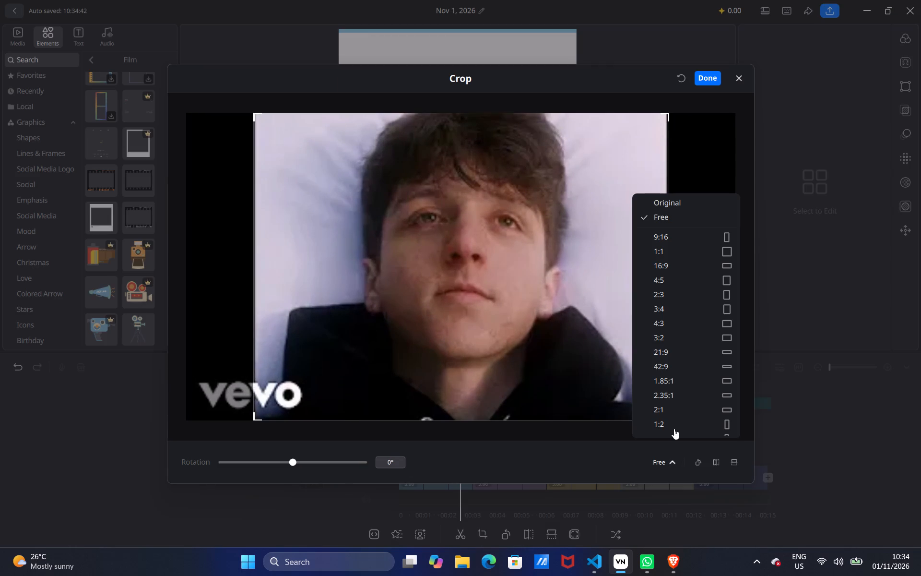
click(716, 251)
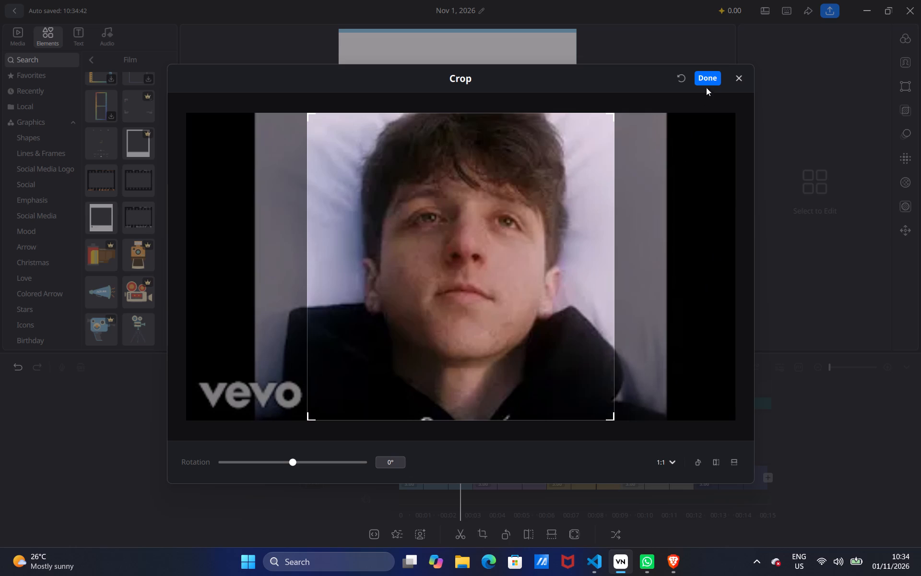
click(706, 74)
Shrink the square cover image slightly and position it inside the social-post frame's opening.
drag(550, 250, 533, 226)
drag(475, 168, 478, 180)
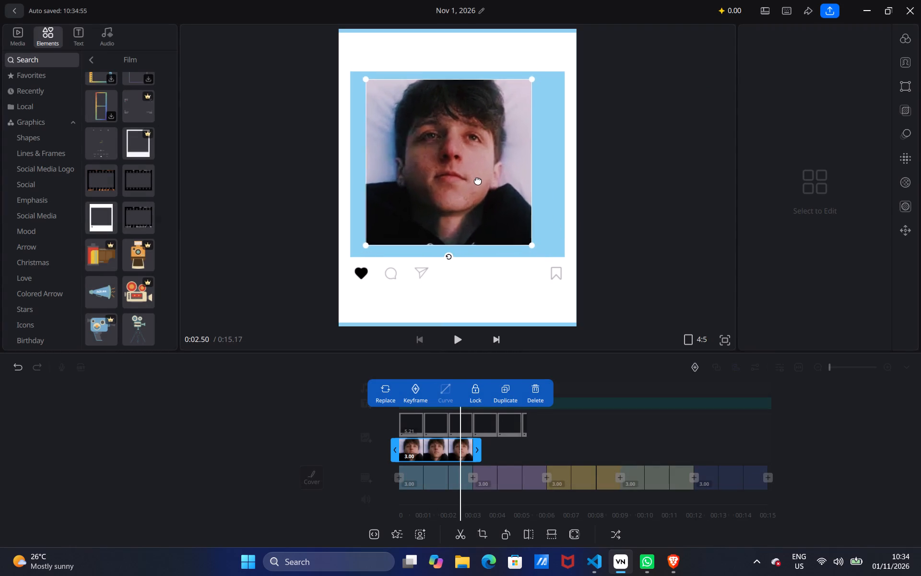
drag(478, 180, 482, 180)
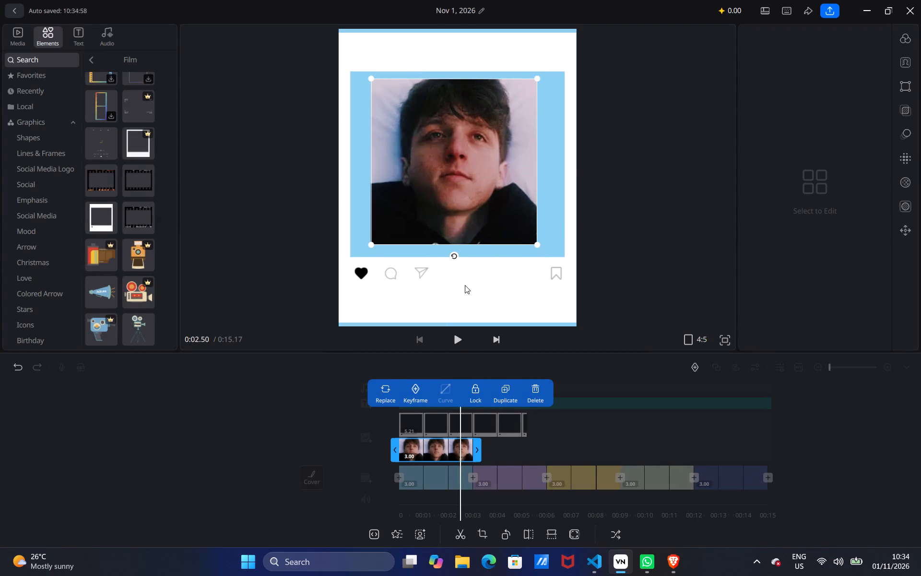
click(465, 285)
Try the outlined text styles on the LOVE SONG title, clear them, and set its text colour to black (000000).
click(436, 402)
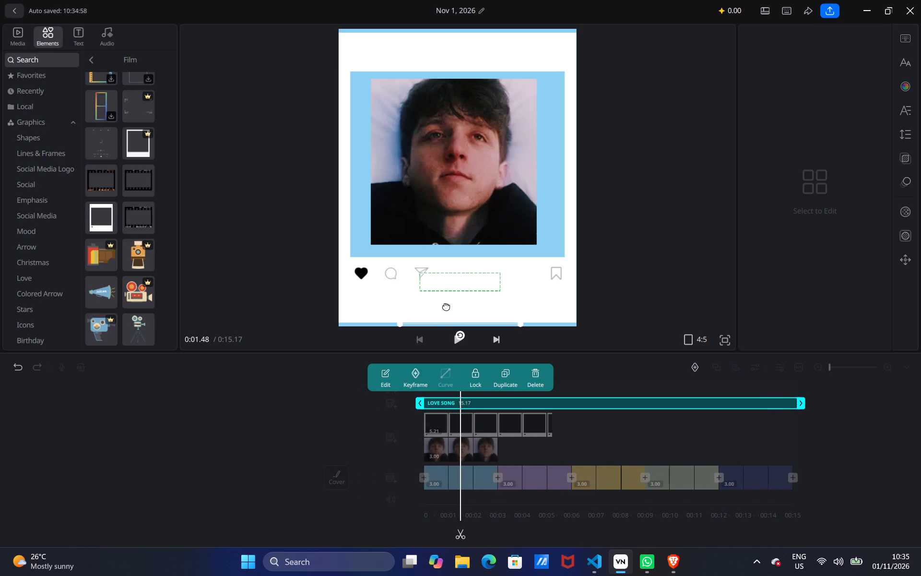
right_click(555, 406)
click(388, 374)
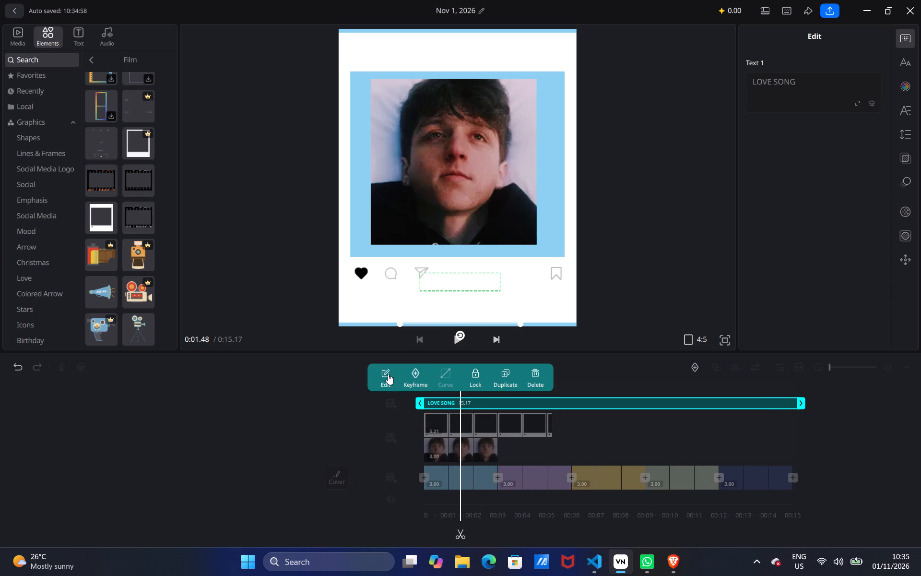
click(903, 81)
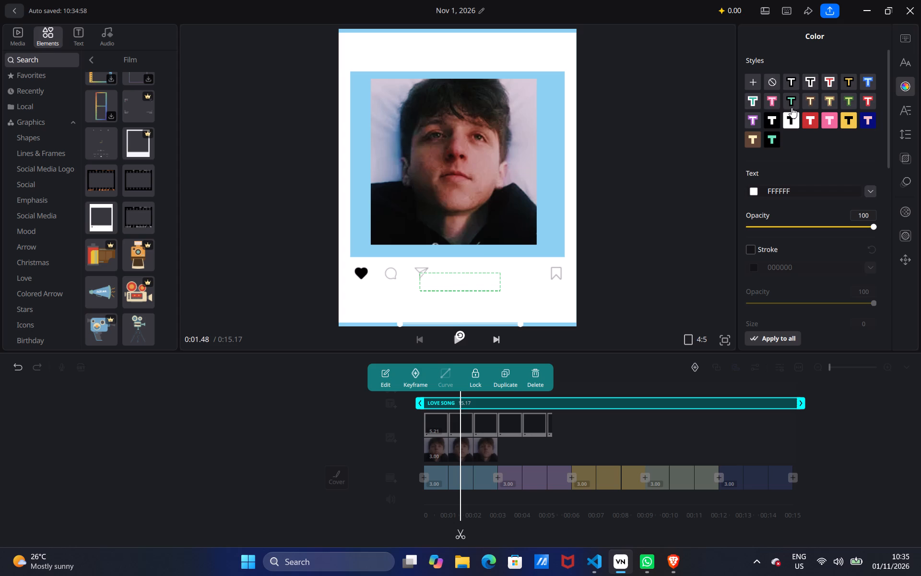
click(792, 80)
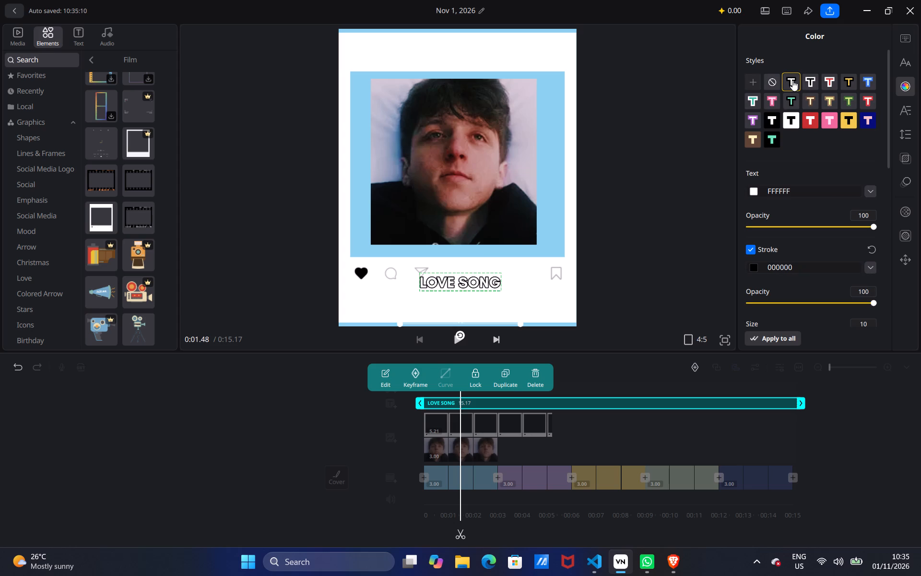
click(808, 80)
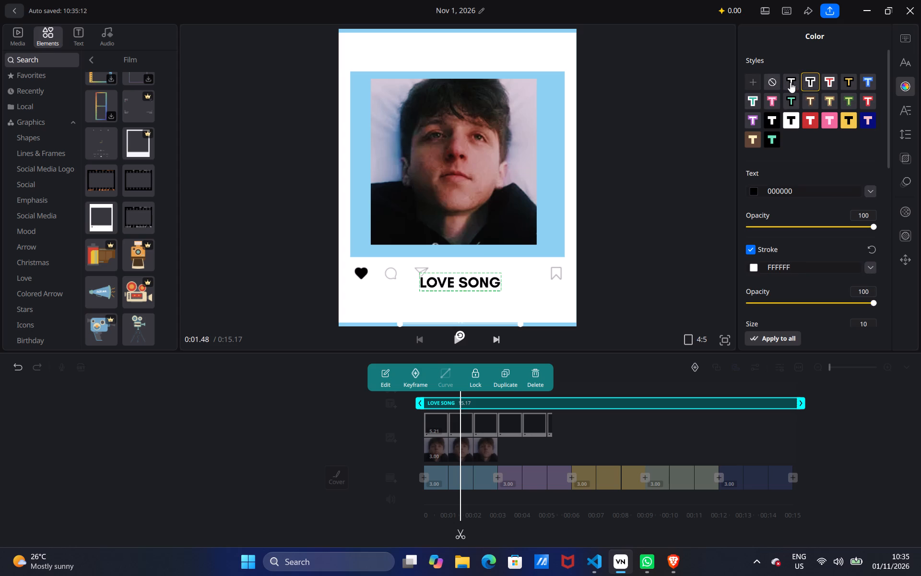
click(790, 82)
click(768, 83)
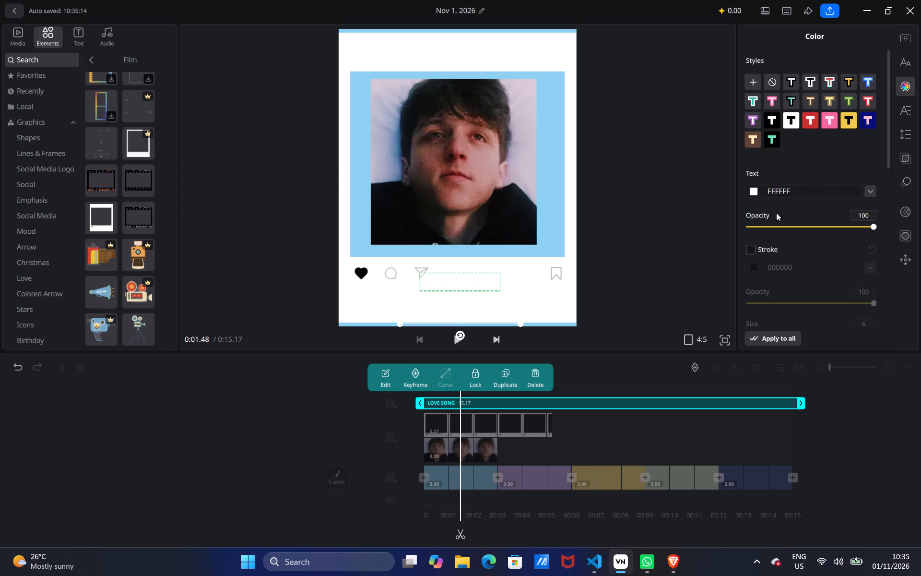
click(867, 193)
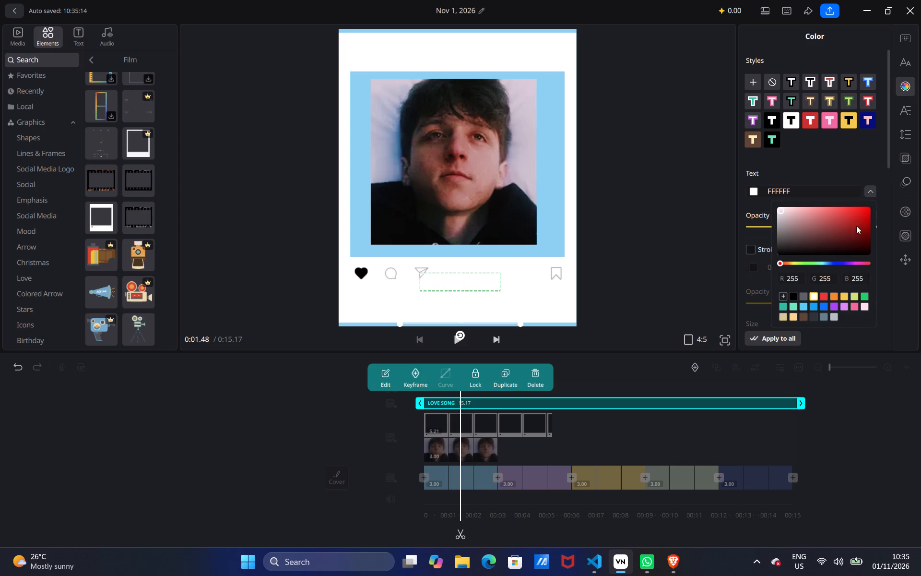
click(793, 297)
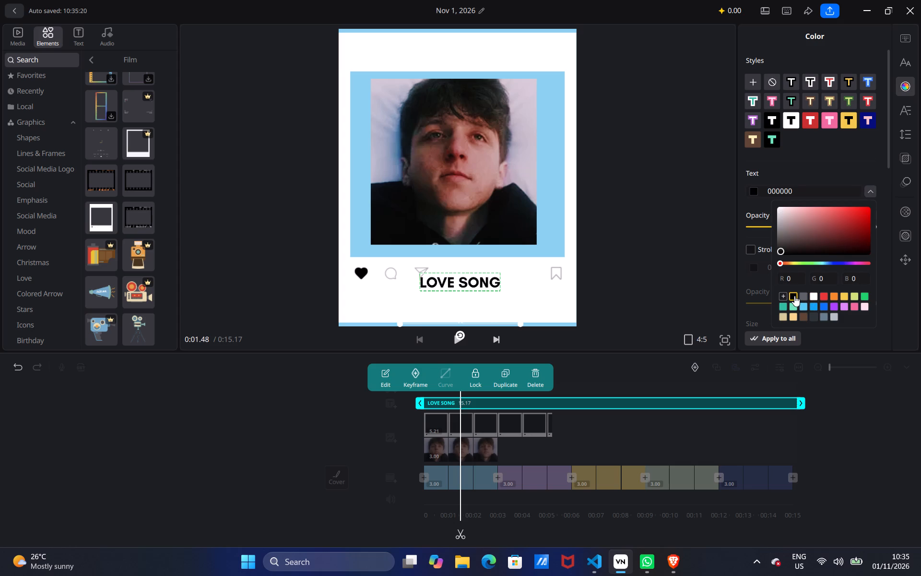
click(813, 162)
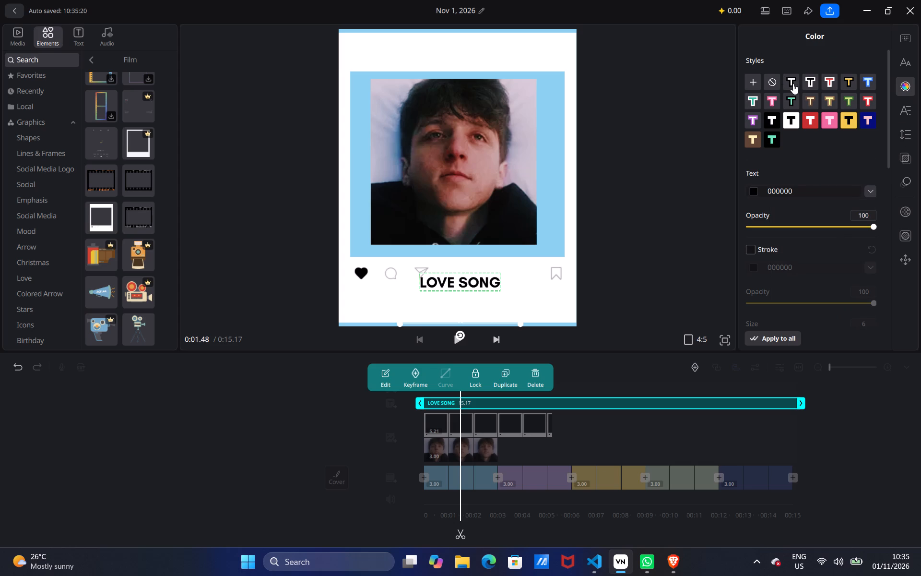
click(777, 81)
click(721, 200)
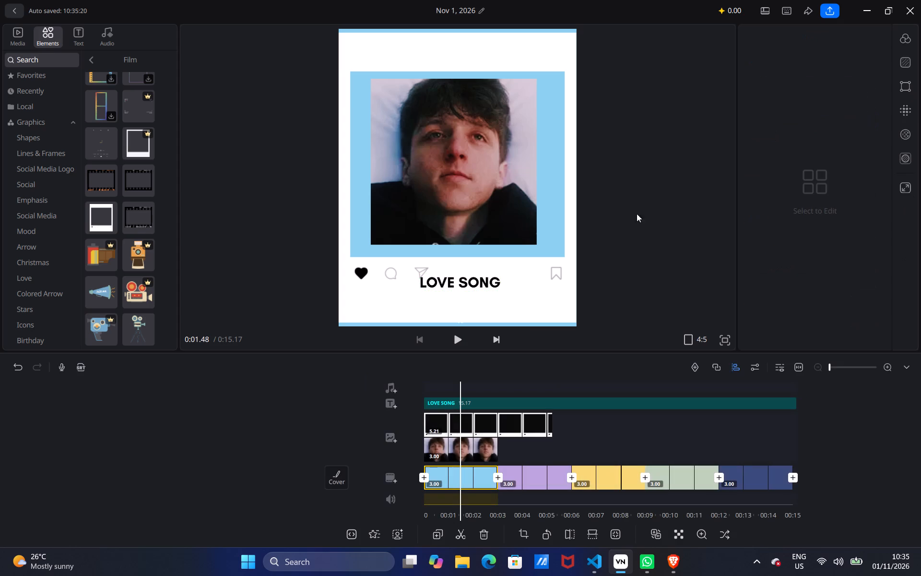
Delete the social-post frame clip from the timeline.
click(506, 292)
click(520, 427)
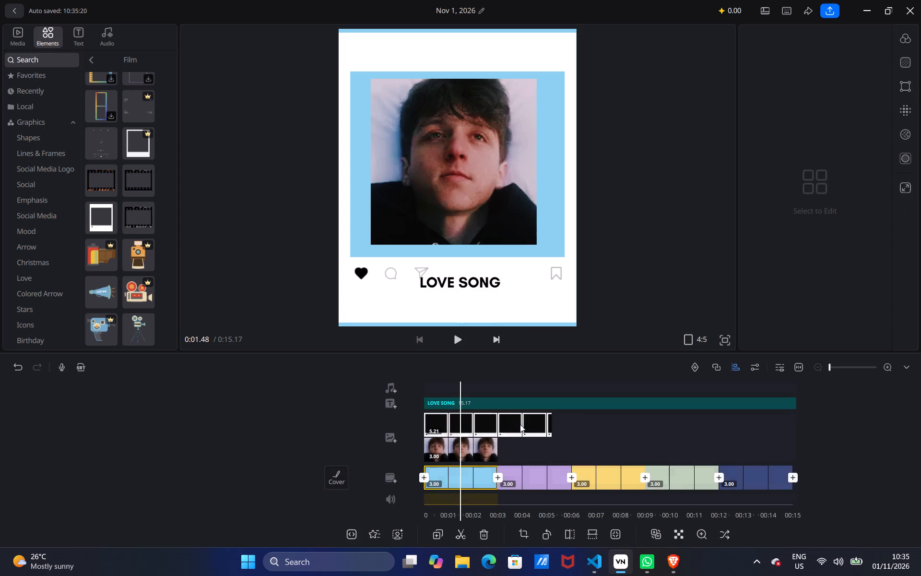
click(520, 424)
click(531, 392)
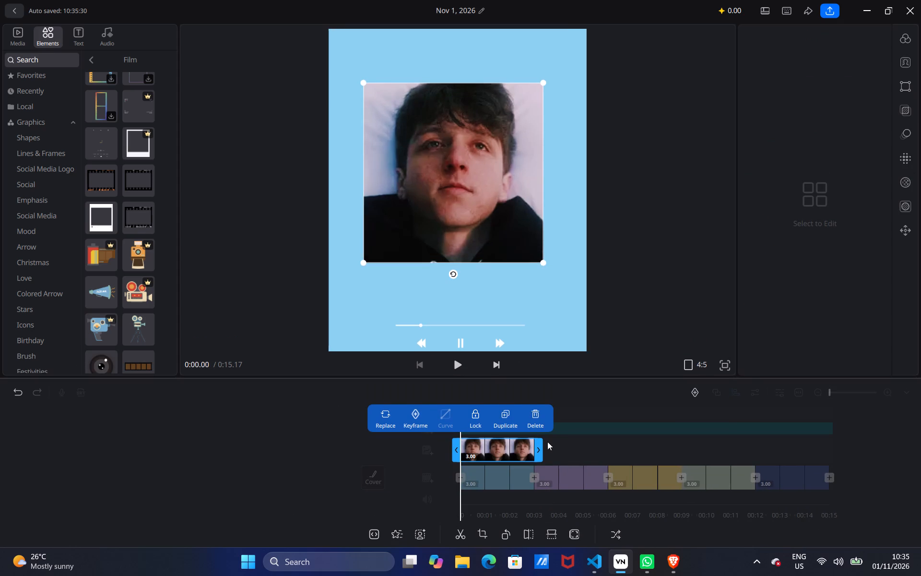
Move the cover image up into the upper part of the blue canvas.
drag(554, 454, 559, 454)
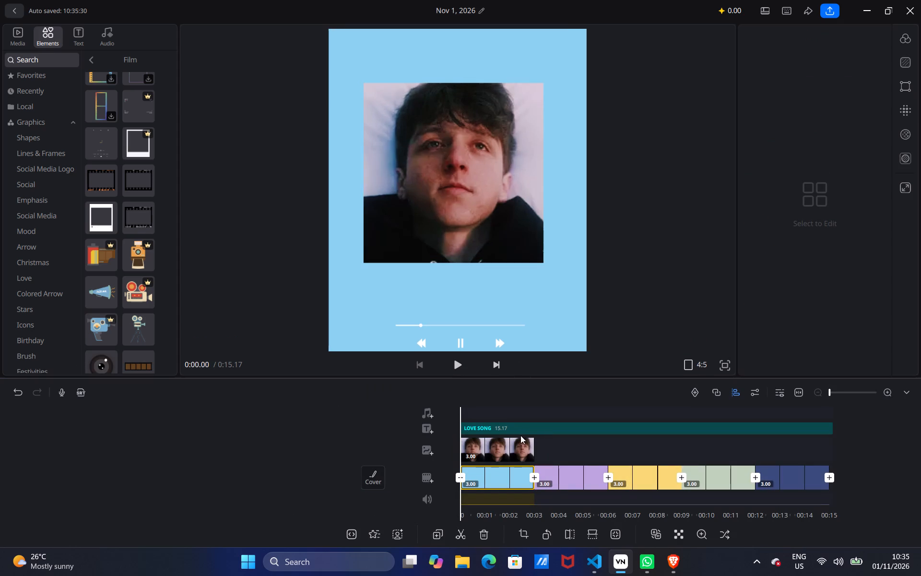
drag(580, 451, 555, 454)
click(465, 141)
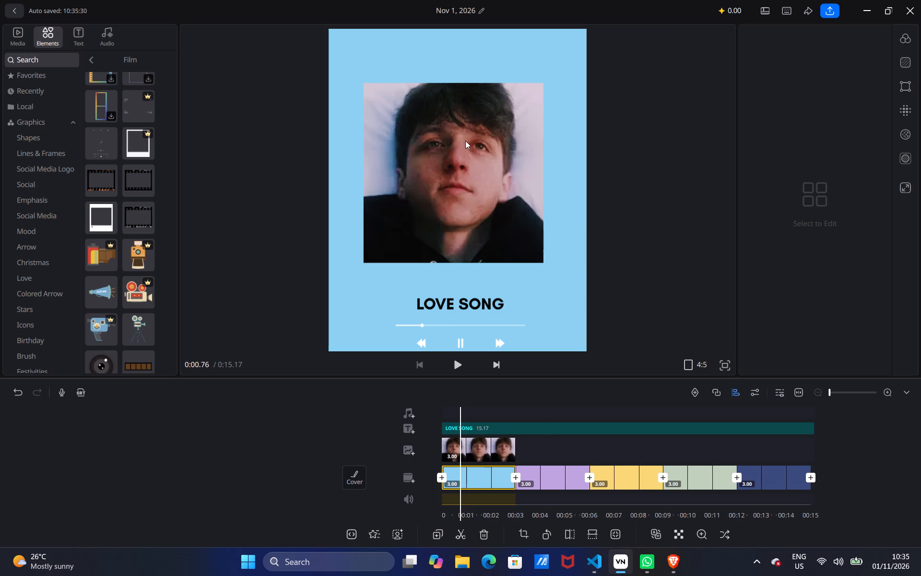
drag(468, 178, 470, 147)
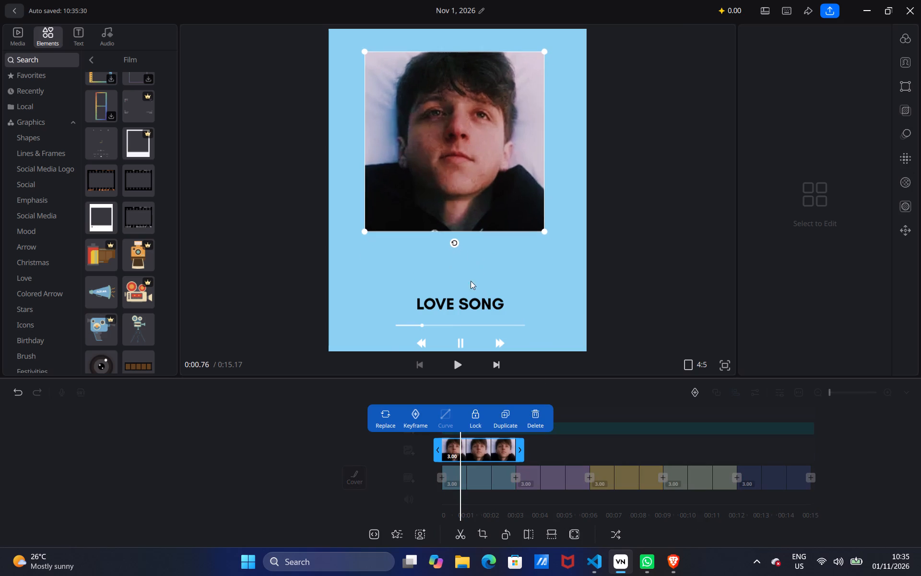
Move the LOVE SONG player title up, closer beneath the cover image.
click(467, 301)
drag(468, 310, 469, 279)
click(540, 283)
click(465, 269)
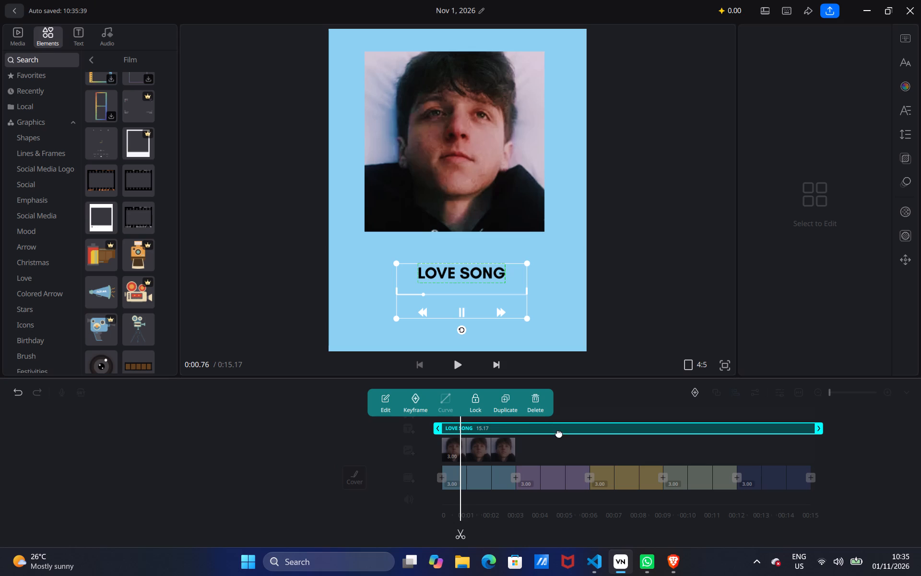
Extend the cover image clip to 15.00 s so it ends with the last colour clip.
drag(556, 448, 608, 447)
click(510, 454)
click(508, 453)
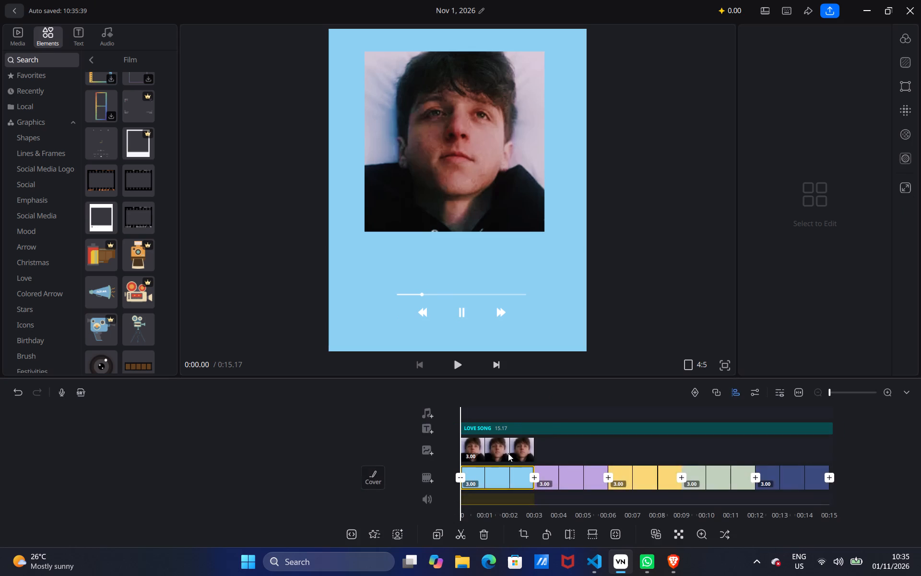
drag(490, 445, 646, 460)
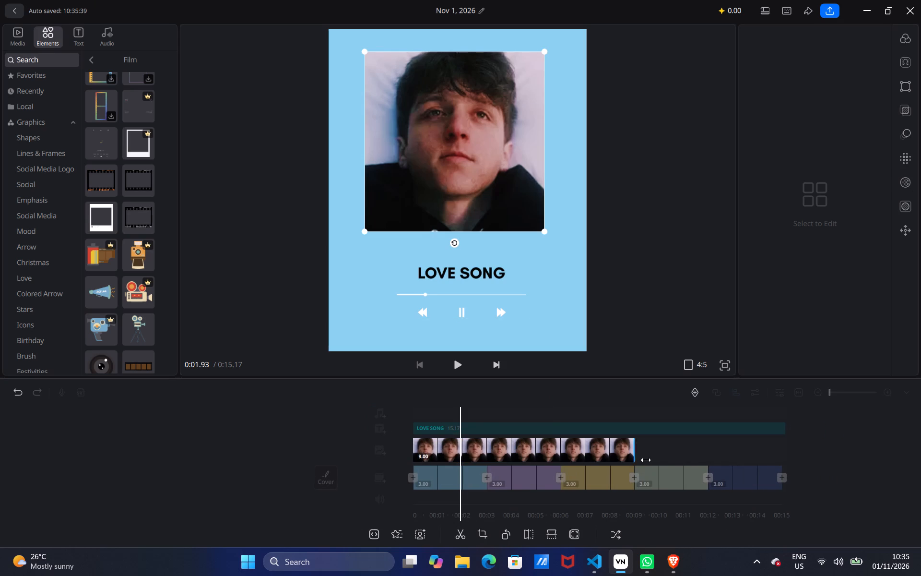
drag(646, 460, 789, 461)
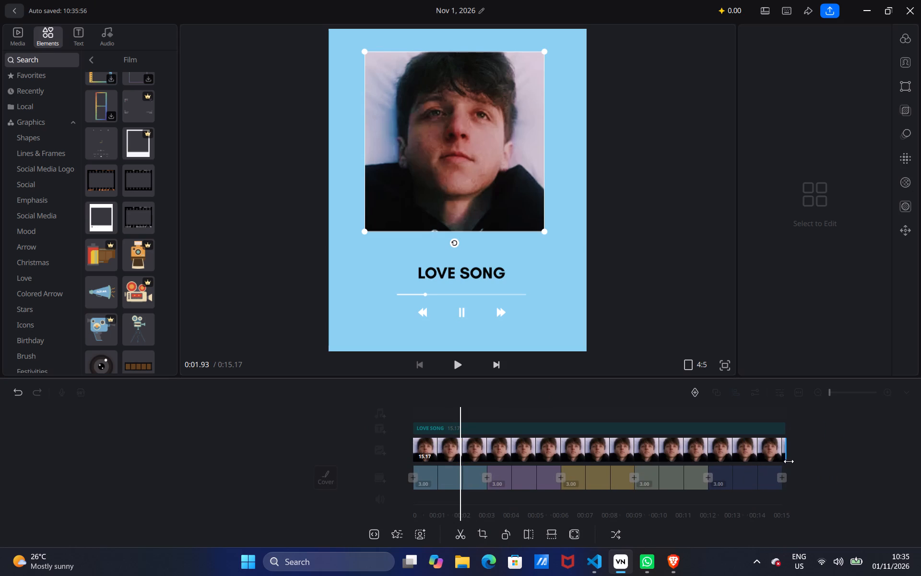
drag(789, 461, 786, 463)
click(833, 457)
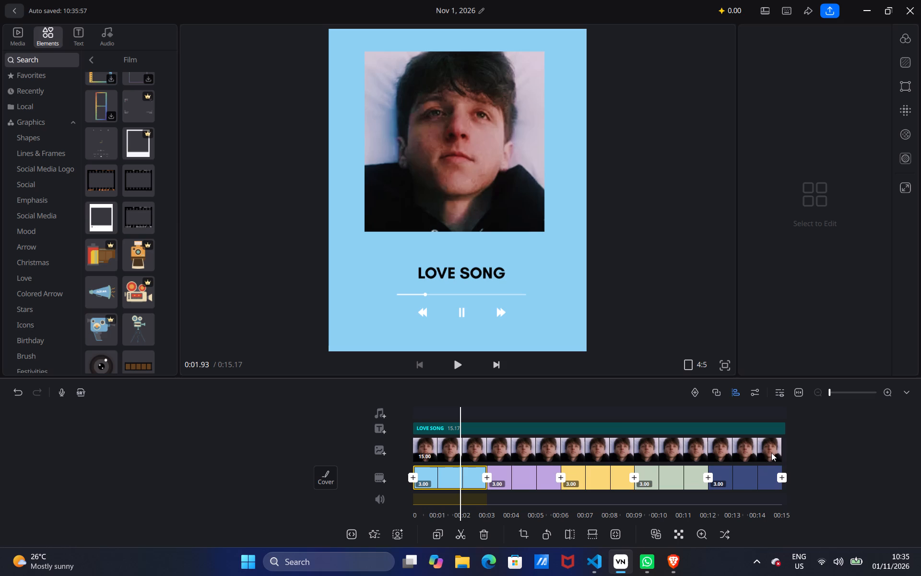
Import the Powfu - death bed MP3 from Downloads onto the music track near the start of the timeline.
drag(835, 482, 885, 486)
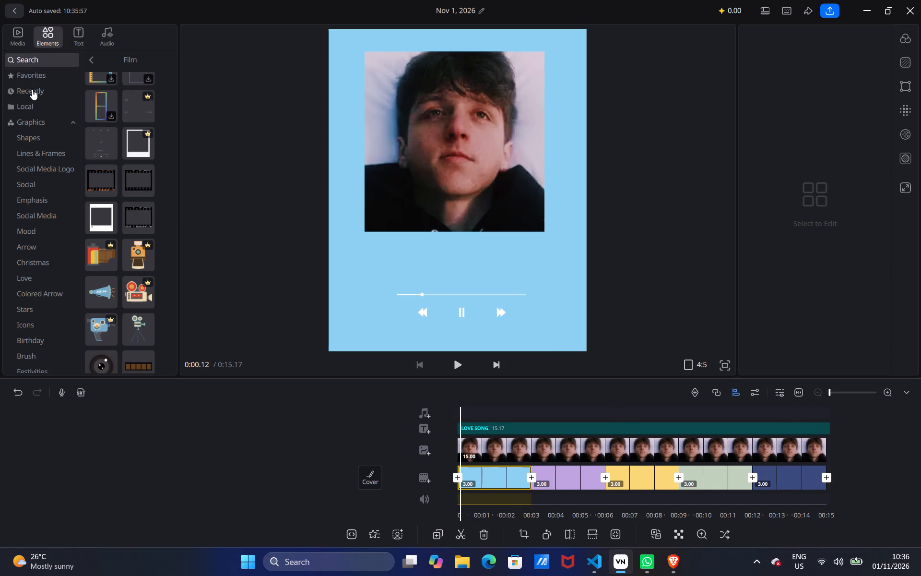
click(23, 26)
click(106, 33)
click(34, 69)
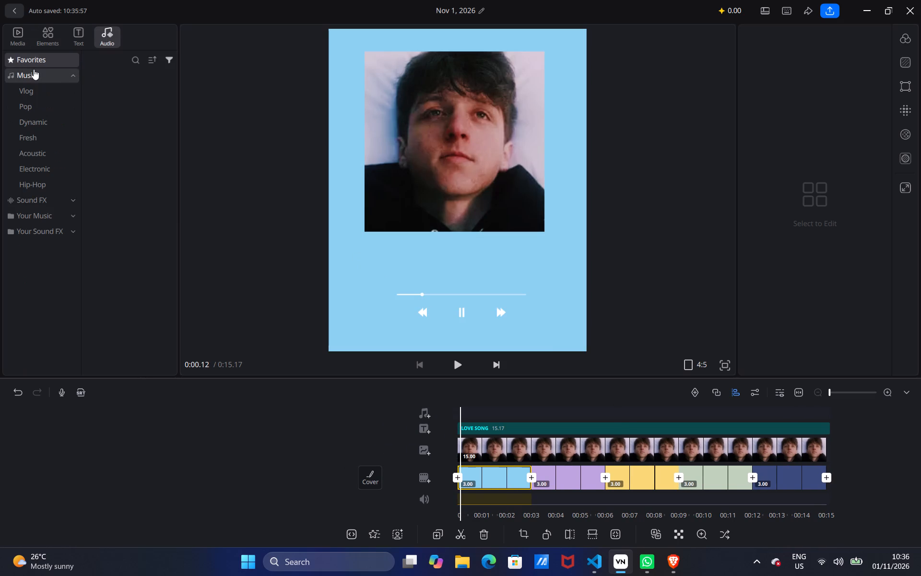
click(35, 59)
click(71, 75)
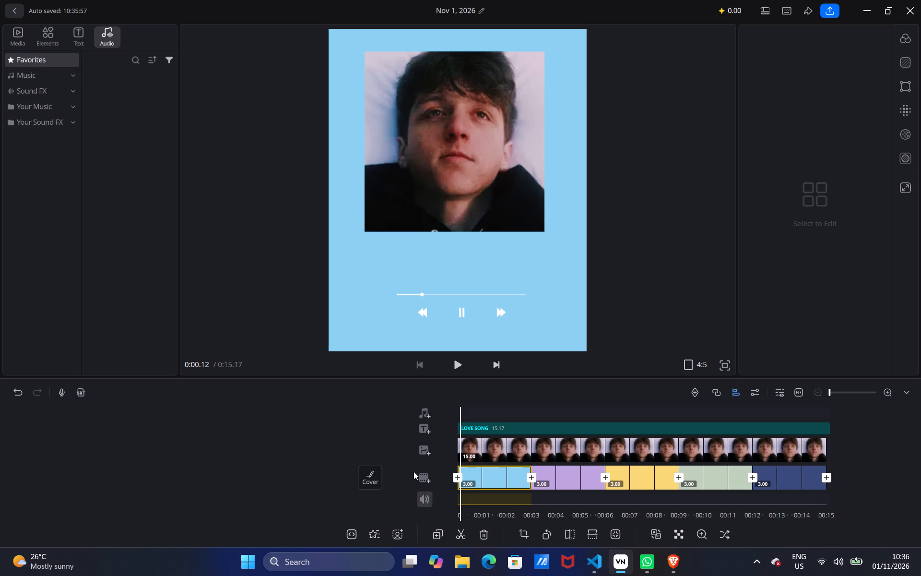
click(428, 415)
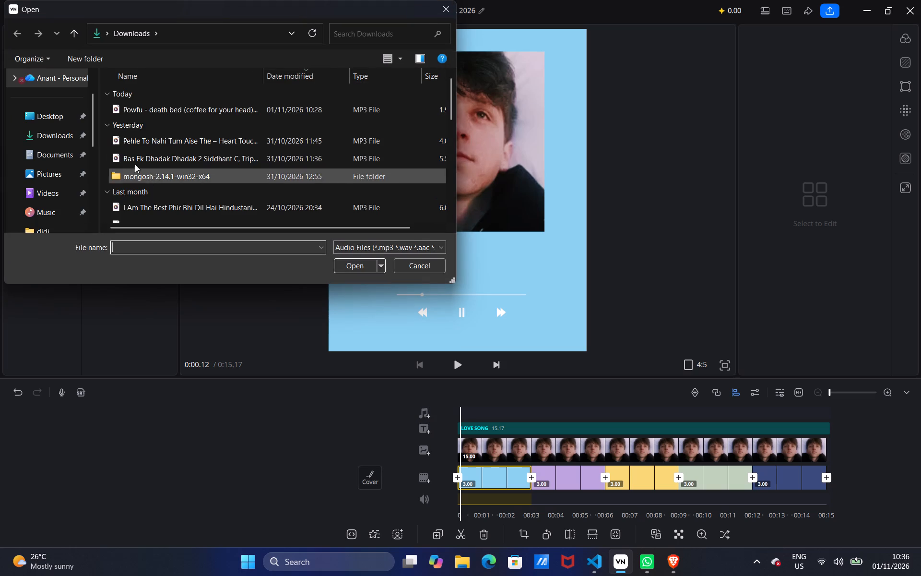
click(53, 133)
click(145, 105)
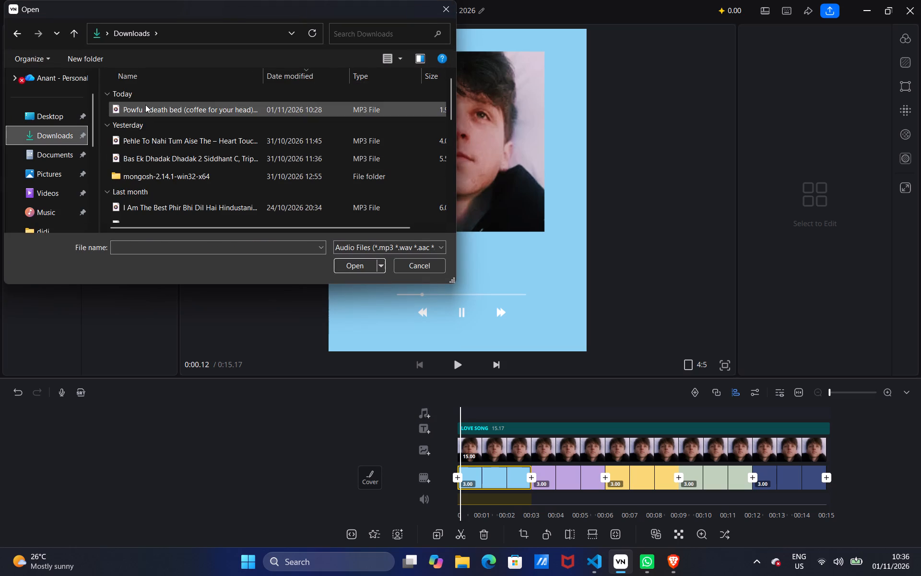
click(357, 263)
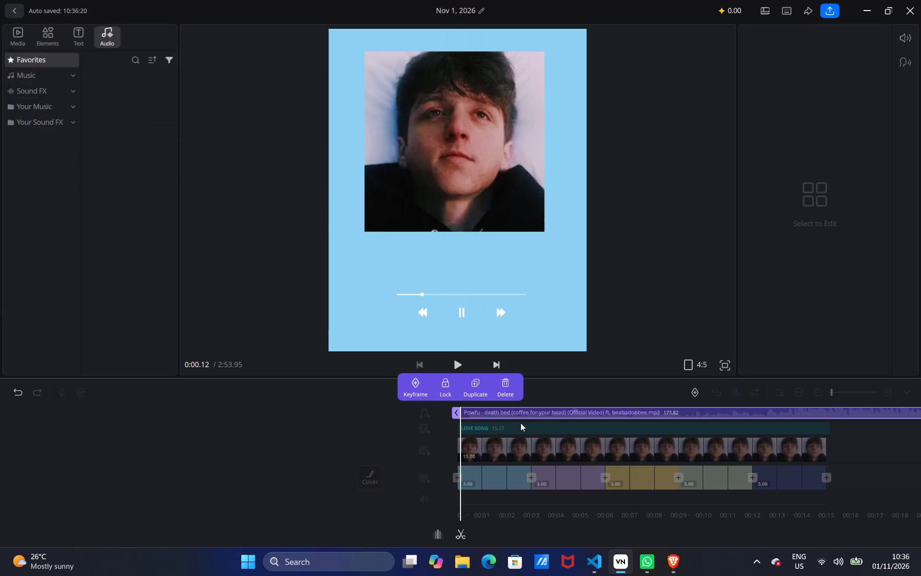
click(404, 413)
Switch to Brave, pause the playing YouTube video, and return to the VN project.
click(682, 559)
click(563, 319)
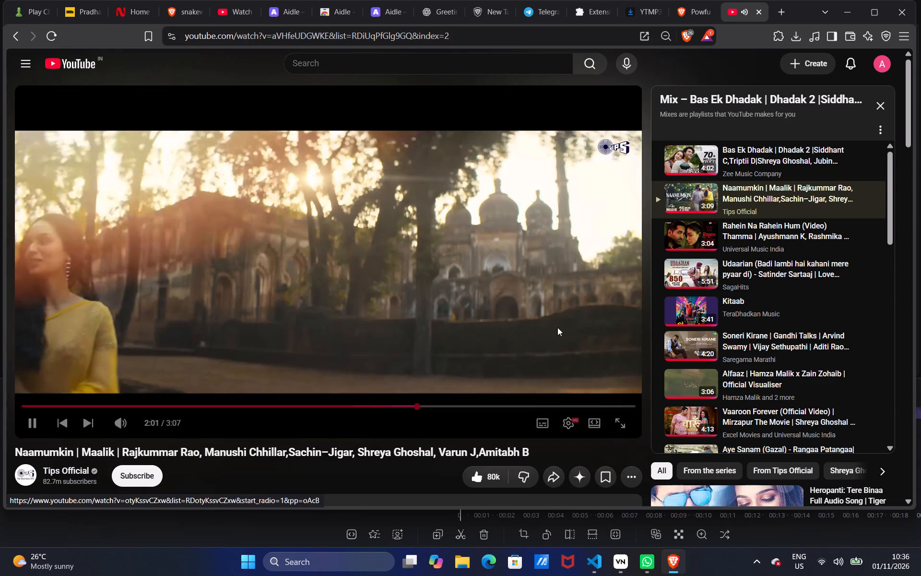
click(625, 562)
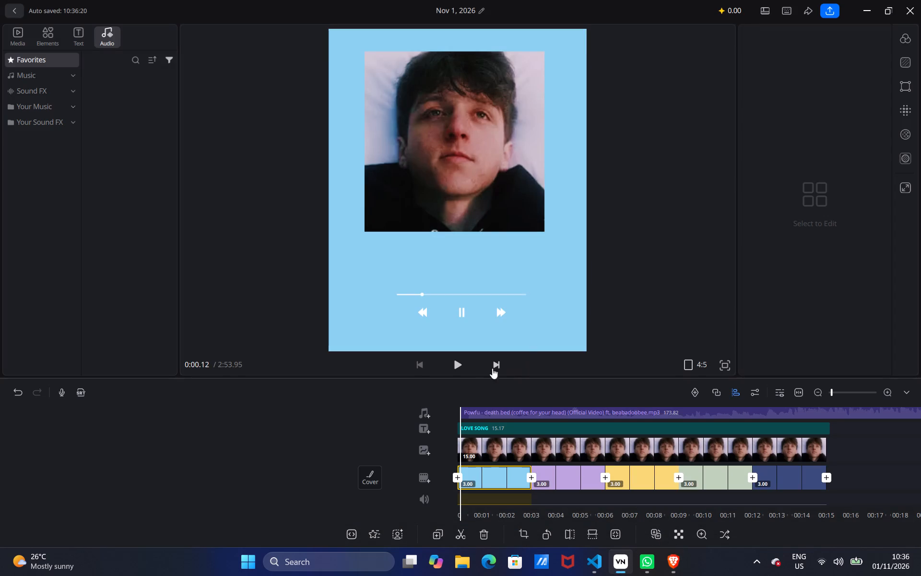
Play the video with the music through the colour clips to about 15 s to review it.
click(464, 368)
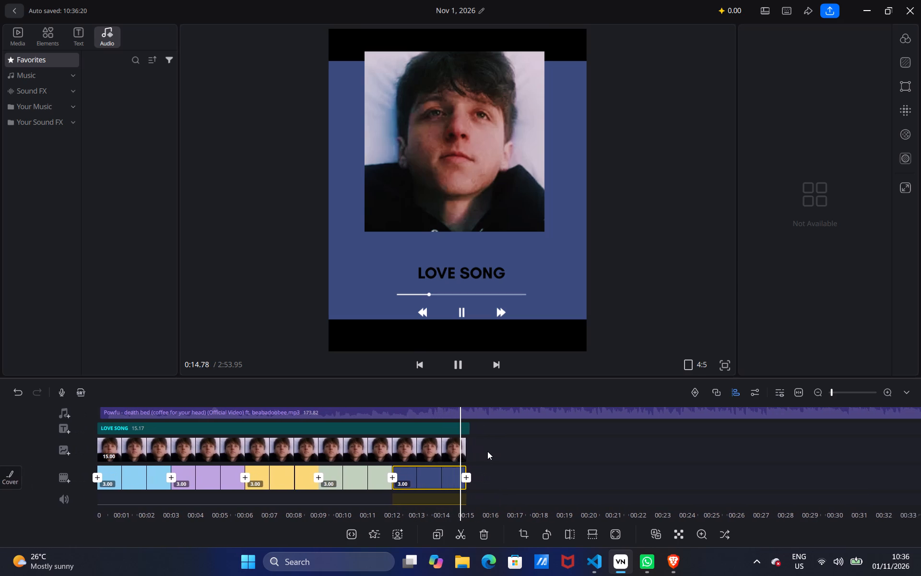
drag(488, 451, 521, 451)
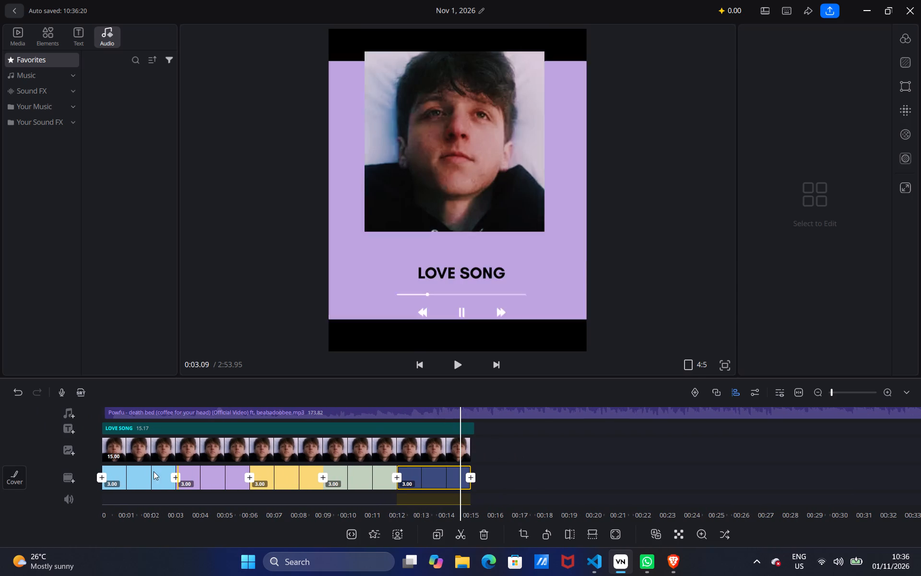
Delete the cover image clip from the timeline.
click(134, 452)
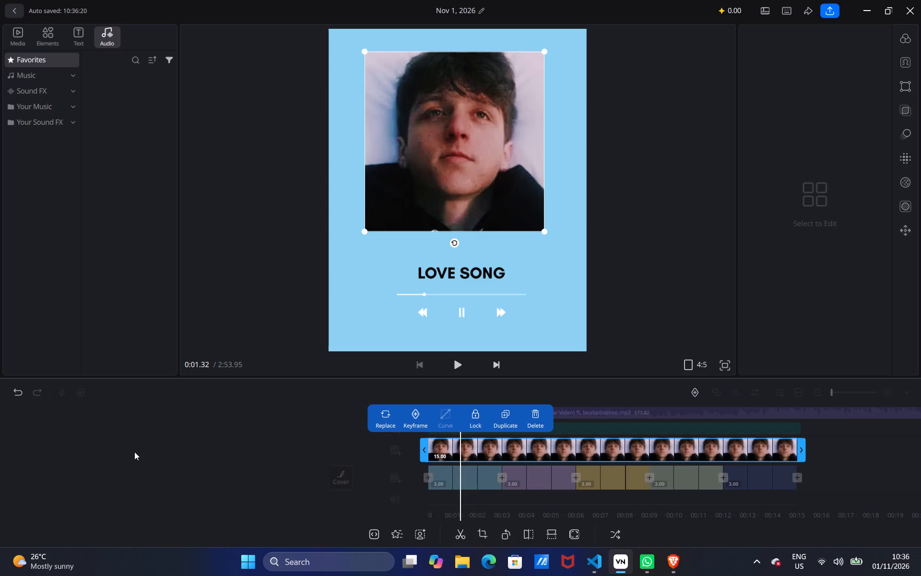
scroll(263, 471, down, 1)
drag(263, 471, 200, 471)
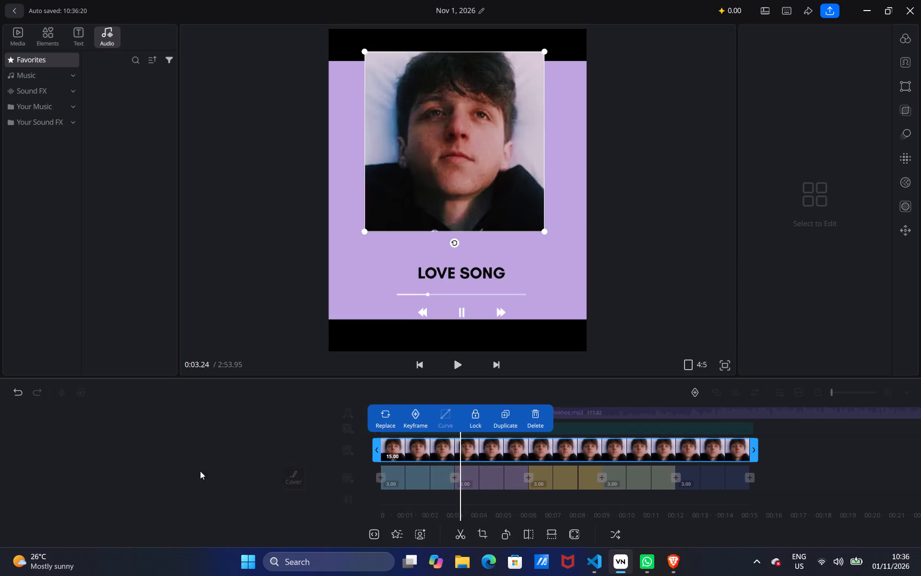
drag(200, 471, 118, 472)
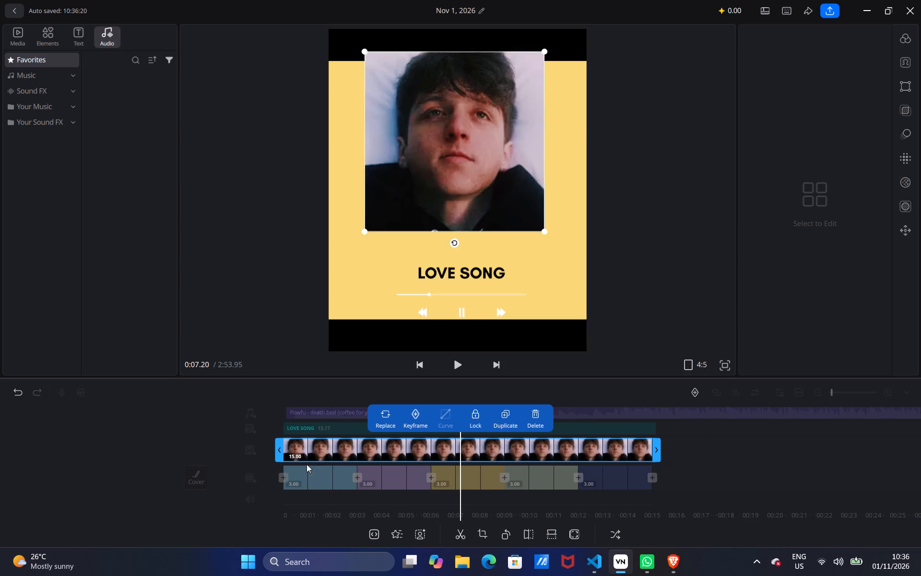
click(299, 469)
click(300, 453)
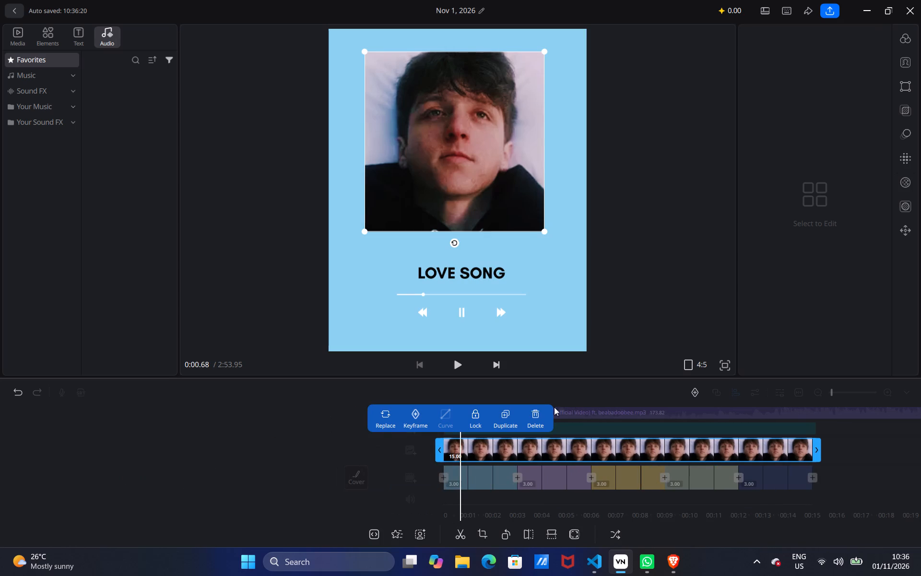
click(531, 414)
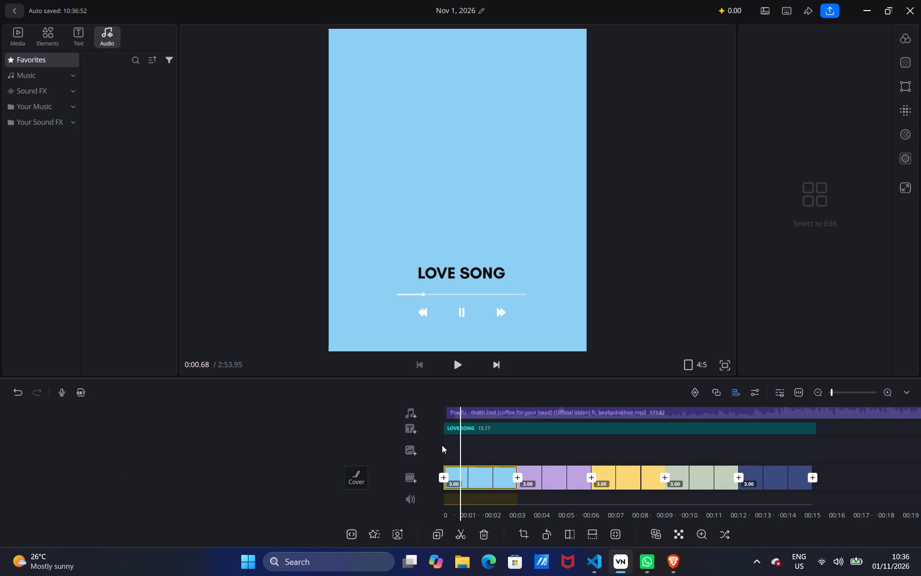
Duplicate the light-blue clip and move the copy to the end, after the dark-blue clip.
drag(442, 445, 496, 483)
drag(470, 445, 518, 497)
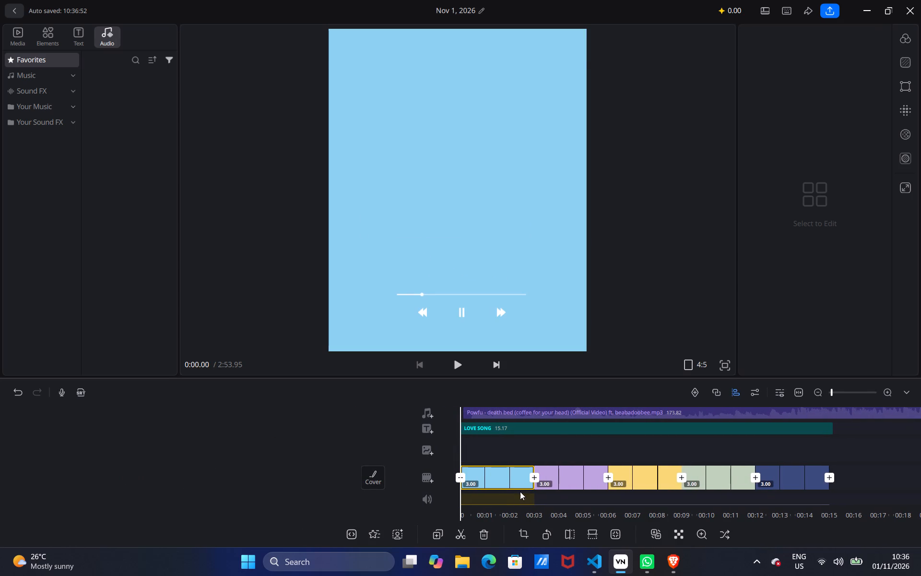
drag(560, 448, 361, 456)
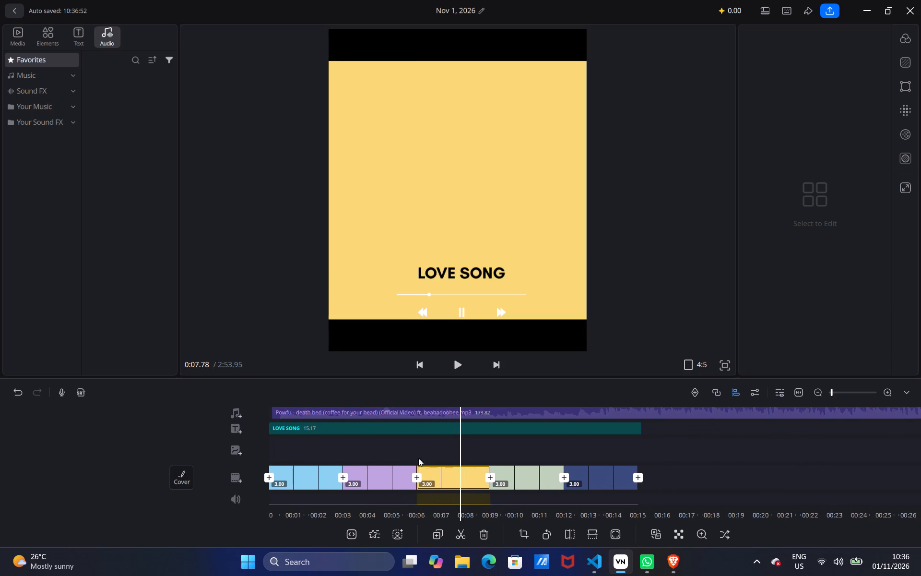
right_click(322, 477)
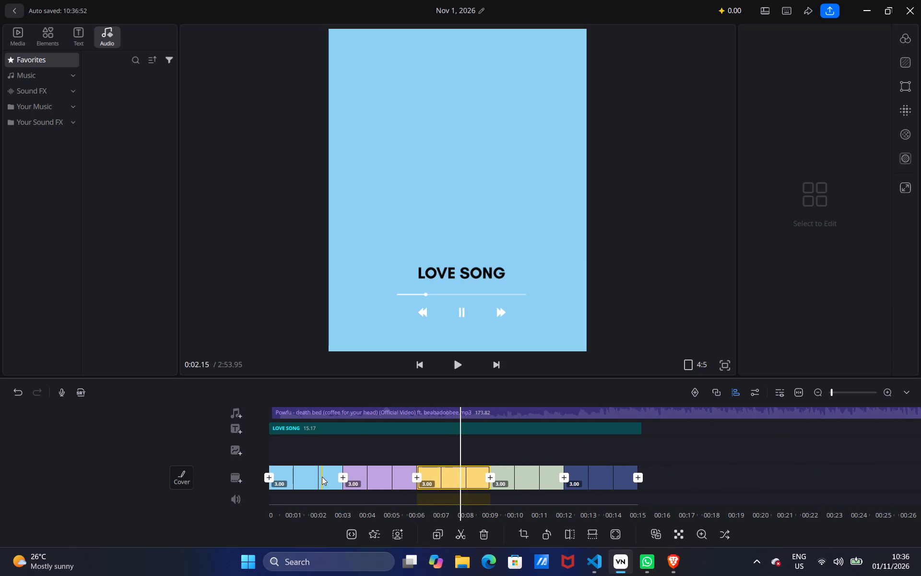
click(322, 477)
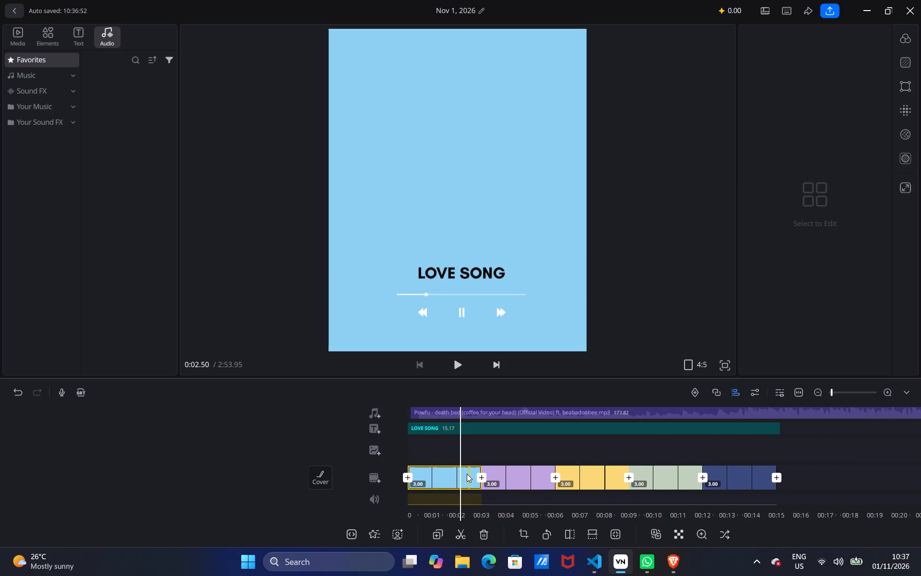
click(453, 477)
click(508, 447)
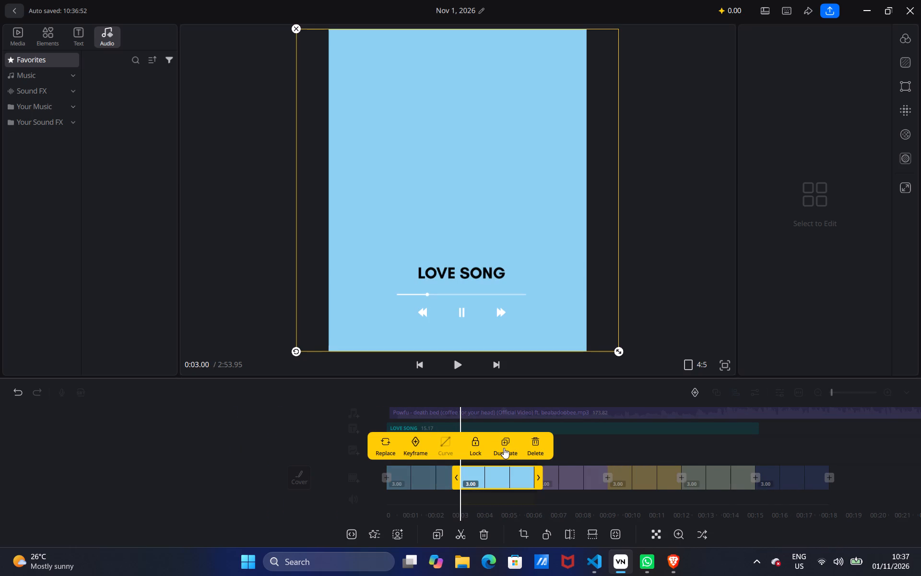
click(563, 464)
drag(498, 476, 518, 493)
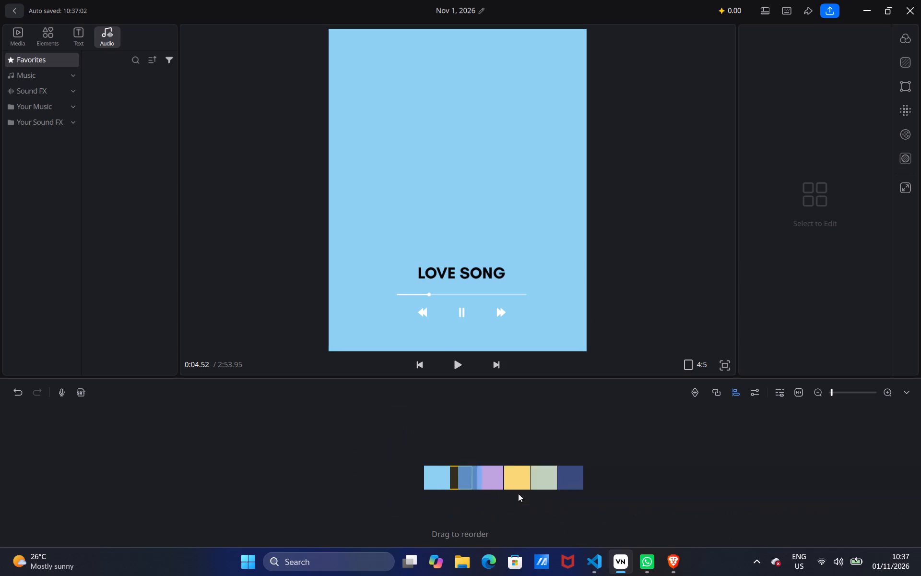
drag(518, 493, 605, 485)
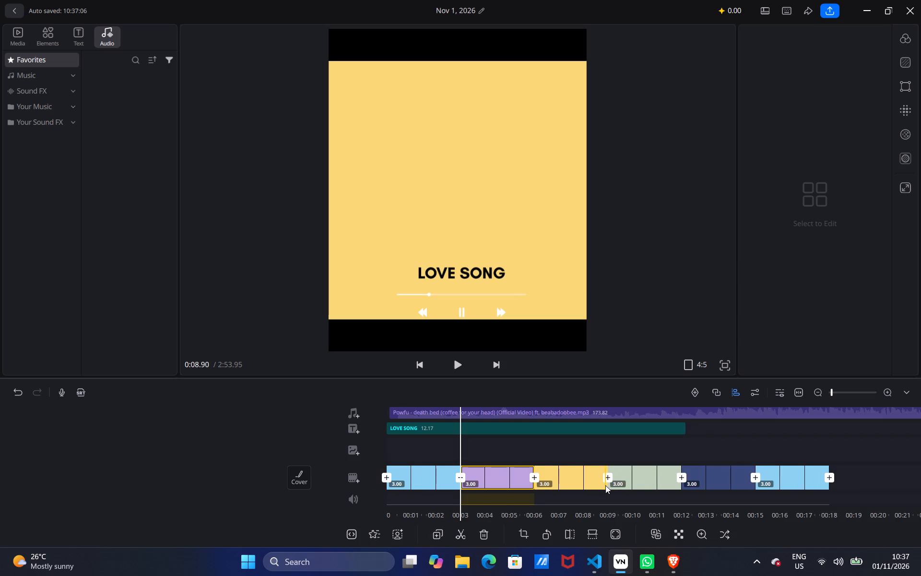
Duplicate the purple clip and move the copy to the end, after the second light-blue clip.
click(483, 480)
click(510, 439)
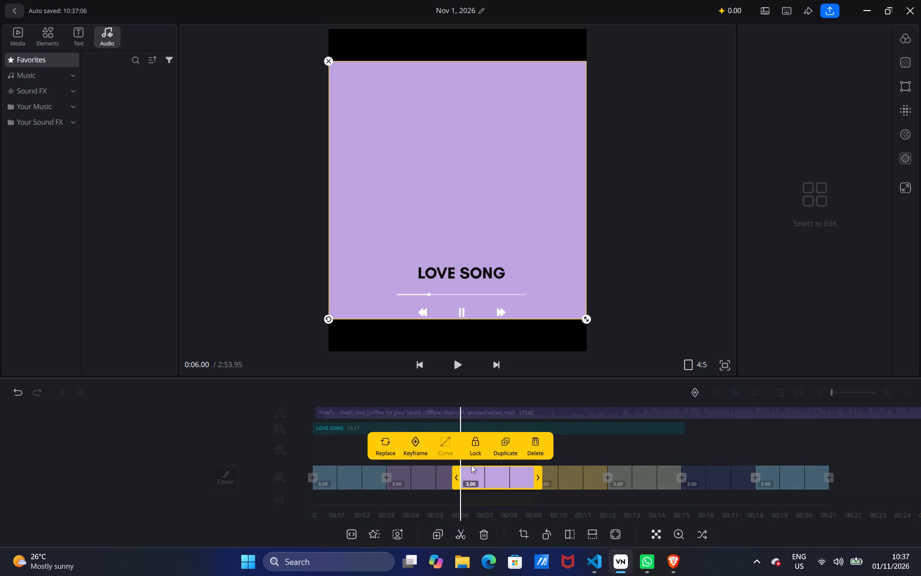
drag(489, 472, 559, 480)
click(560, 480)
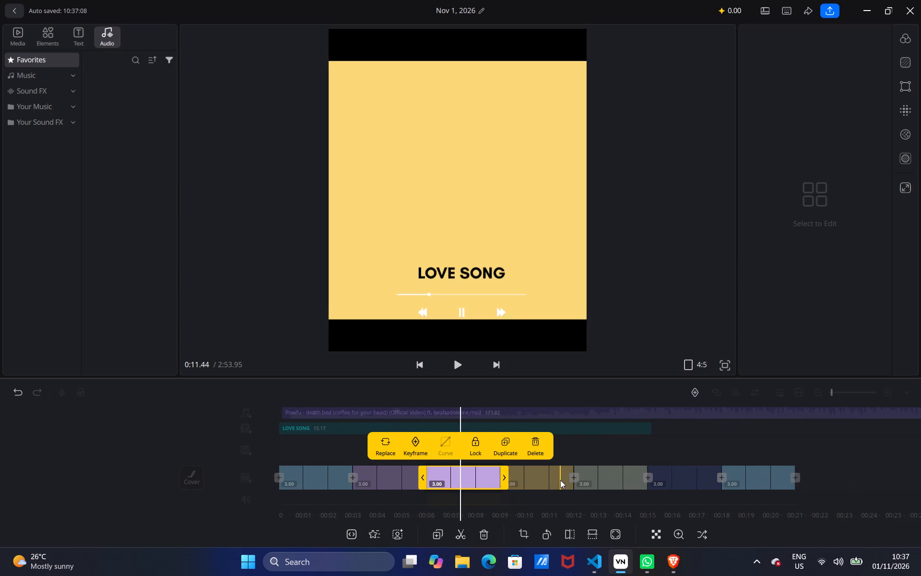
click(602, 444)
drag(462, 473, 463, 473)
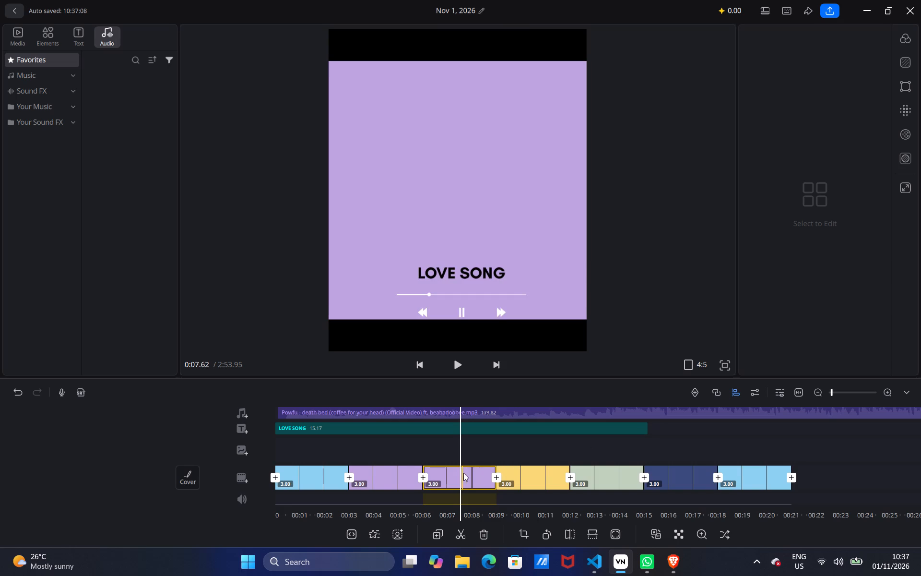
drag(463, 473, 588, 499)
drag(580, 484, 581, 484)
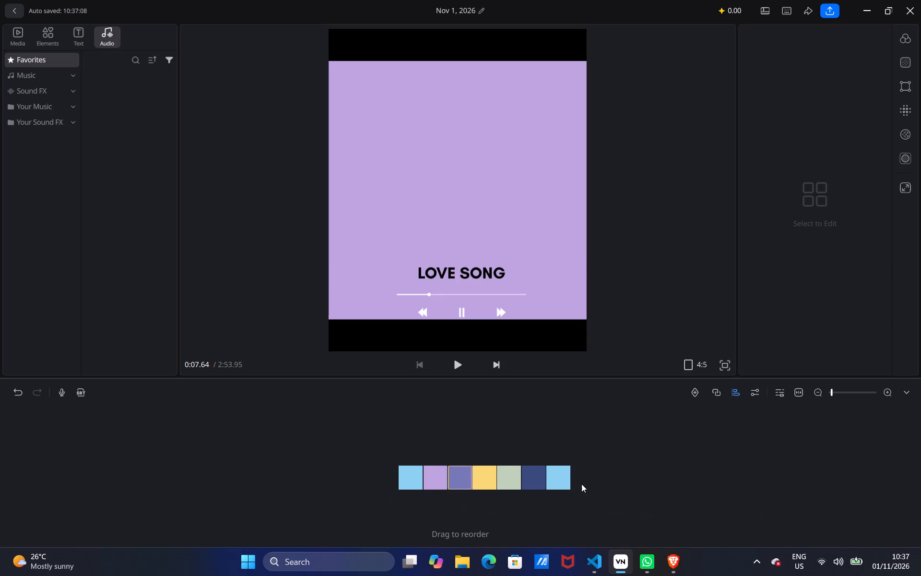
drag(581, 484, 702, 475)
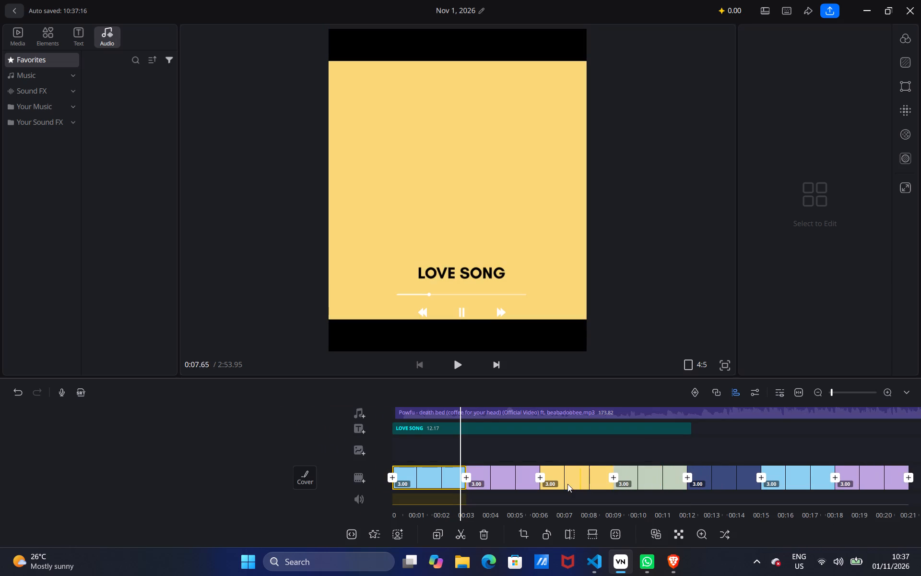
Duplicate the yellow clip and move the copy to the end, after the second purple clip.
click(596, 477)
click(430, 471)
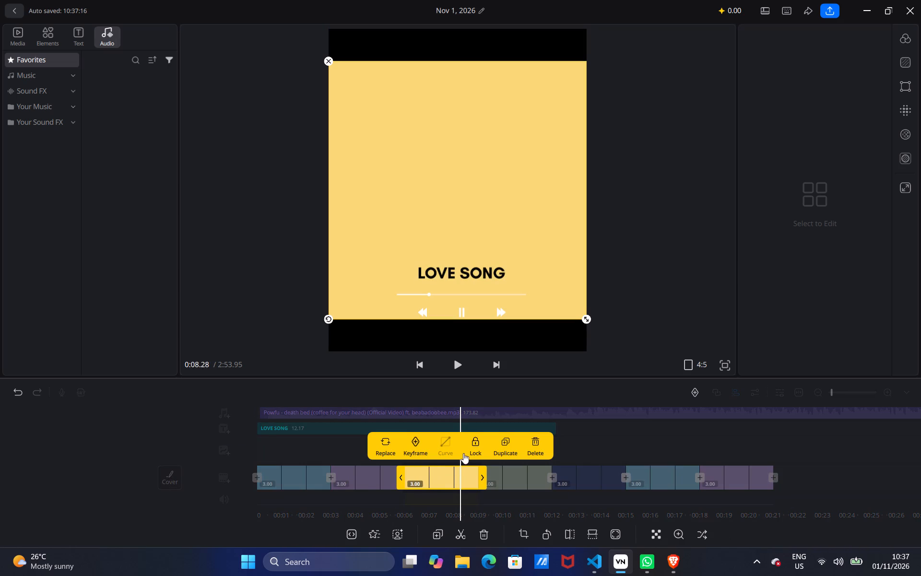
click(504, 439)
click(484, 473)
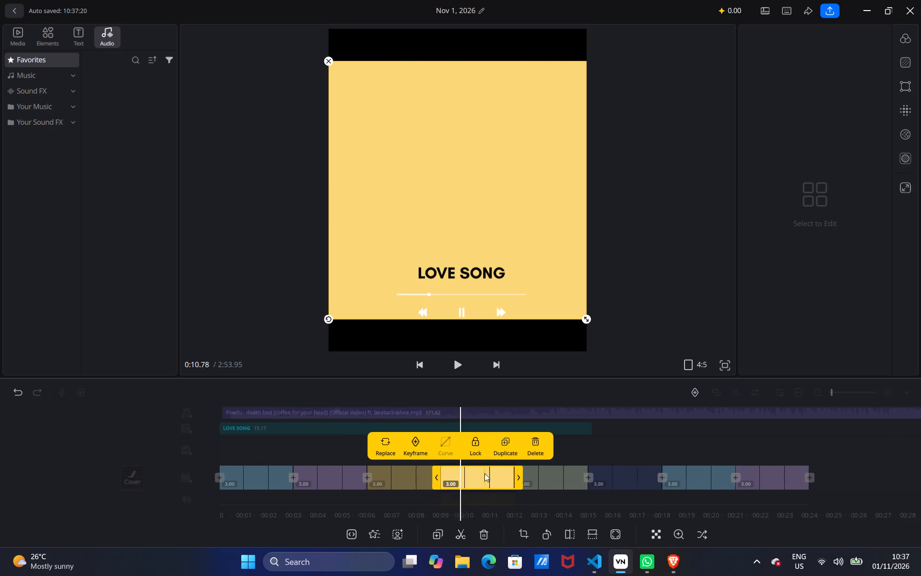
drag(472, 478, 599, 502)
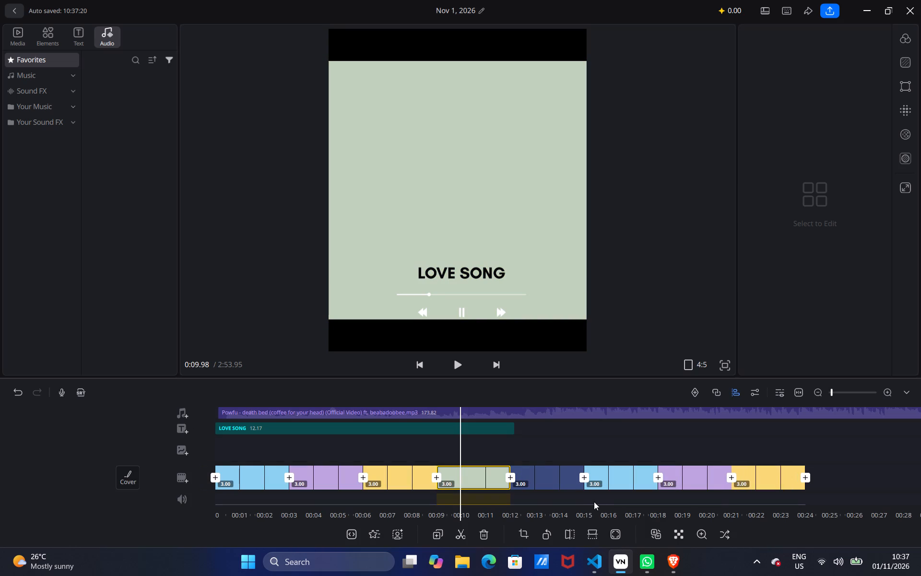
Duplicate the sage-green clip and move the copy to the end, after the second yellow clip.
click(469, 473)
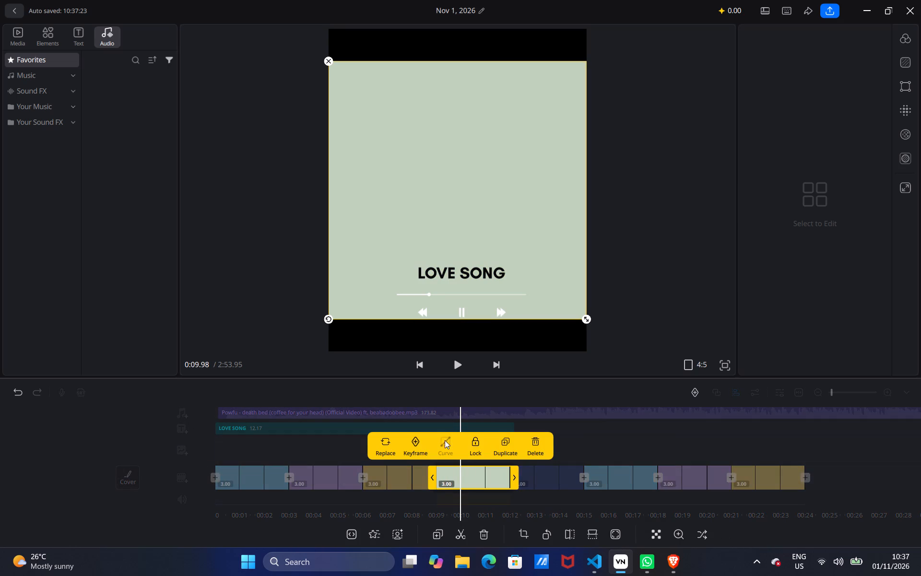
click(505, 443)
drag(487, 476, 558, 485)
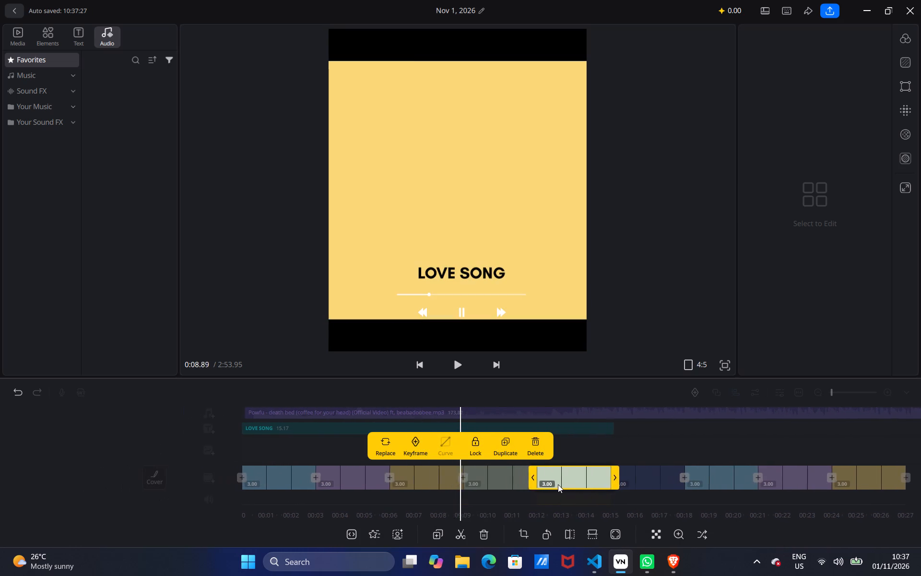
click(583, 456)
drag(583, 474, 665, 474)
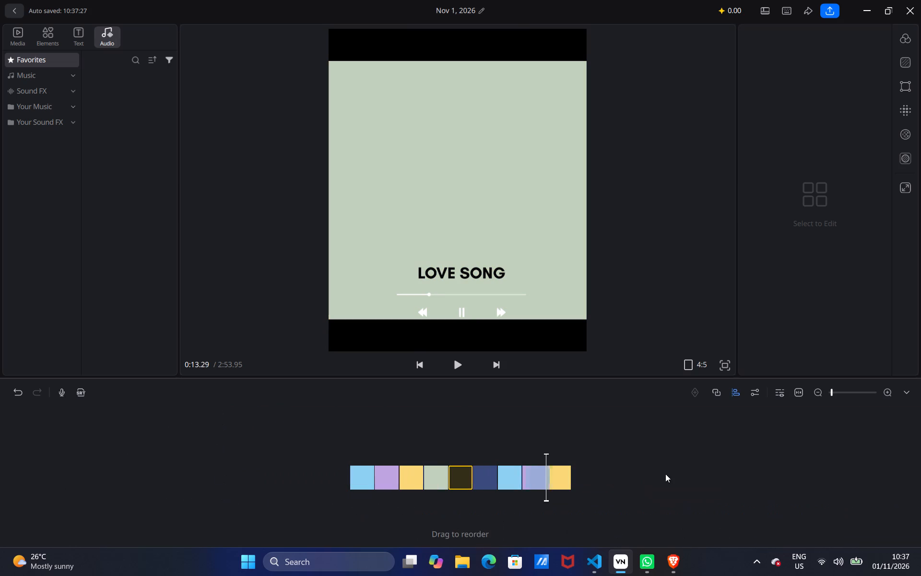
drag(665, 474, 705, 467)
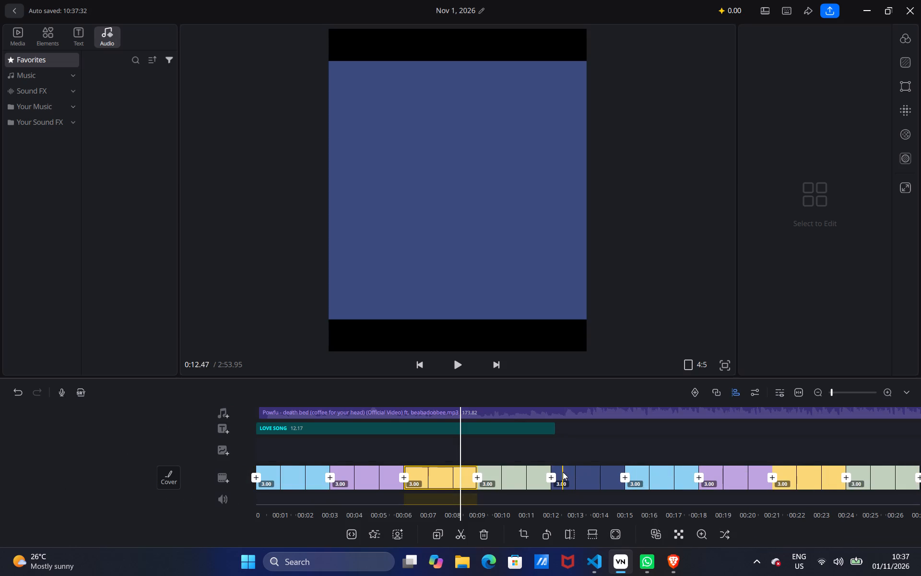
Duplicate the dark-blue clip and move the copy to the end, after the second sage-green clip.
click(568, 473)
click(488, 473)
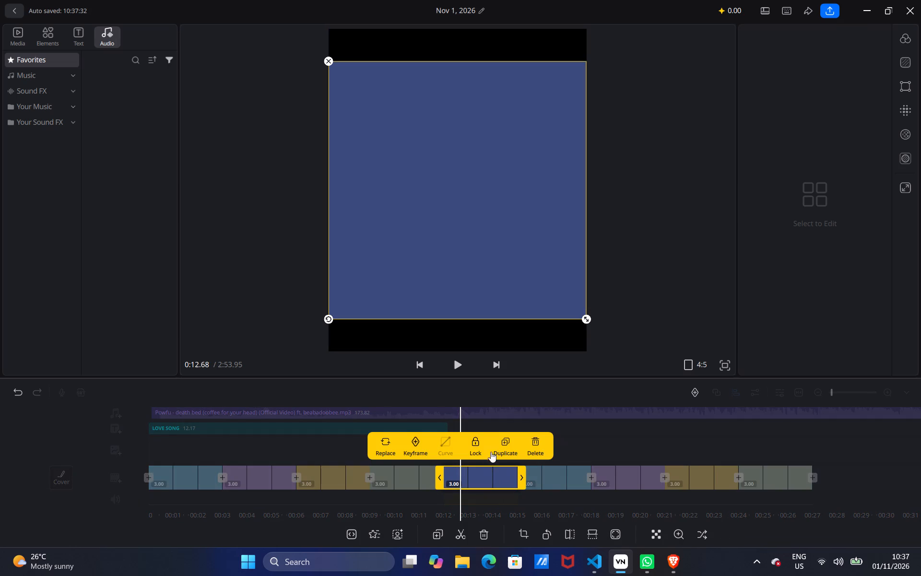
click(503, 445)
drag(493, 482, 604, 491)
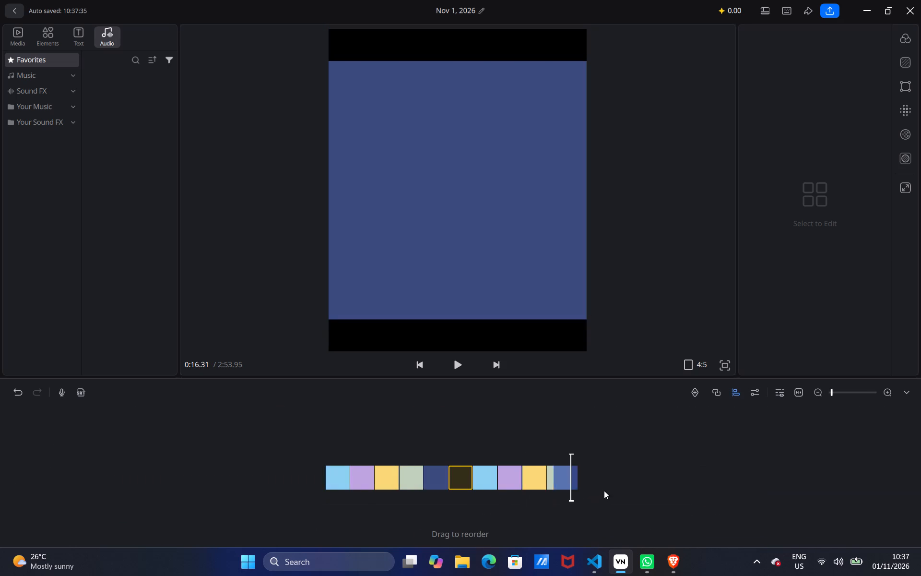
drag(604, 491, 612, 490)
Look along the timeline to compare where the colour clips end with how far the music continues.
drag(521, 437, 662, 437)
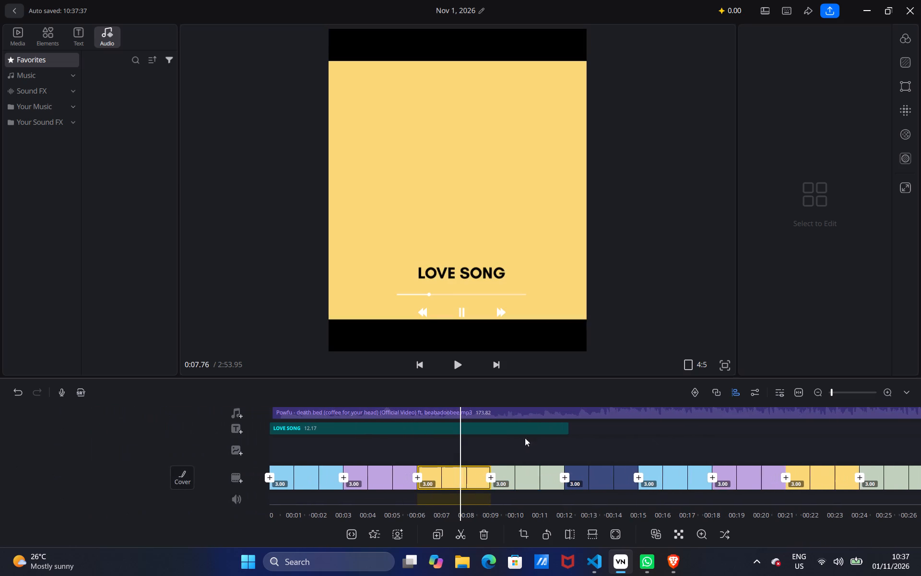
drag(500, 450, 366, 449)
drag(491, 440, 425, 440)
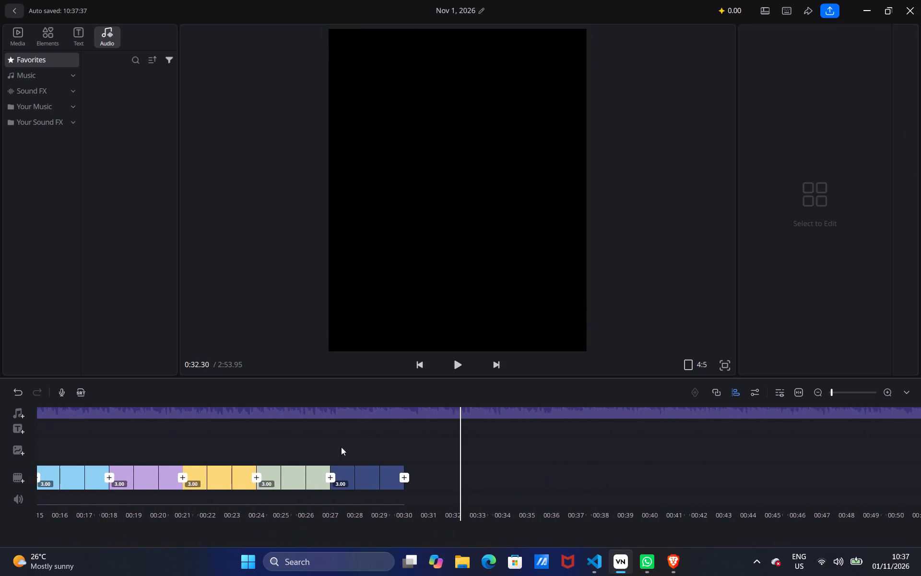
drag(482, 445, 385, 448)
drag(387, 441, 185, 451)
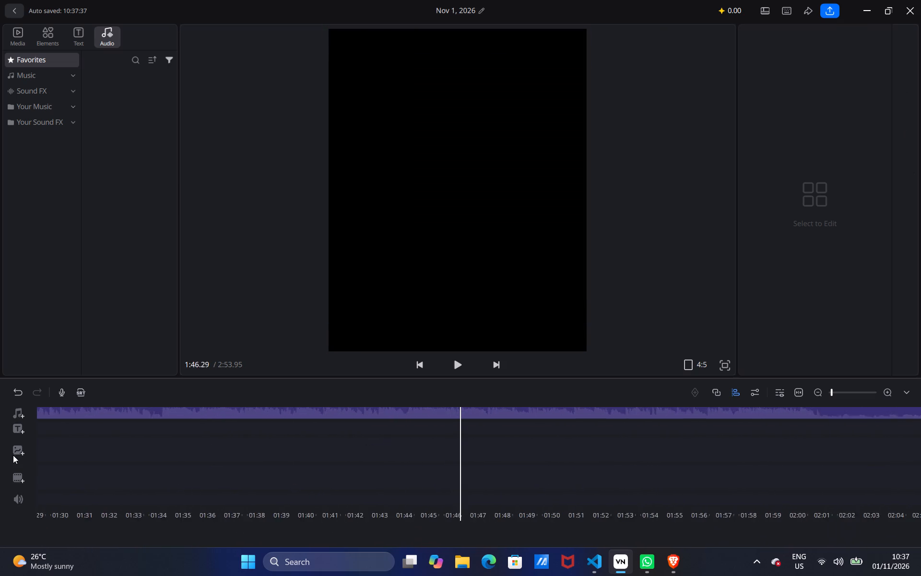
drag(58, 458, 839, 470)
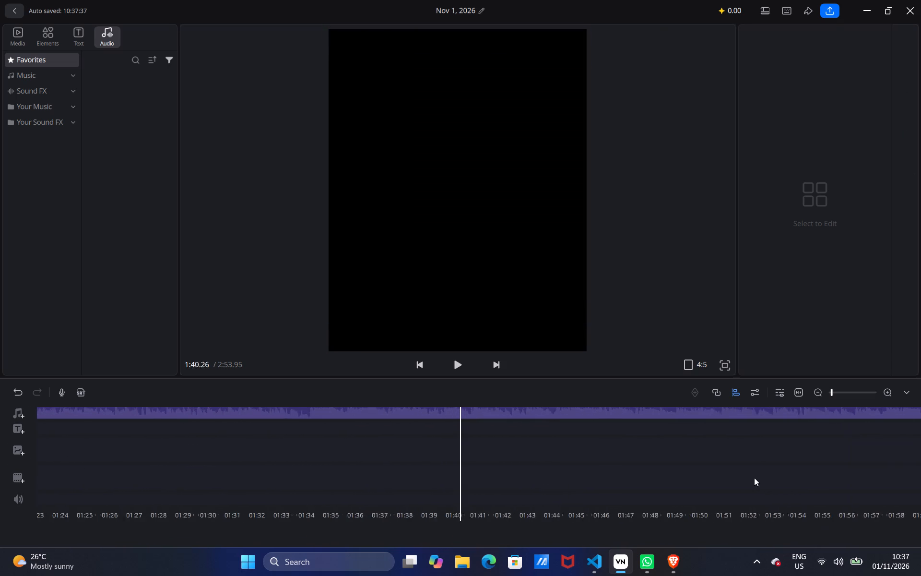
drag(456, 468, 920, 456)
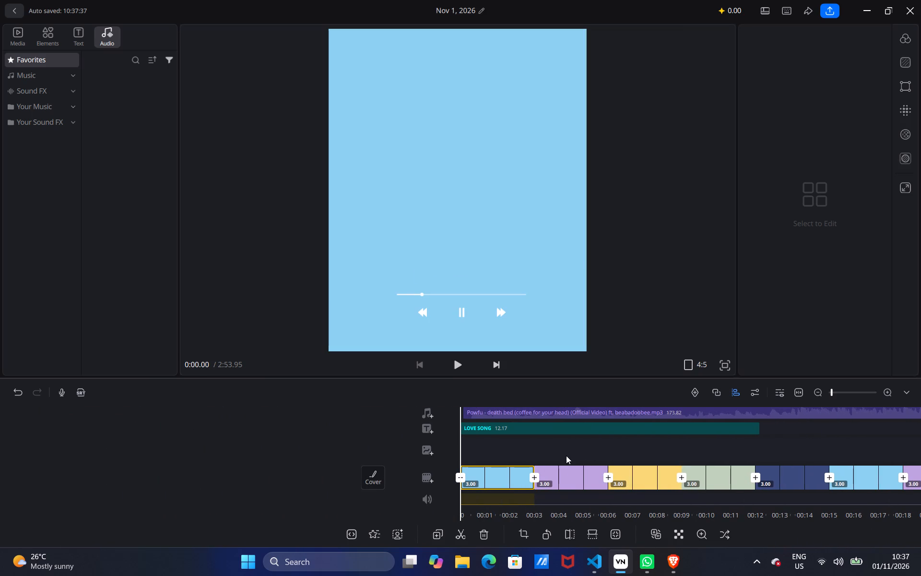
drag(471, 449, 729, 493)
scroll(729, 493, down, 6)
drag(729, 493, 831, 482)
click(614, 445)
drag(615, 447, 519, 453)
drag(610, 453, 598, 457)
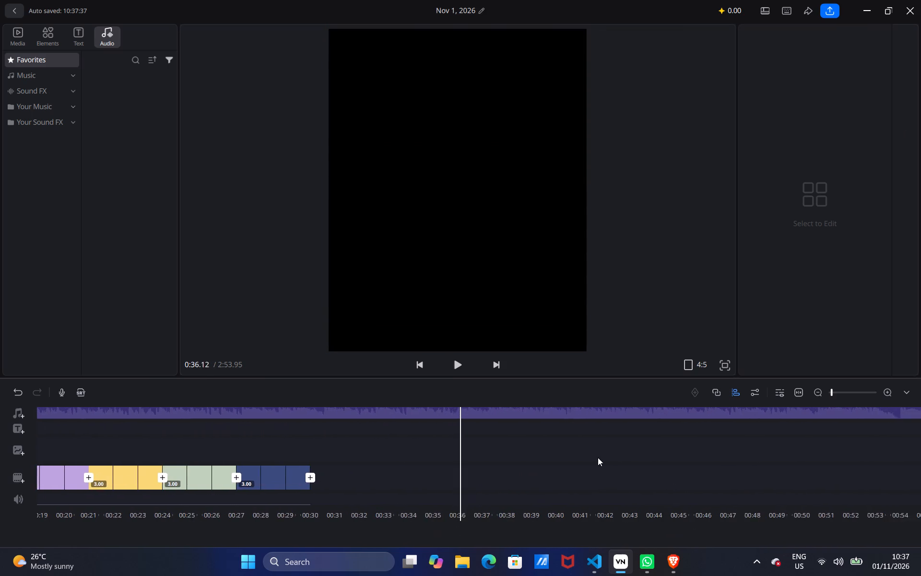
drag(598, 457, 741, 450)
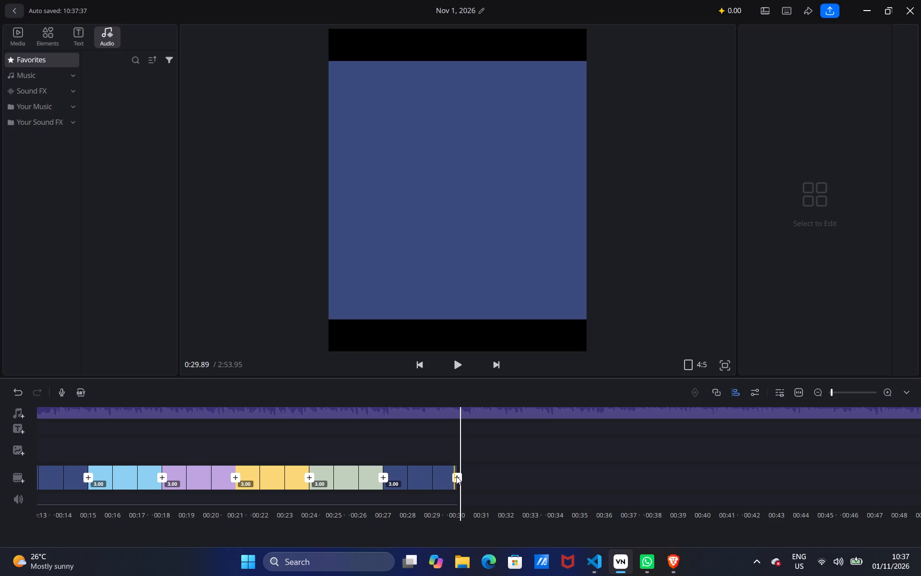
Add the light-blue image from the Default media library to the main track at 30 s, after the last dark-blue clip.
click(459, 477)
click(408, 529)
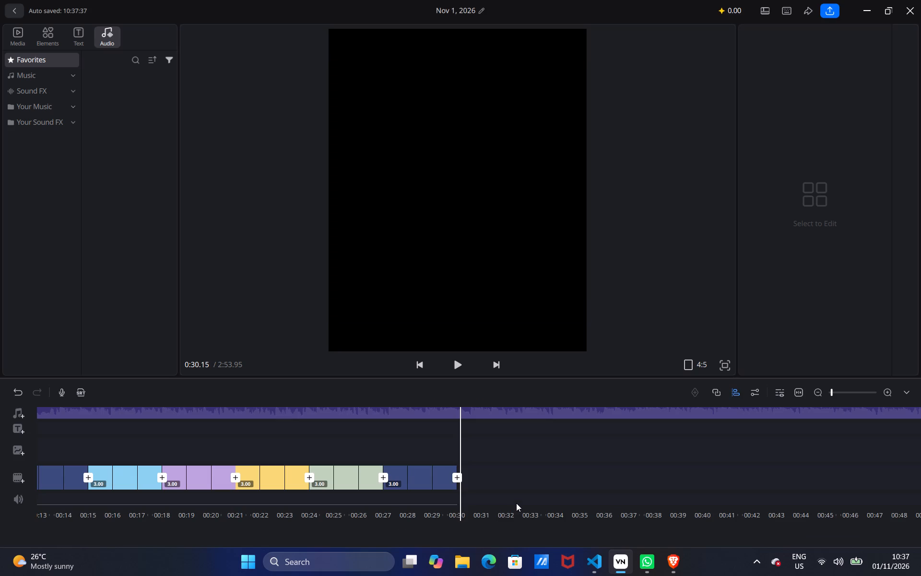
drag(518, 501, 527, 499)
click(56, 92)
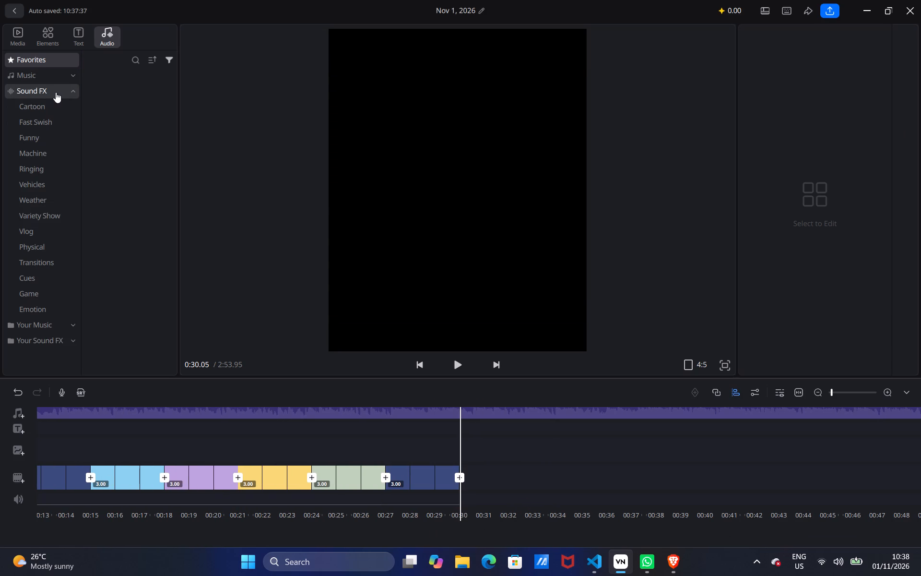
click(53, 73)
click(26, 27)
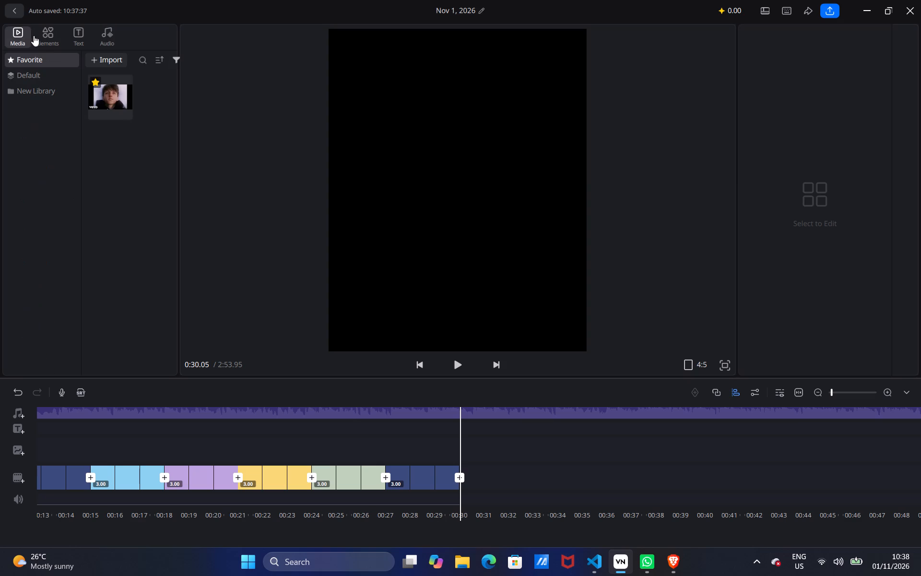
click(56, 90)
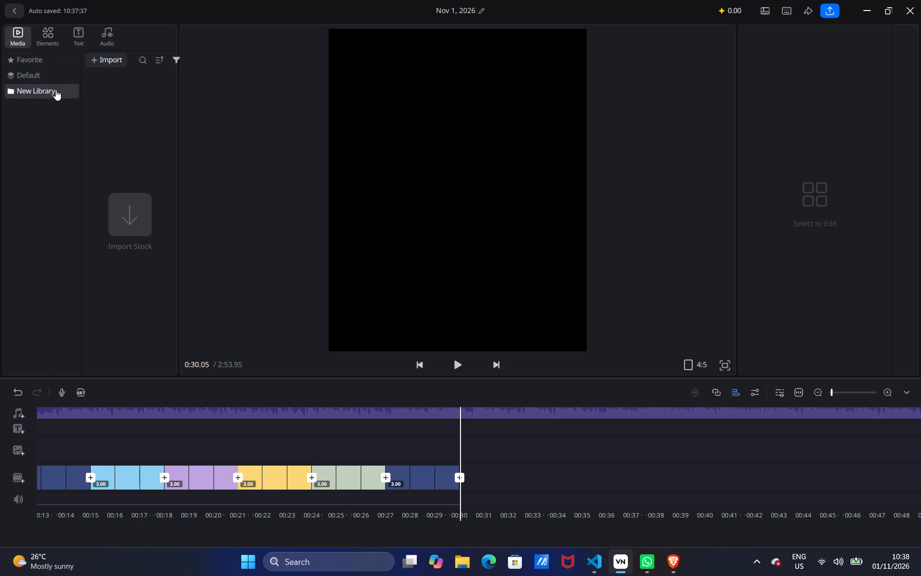
click(48, 67)
click(50, 73)
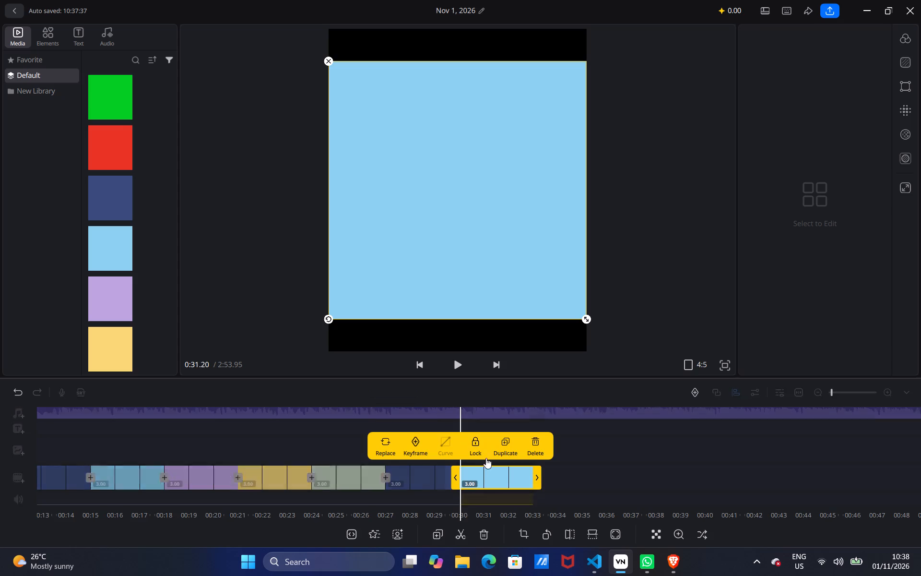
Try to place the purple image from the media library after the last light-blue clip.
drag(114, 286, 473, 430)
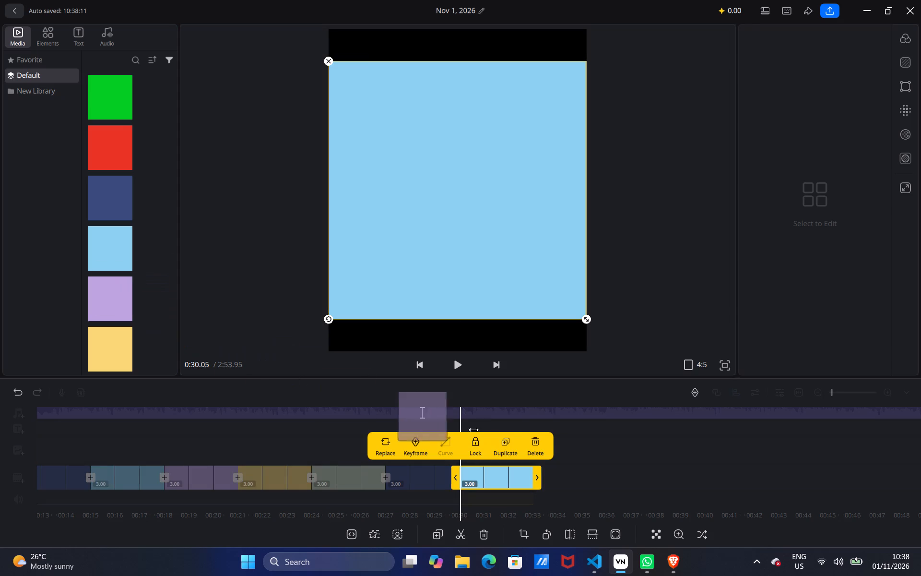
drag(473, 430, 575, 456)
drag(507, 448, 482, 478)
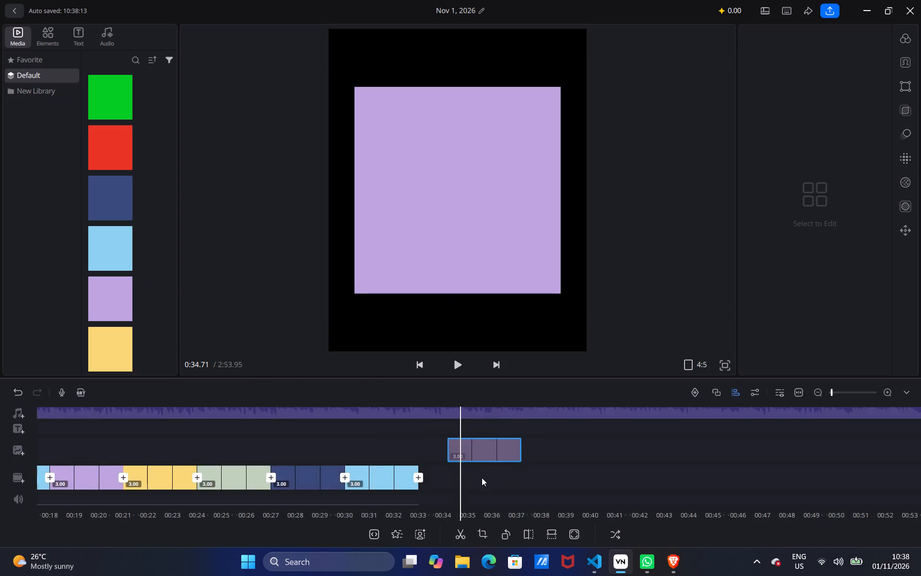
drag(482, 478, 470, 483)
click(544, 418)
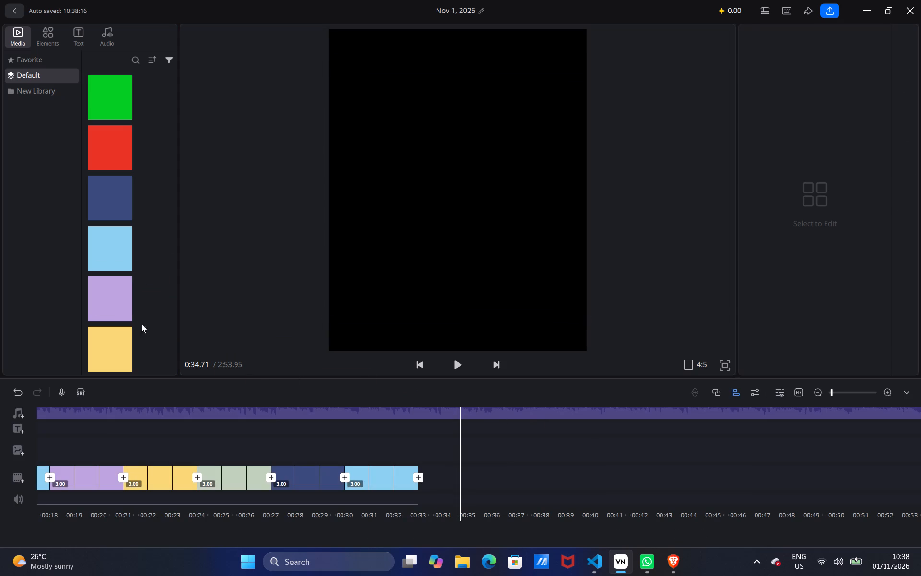
Add the purple image and then the yellow image to the main track after the last light-blue clip.
drag(107, 301, 435, 473)
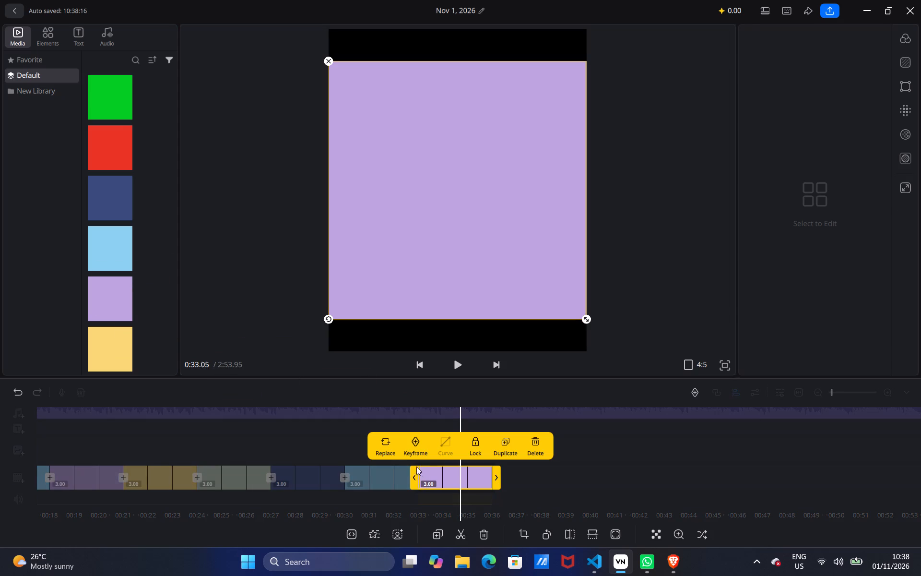
drag(106, 341, 471, 473)
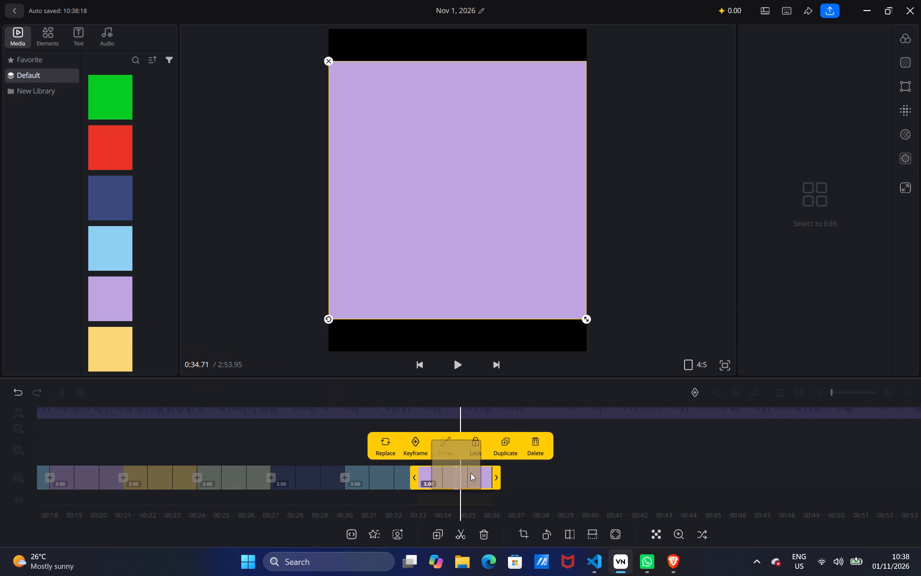
drag(471, 473, 516, 481)
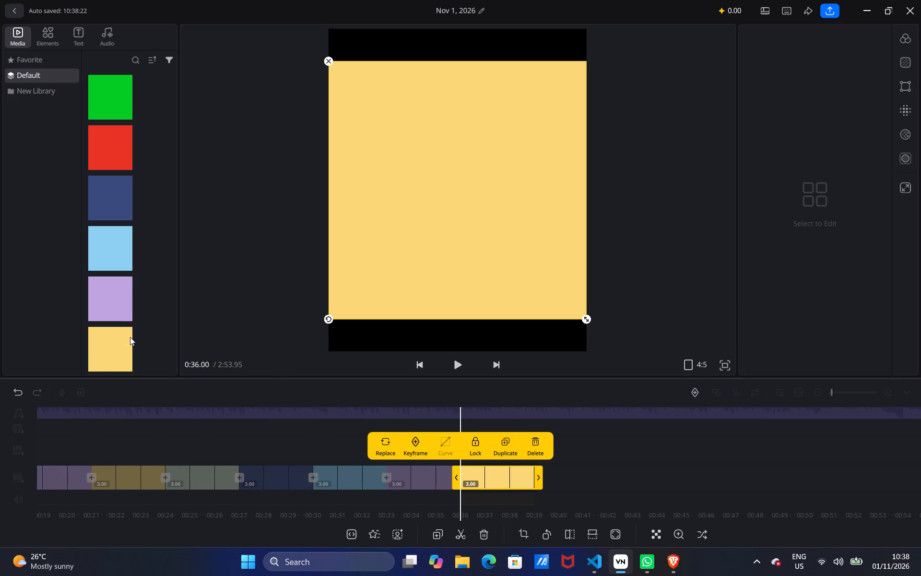
Add the sage-green image and then navy.png to the main track after the last yellow clip.
scroll(108, 268, down, 2)
drag(106, 304, 230, 344)
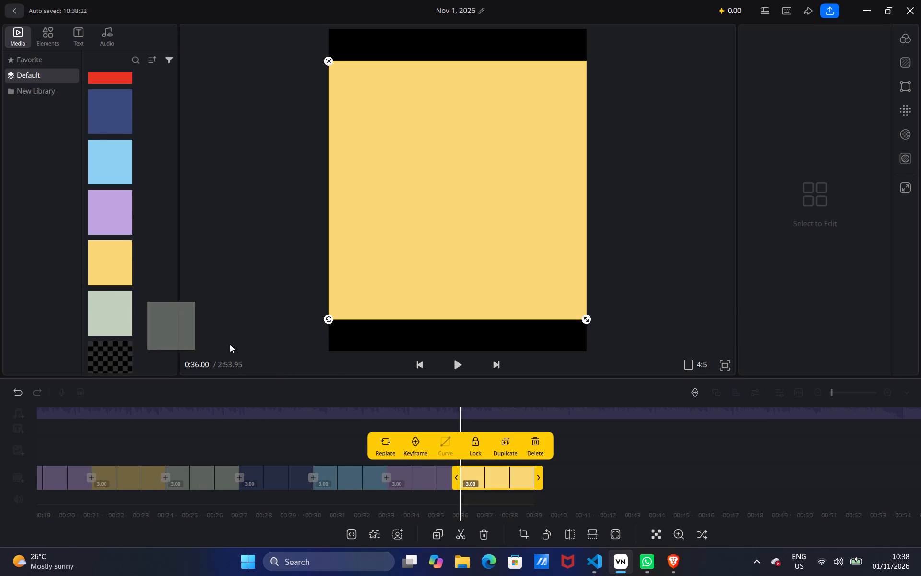
drag(230, 344, 579, 477)
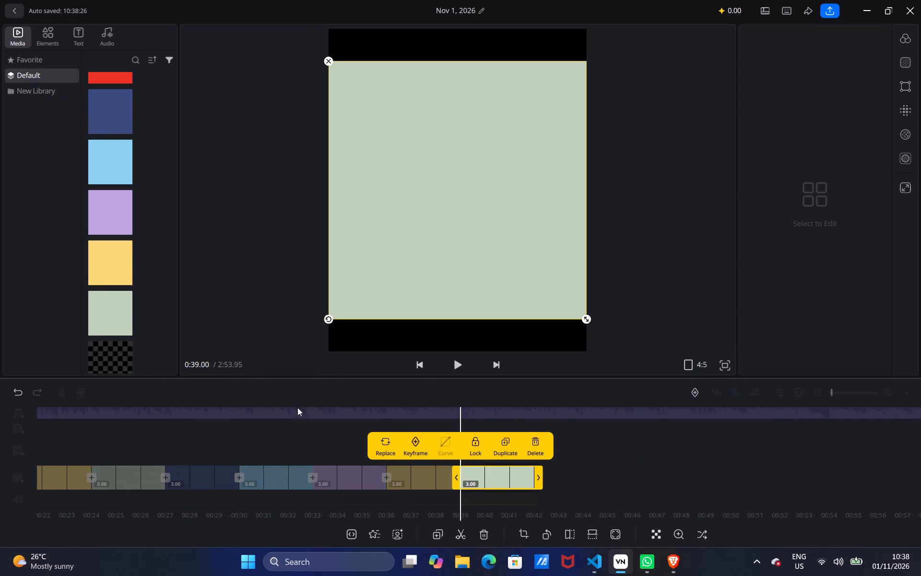
drag(117, 121, 178, 177)
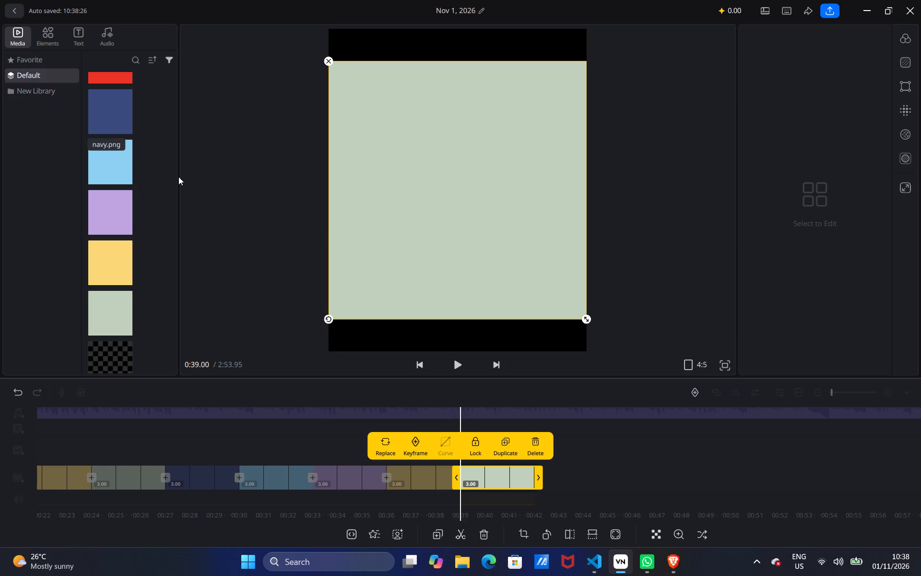
drag(178, 177, 573, 488)
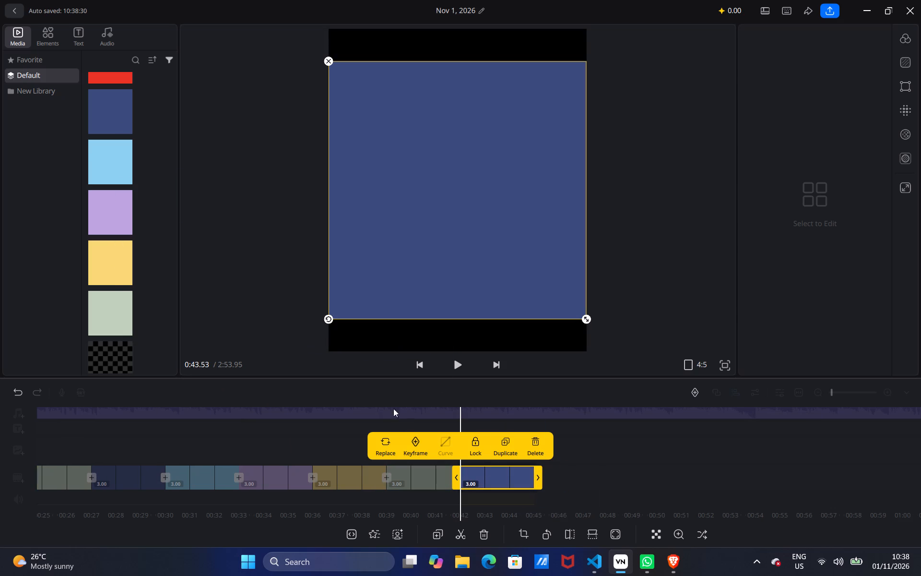
Add sky_blue.png to the main track at 45 s, after the last navy clip.
scroll(106, 281, up, 3)
drag(105, 262, 107, 262)
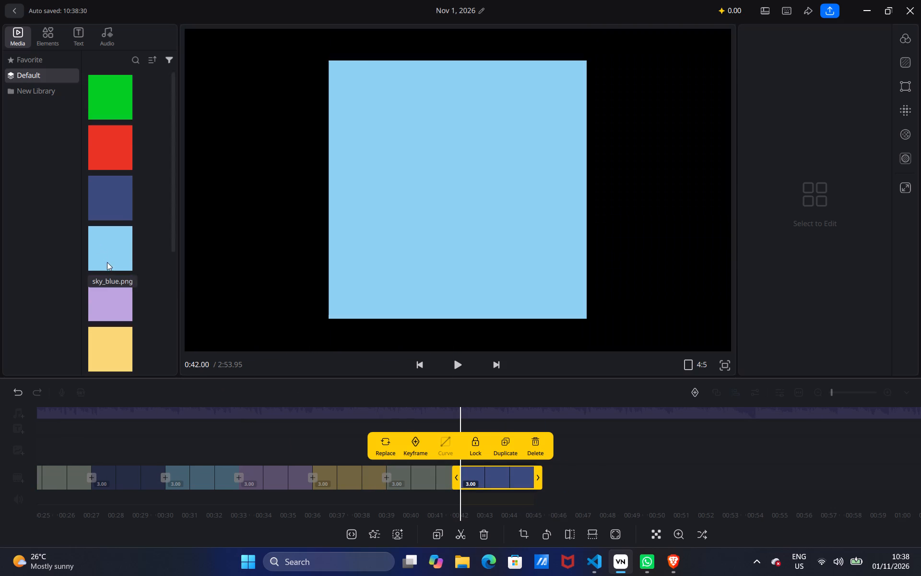
drag(107, 262, 584, 492)
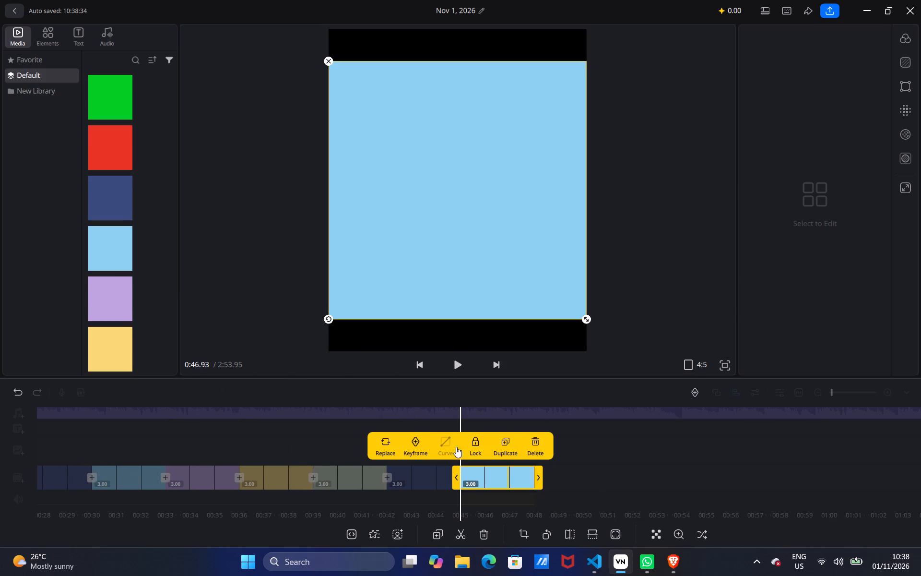
Add purple.png at 48 s and then the yellow image at 51 s to the main track, after the last light-blue clip.
drag(106, 302, 589, 486)
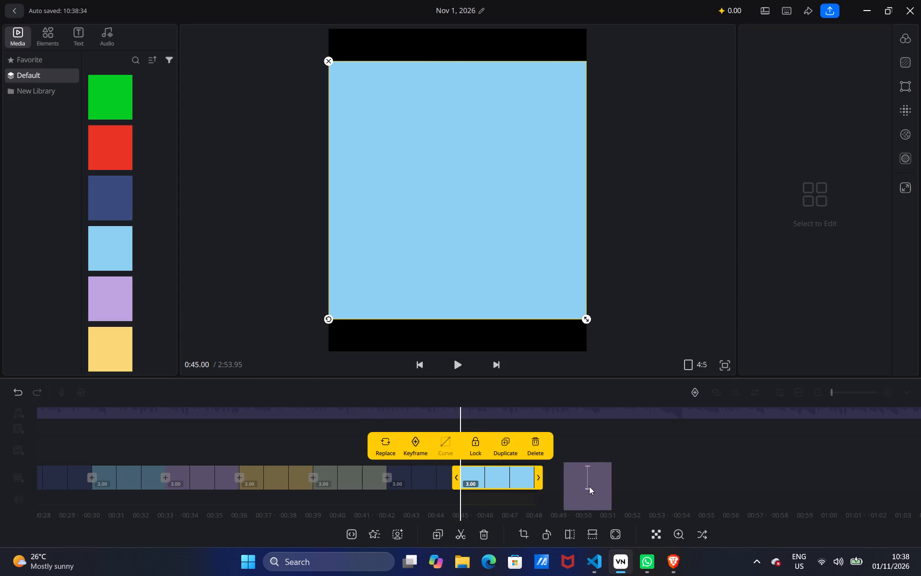
drag(589, 486, 580, 485)
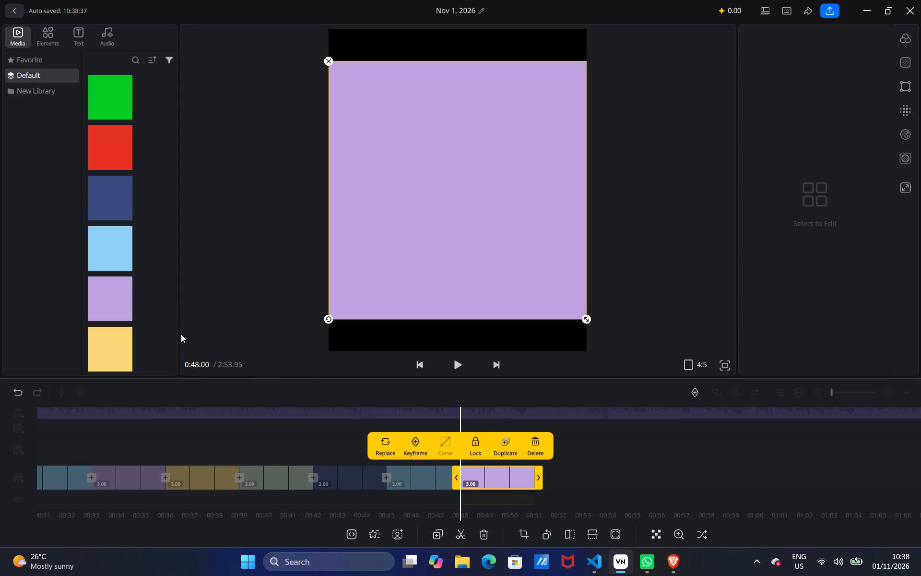
drag(109, 348, 555, 468)
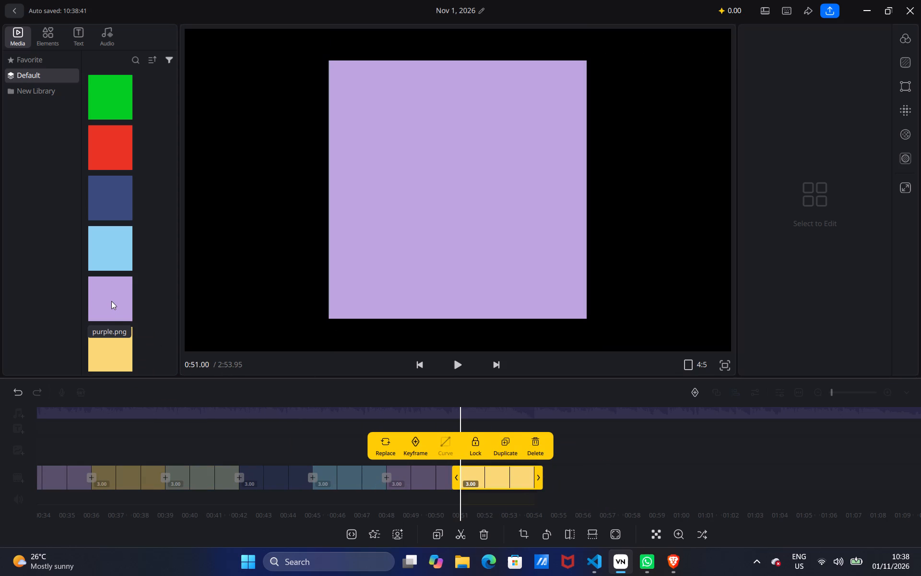
Add the sage-green image at 54 s and then navy.png at 57 s to the main track, after the last yellow clip.
scroll(111, 301, down, 3)
drag(107, 277, 576, 470)
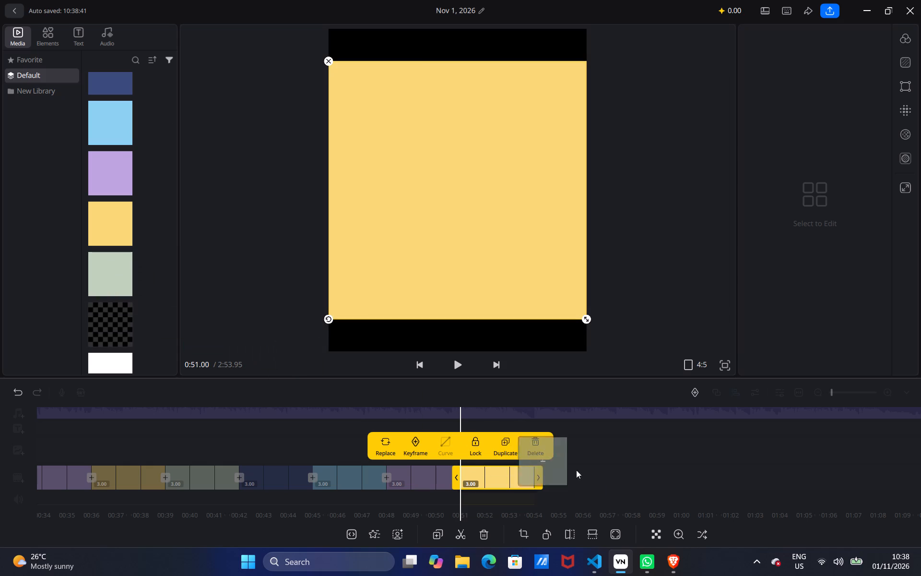
drag(576, 470, 588, 471)
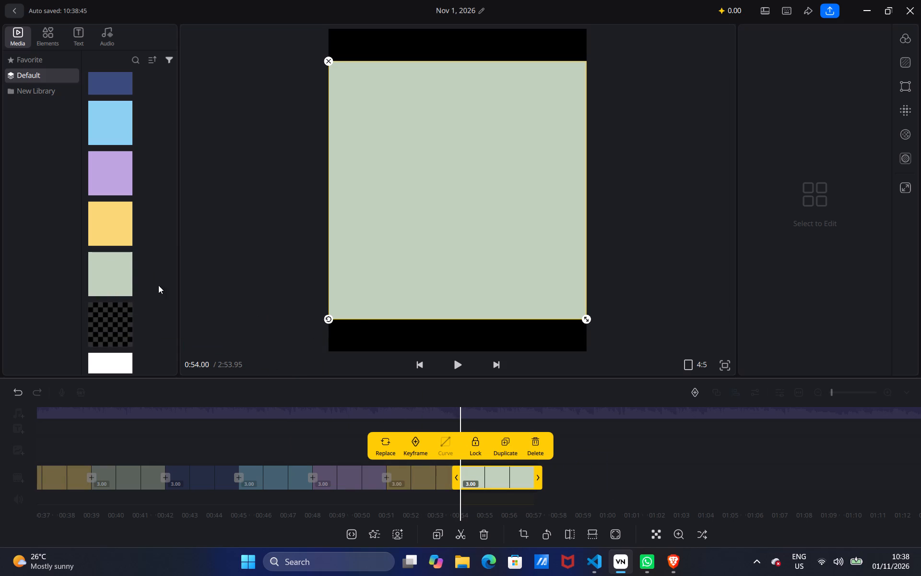
scroll(111, 182, up, 2)
drag(101, 149, 345, 323)
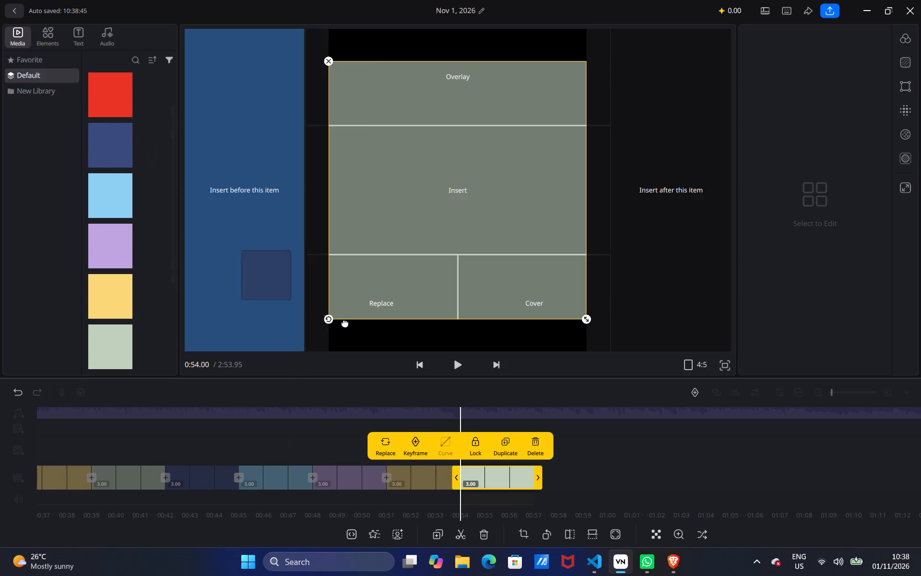
drag(345, 323, 569, 472)
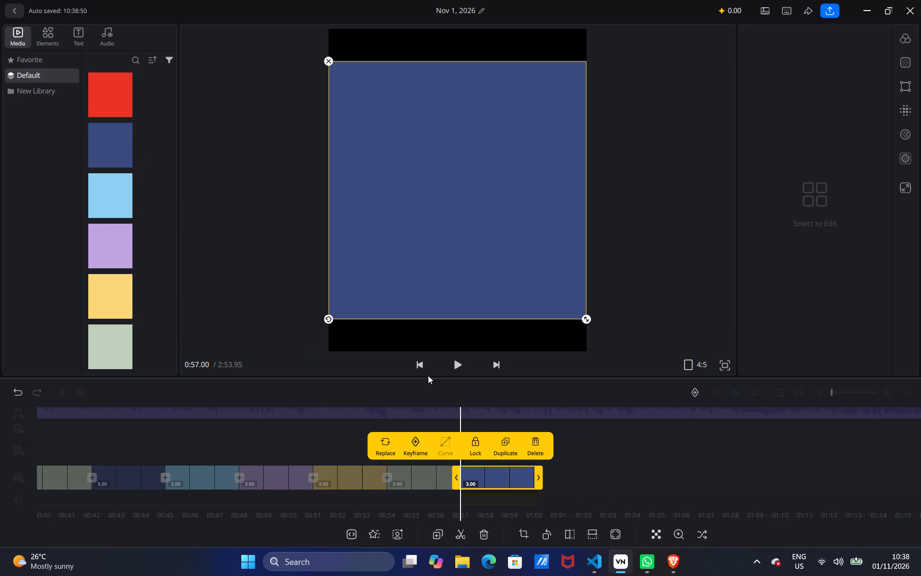
Add sky_blue.png at 1:00 and then purple.png at 1:03 to the main track, after the last navy clip.
drag(115, 198, 353, 347)
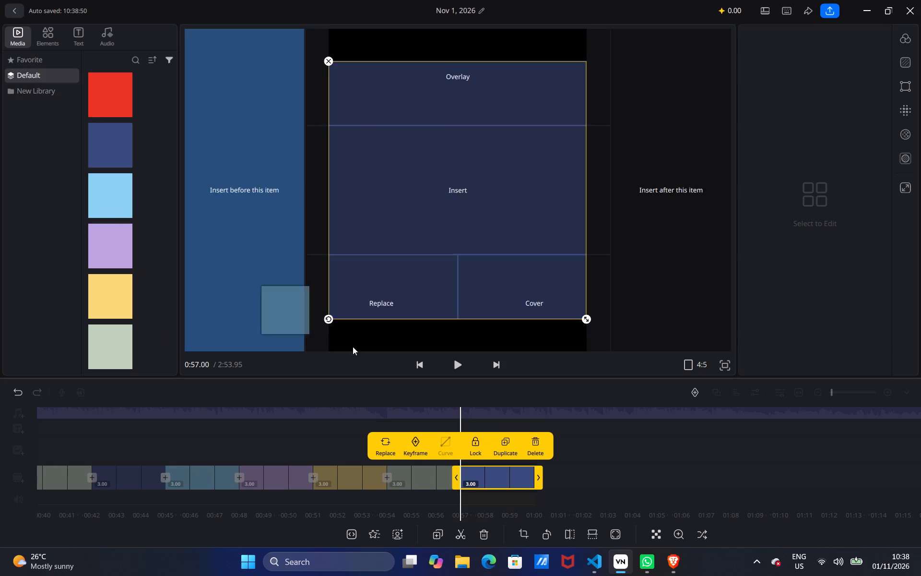
drag(353, 347, 579, 484)
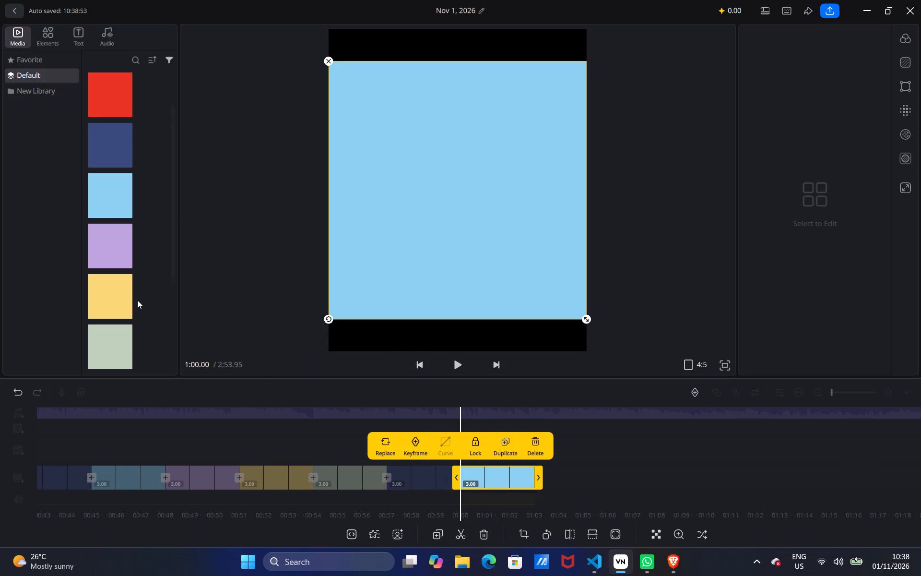
drag(110, 240, 568, 484)
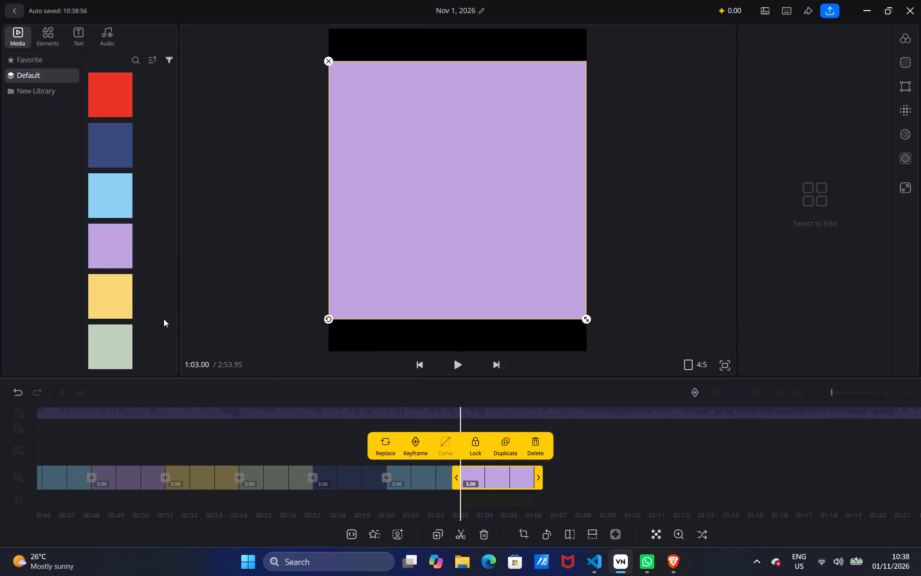
Add the yellow image at 1:06 and then sage_green.png at 1:09 to the main track, after the last purple clip.
click(116, 287)
drag(116, 287, 578, 473)
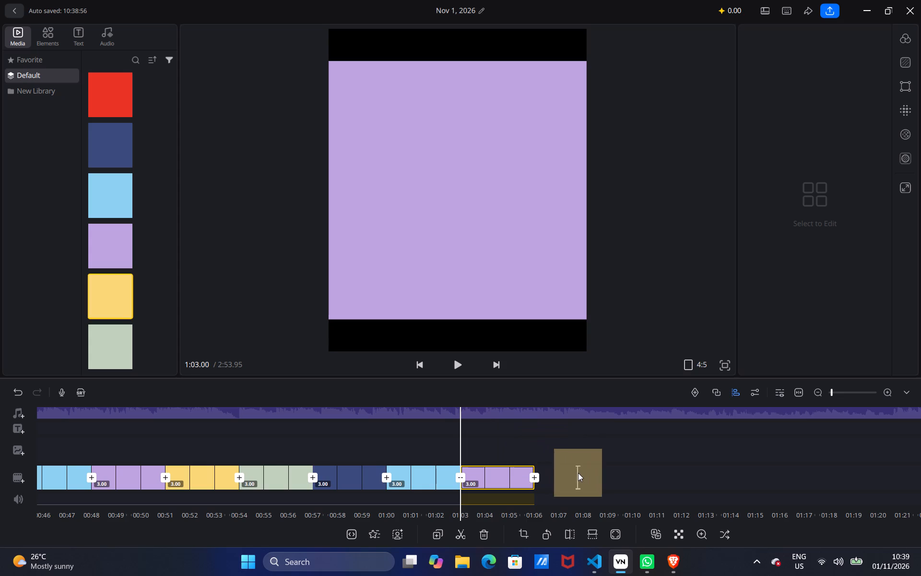
drag(578, 473, 566, 474)
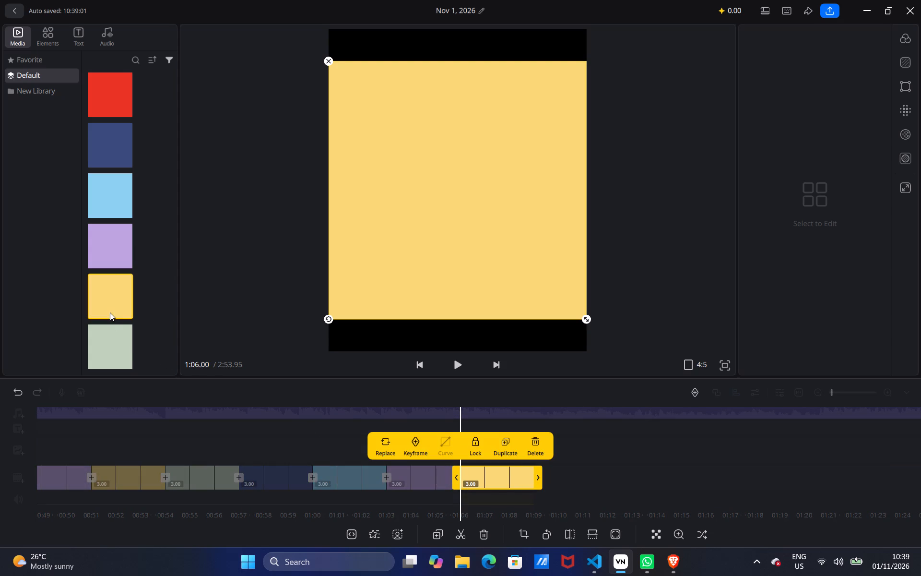
click(116, 339)
drag(110, 336, 546, 480)
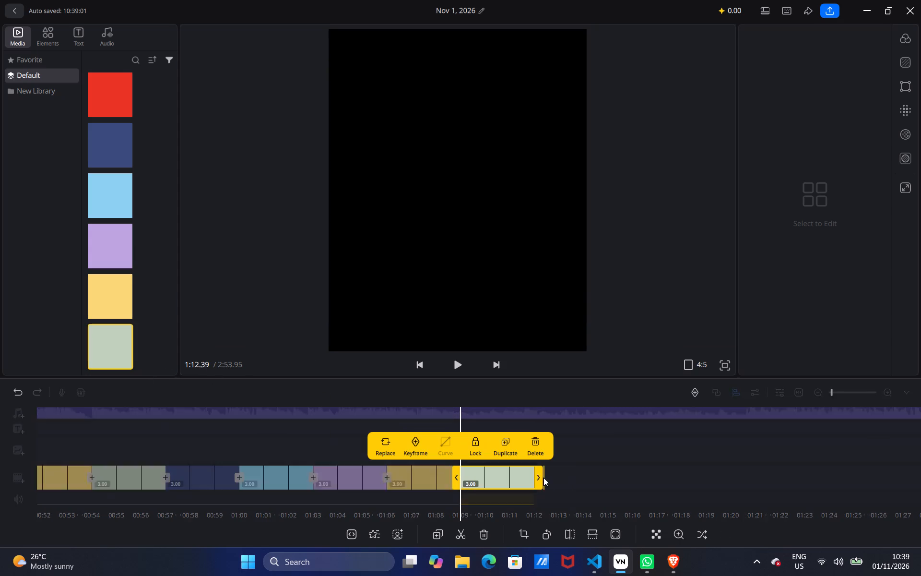
Add navy.png to the main track at 1:12, after the last sage-green clip.
click(91, 152)
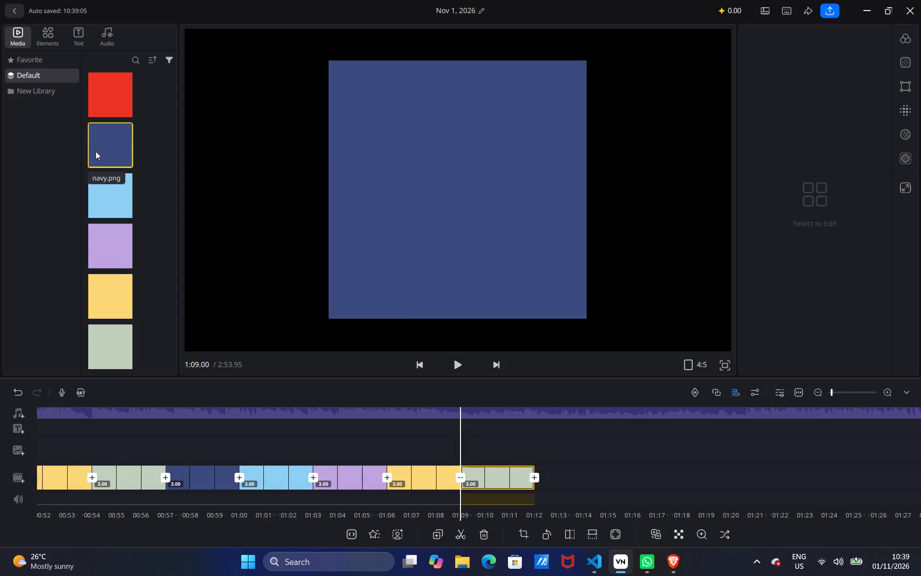
drag(96, 151, 558, 490)
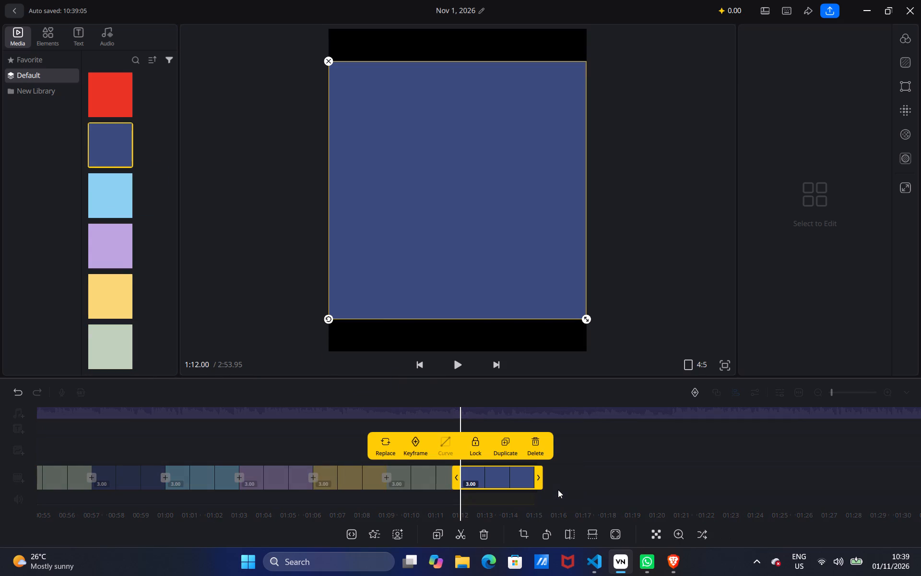
click(586, 488)
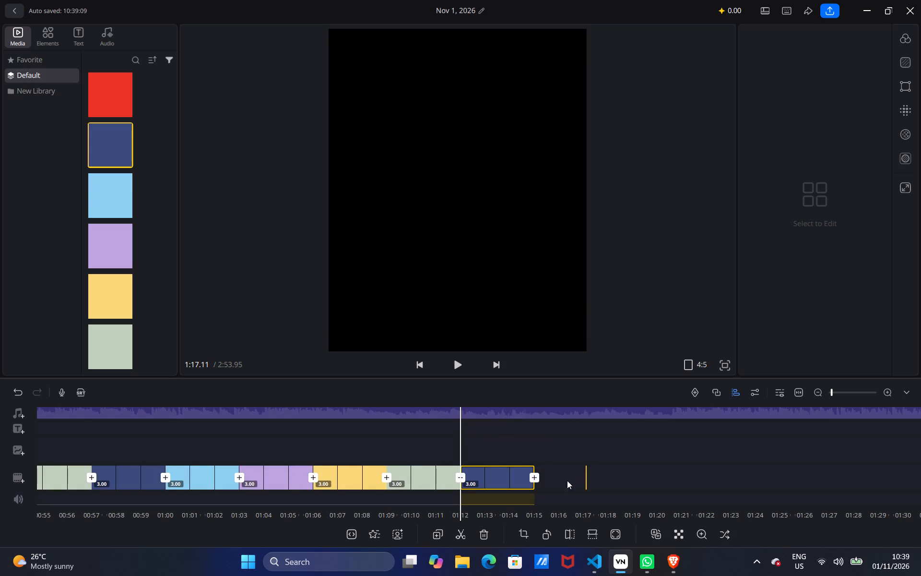
Add sky_blue.png to the main track at 1:15, directly after the last navy clip.
drag(484, 448, 616, 452)
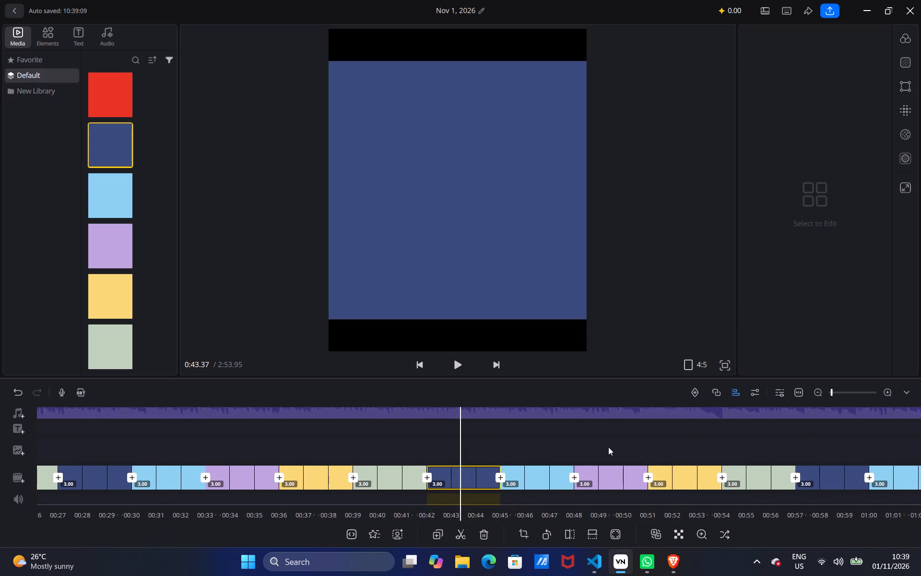
drag(608, 447, 453, 450)
drag(445, 459, 505, 470)
drag(370, 464, 483, 478)
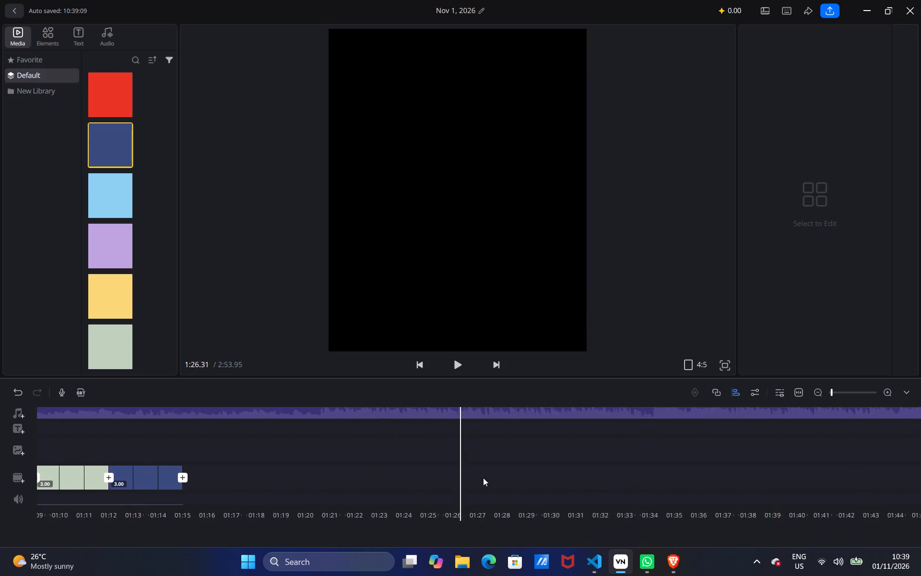
drag(483, 478, 532, 480)
drag(510, 475, 523, 474)
drag(473, 474, 479, 475)
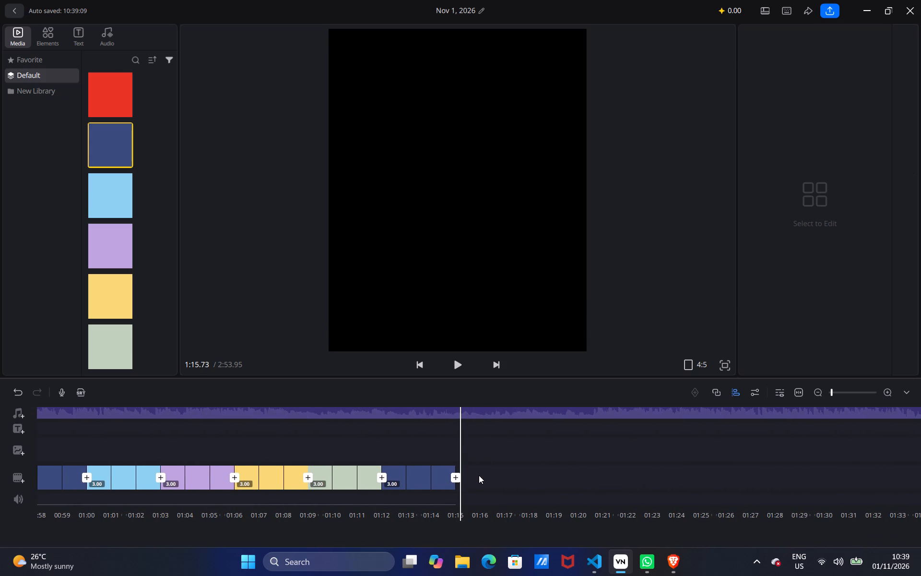
drag(479, 475, 485, 476)
scroll(114, 300, down, 3)
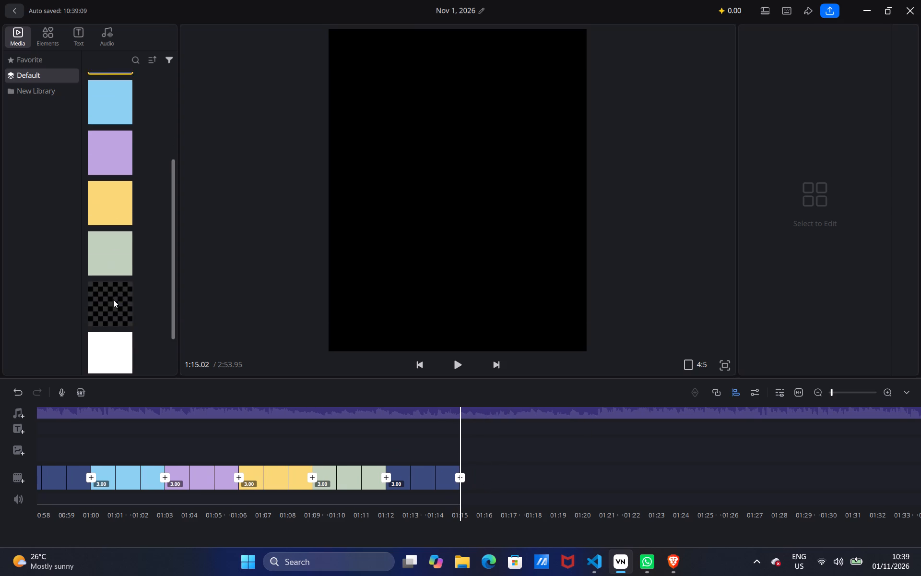
scroll(113, 300, down, 3)
scroll(113, 300, up, 5)
scroll(113, 300, down, 3)
scroll(113, 300, up, 5)
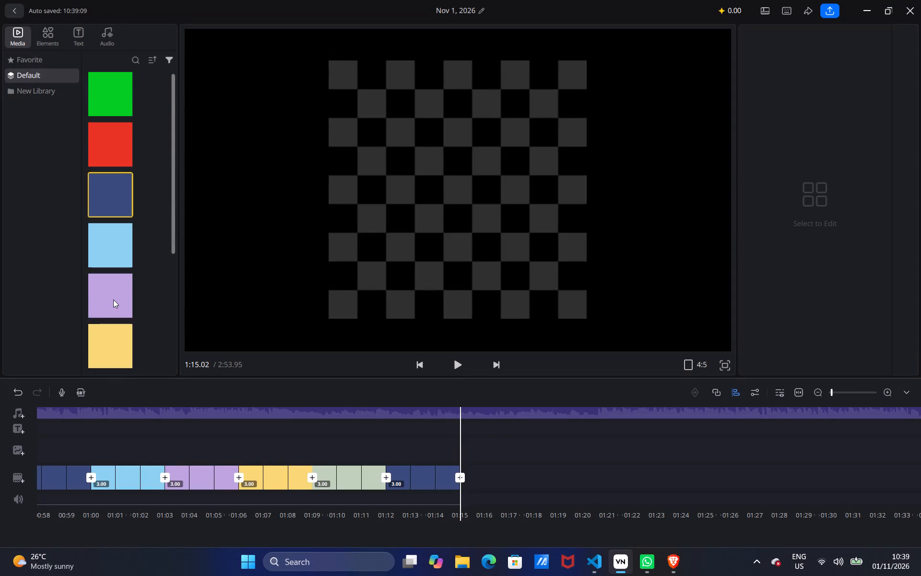
scroll(113, 300, up, 8)
scroll(113, 300, down, 2)
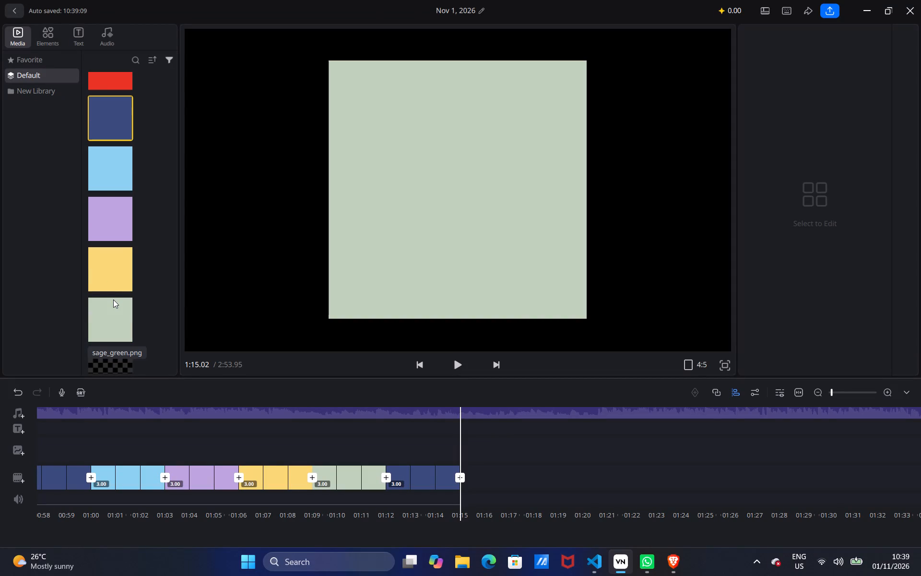
click(121, 180)
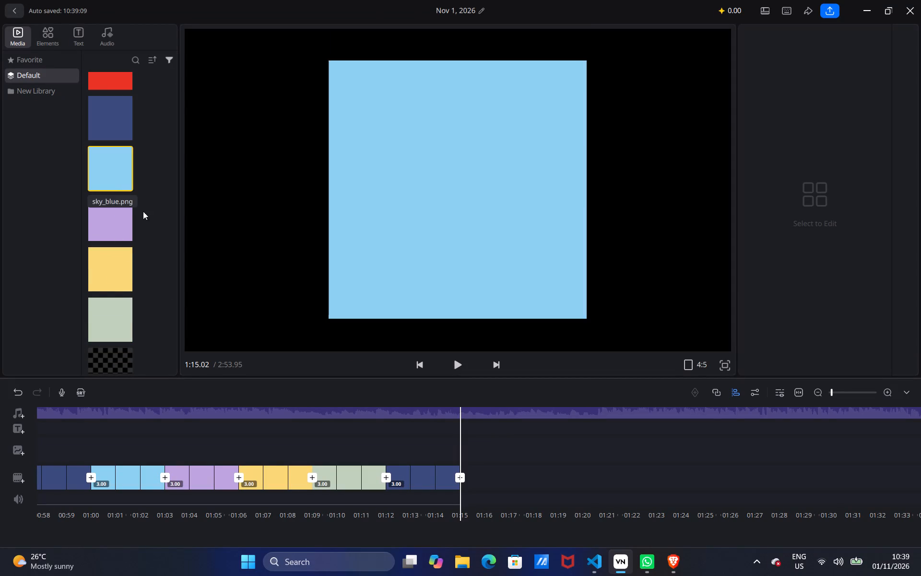
click(481, 476)
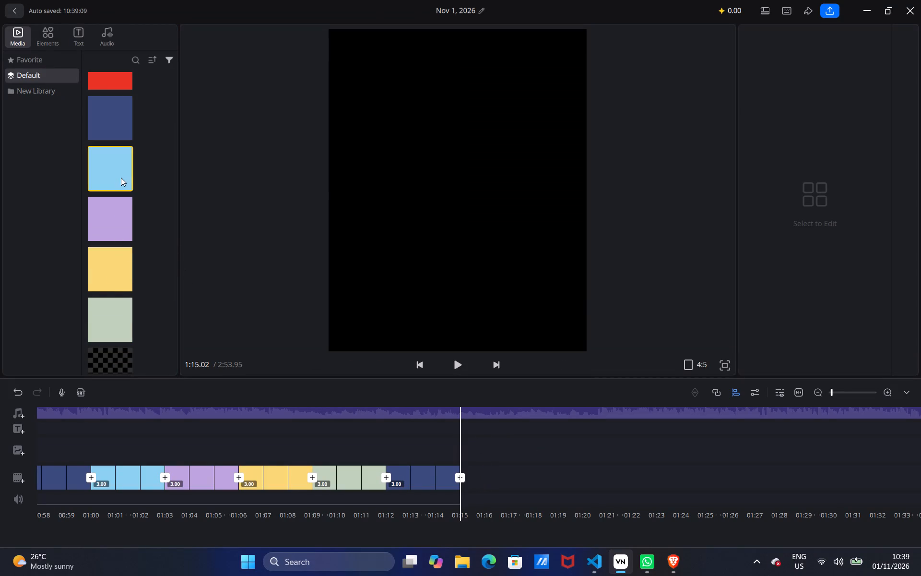
drag(120, 174, 490, 482)
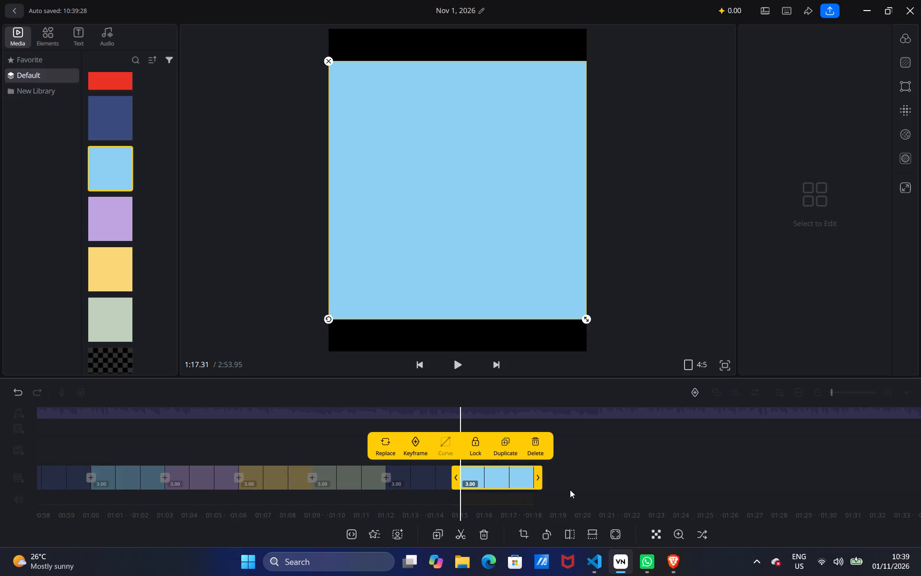
Extend the last light-blue clip on the main track so it ends at about 2:33.8.
drag(538, 480, 920, 497)
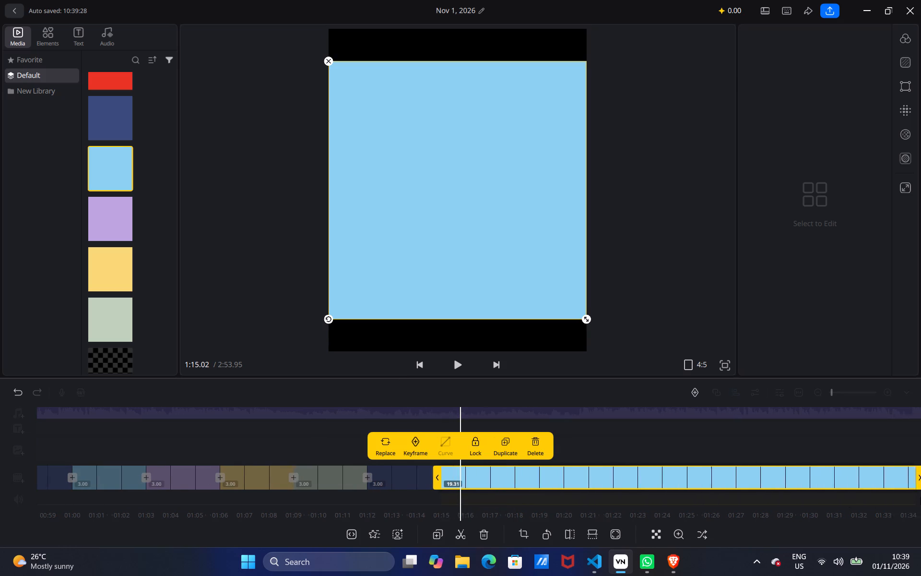
drag(920, 497, 920, 496)
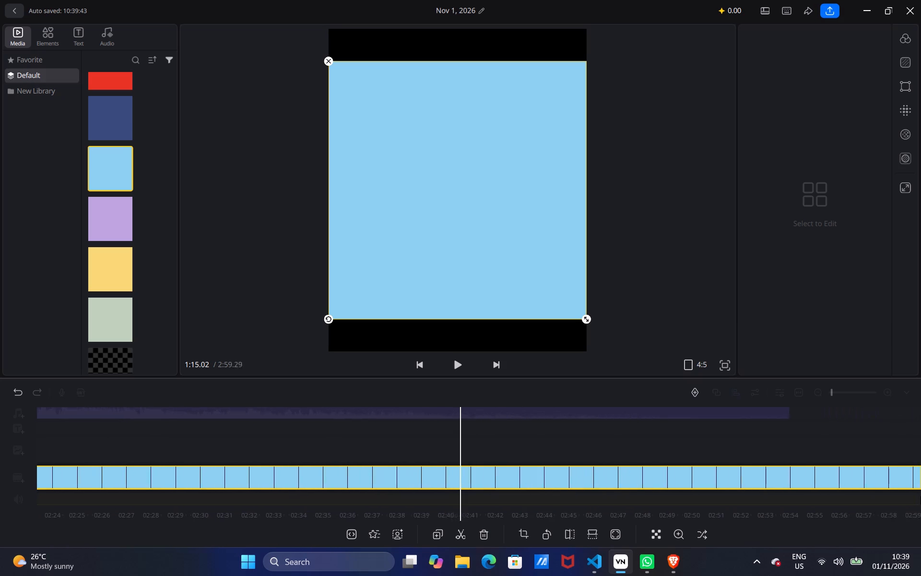
drag(920, 496, 385, 516)
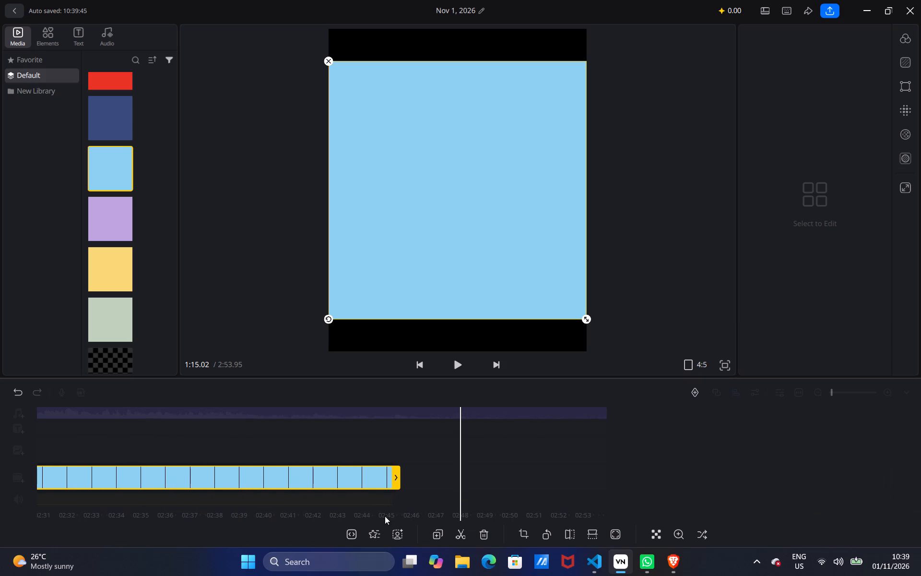
drag(385, 516, 106, 517)
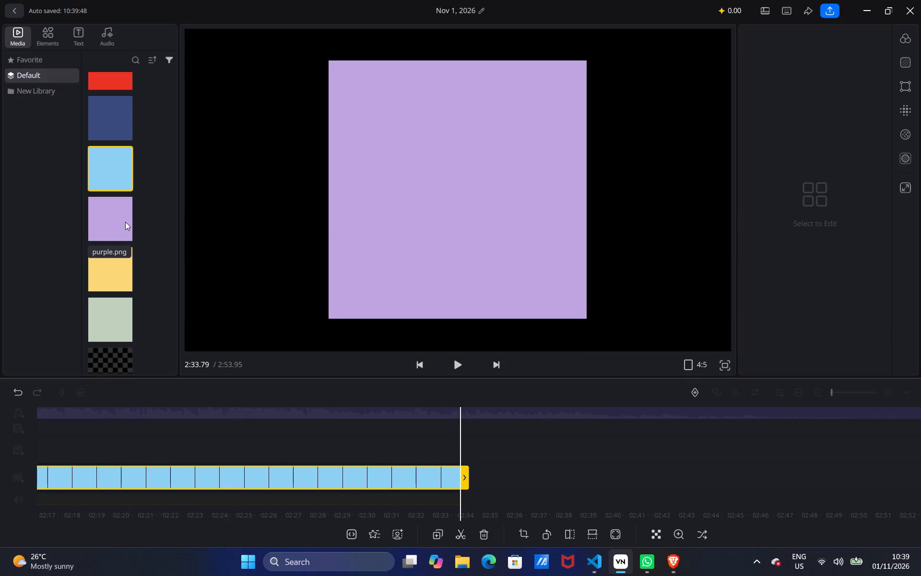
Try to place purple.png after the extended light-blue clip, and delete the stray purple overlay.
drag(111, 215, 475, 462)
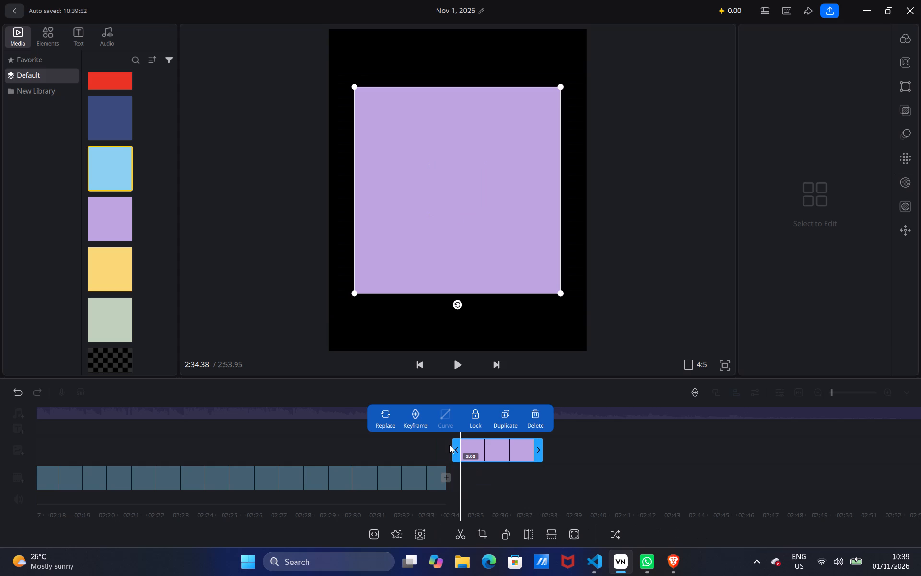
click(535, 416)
Add purple.png at 2:33.8 and then the yellow image at 2:36.8 to the main track, after the extended light-blue clip.
drag(483, 467, 493, 468)
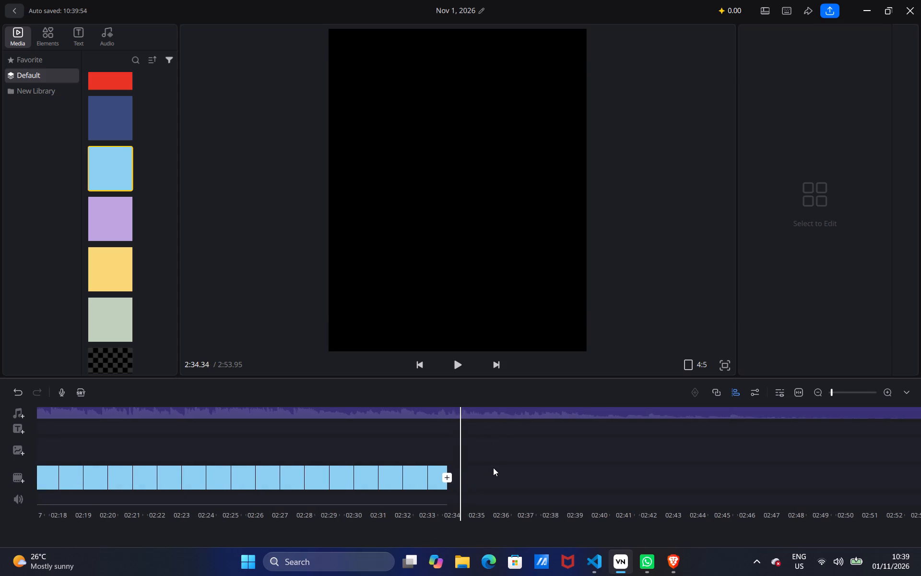
drag(493, 468, 506, 466)
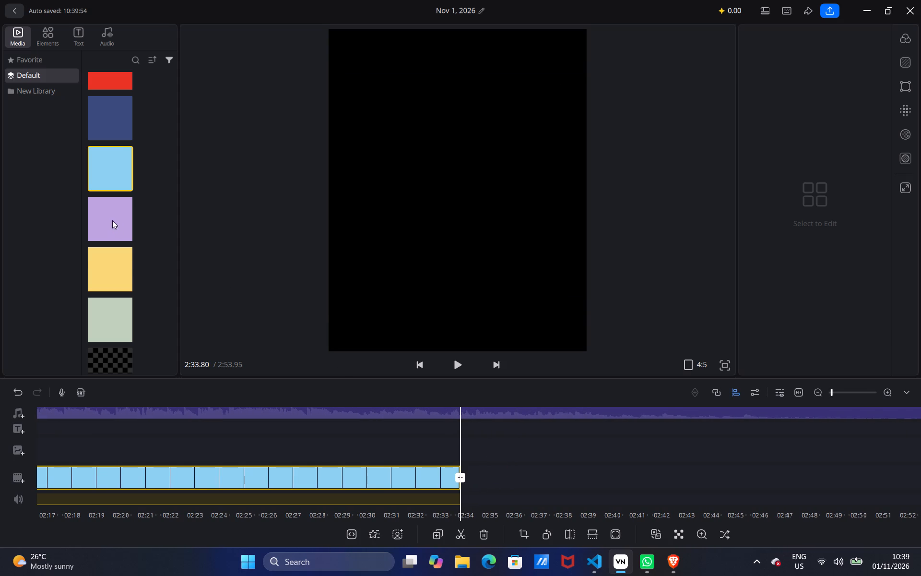
drag(112, 220, 464, 468)
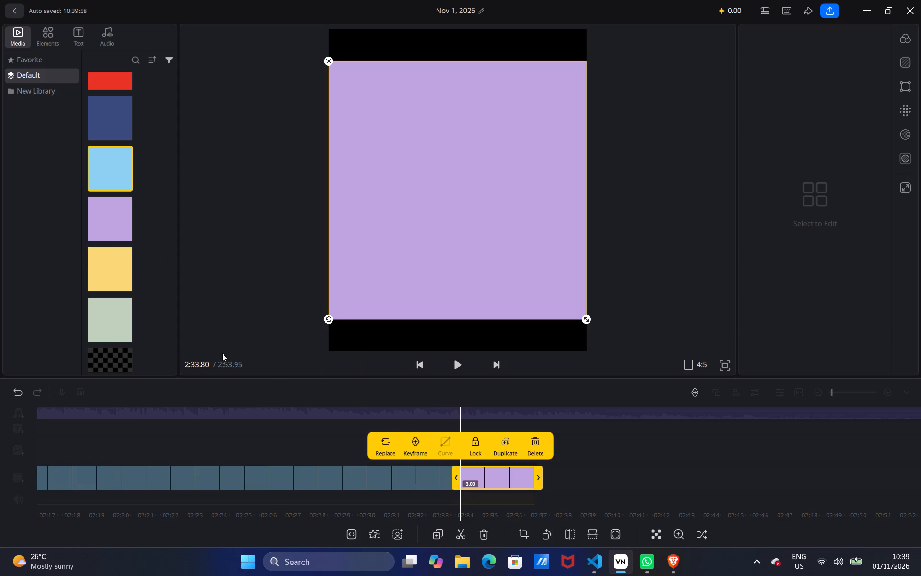
drag(111, 263, 579, 472)
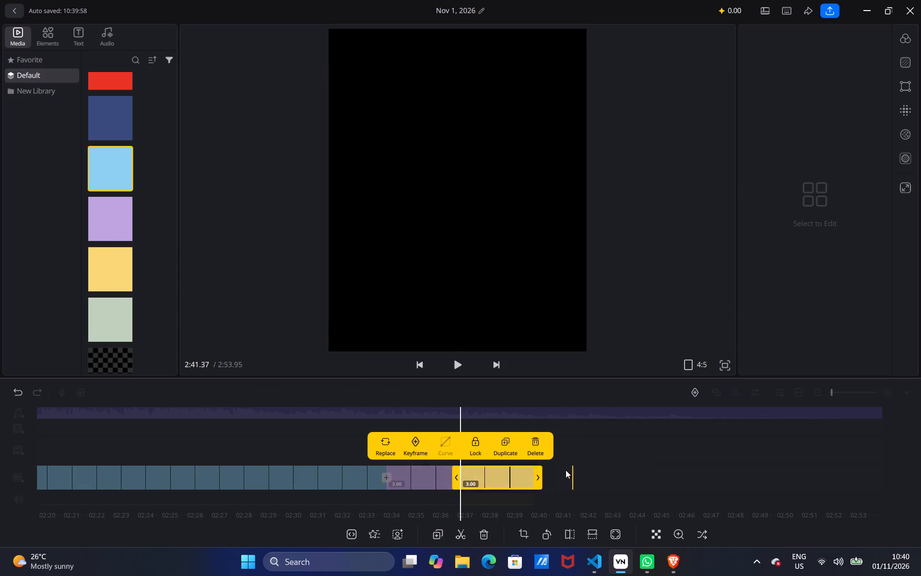
Add the sage-green image at 2:39.8 and the navy image at 2:42.8 to the main track, after the yellow clip.
scroll(130, 277, down, 1)
drag(111, 268, 457, 408)
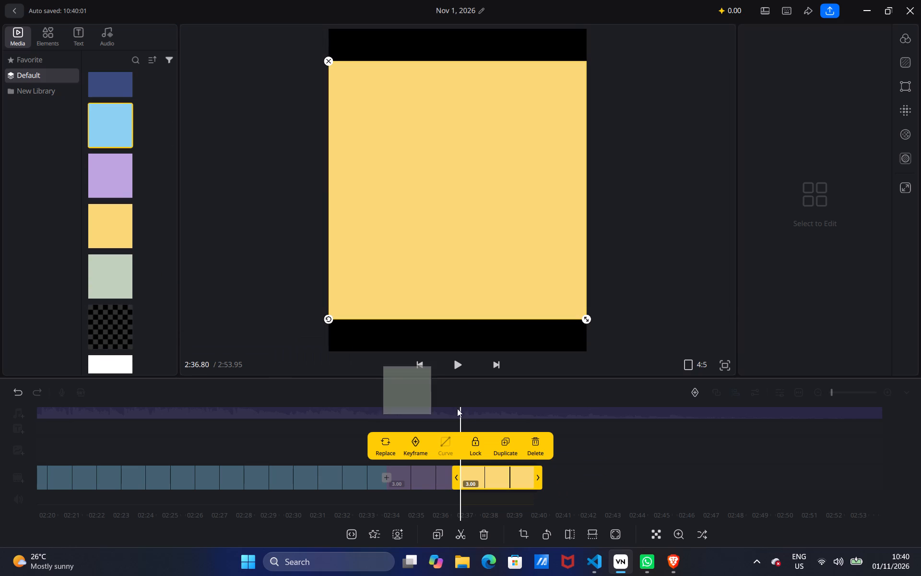
drag(457, 408, 562, 467)
scroll(104, 288, up, 3)
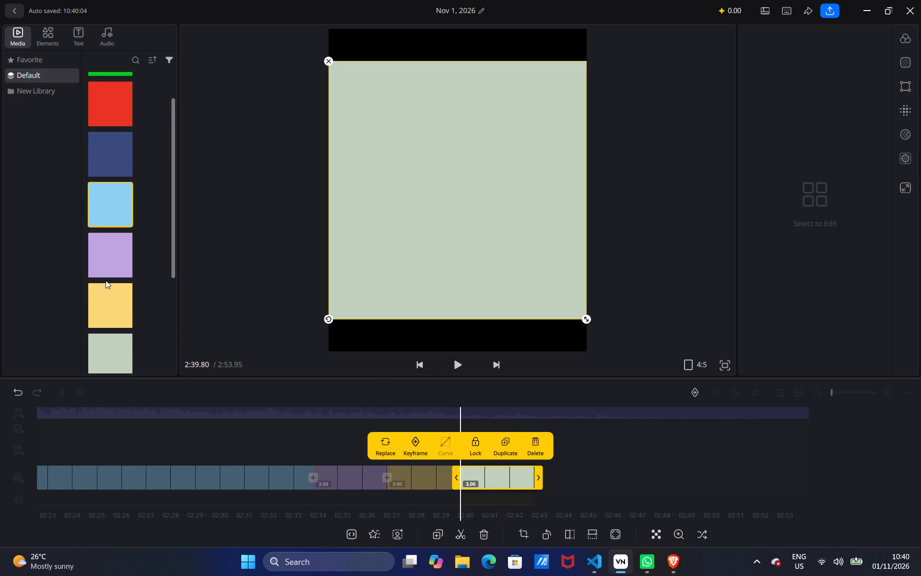
scroll(111, 227, up, 3)
drag(109, 199, 586, 491)
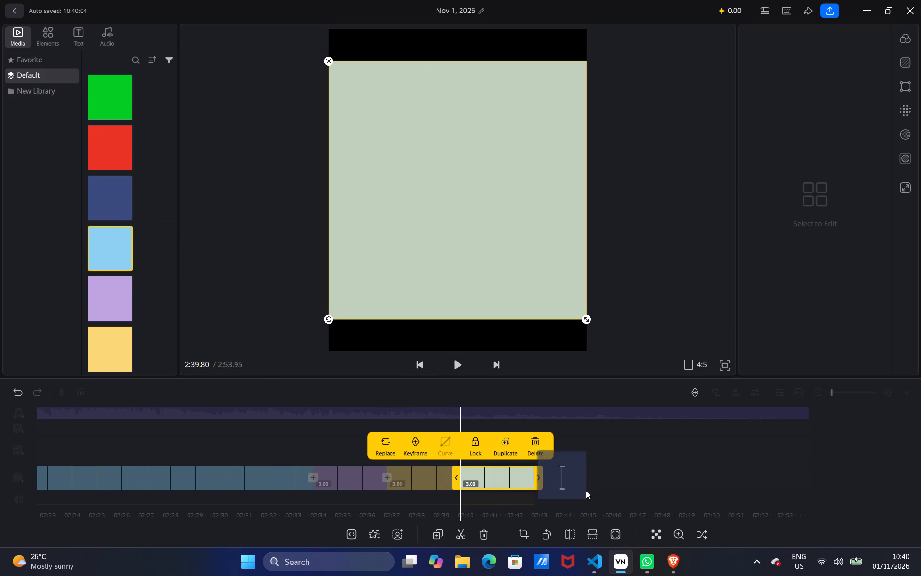
drag(586, 491, 579, 479)
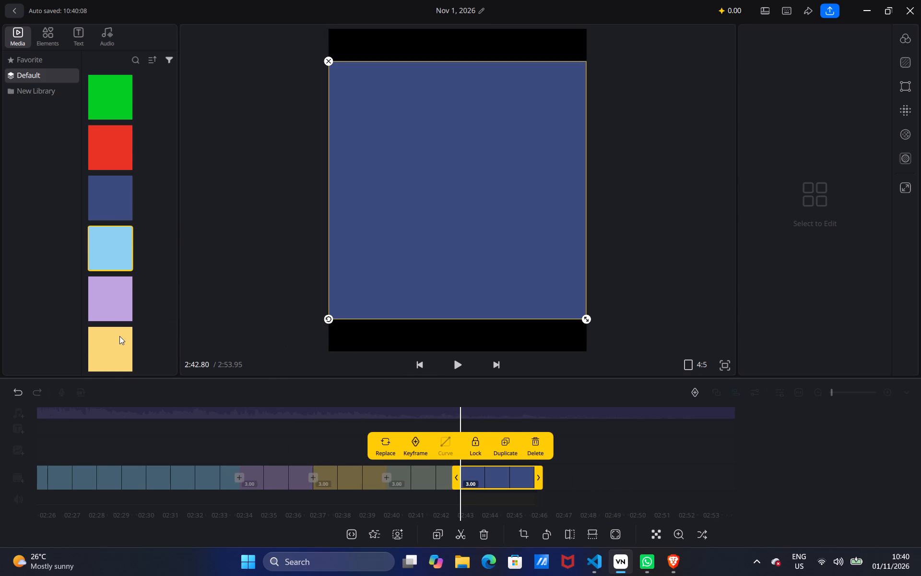
Add the yellow image at 2:45.8 and the purple image at 2:48.8 to the end of the main track.
drag(115, 350, 559, 479)
drag(111, 303, 481, 437)
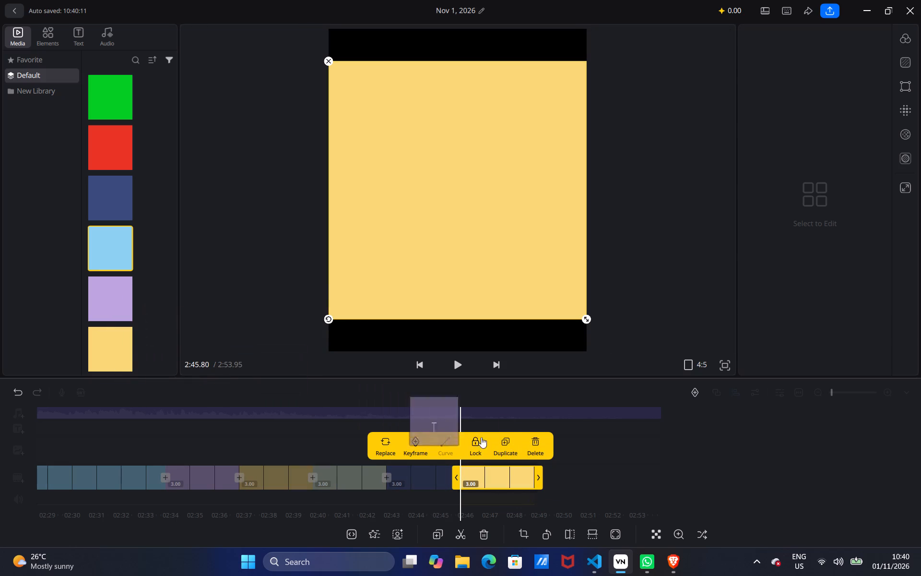
drag(481, 437, 563, 465)
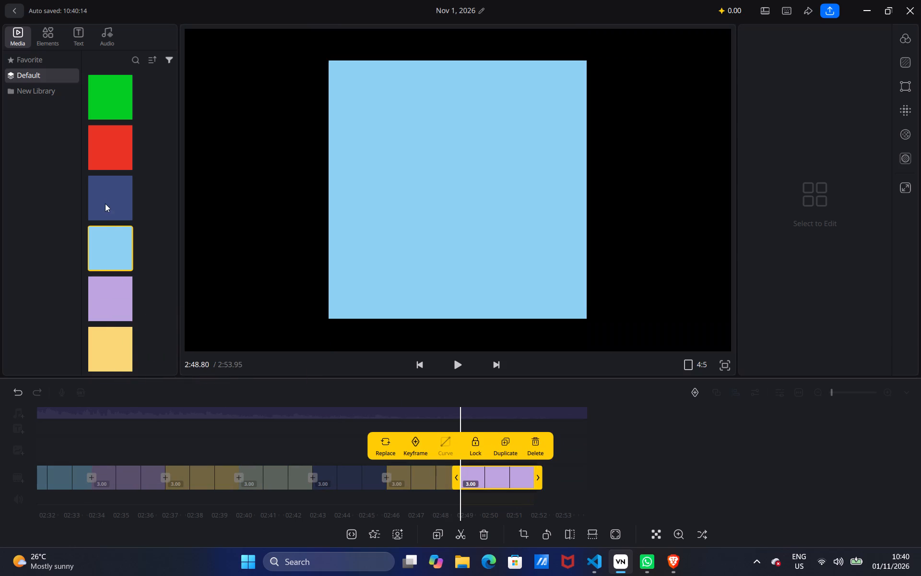
Add the navy image at 2:51.8 and trim it to 2.10 s so the main track ends with the song.
drag(105, 200, 570, 473)
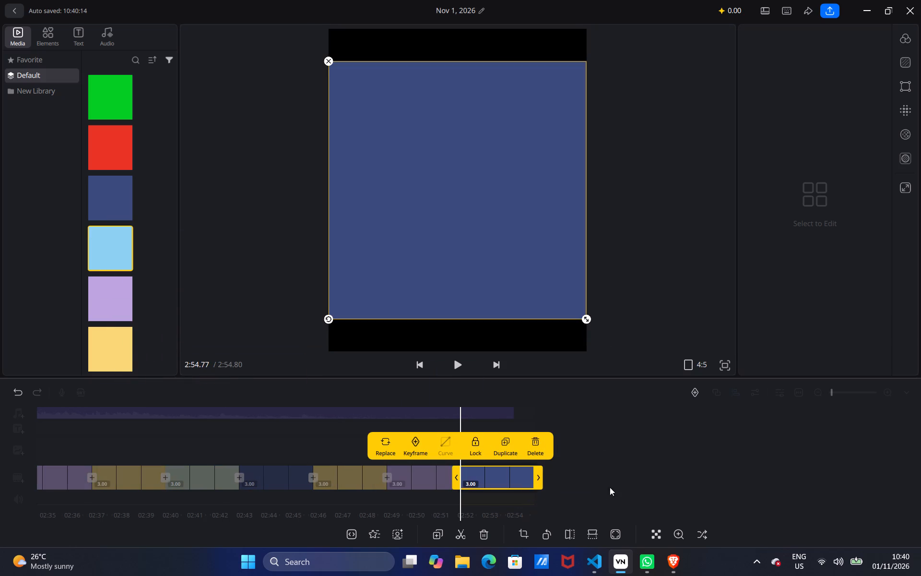
click(587, 467)
click(506, 474)
drag(540, 483, 514, 483)
click(572, 476)
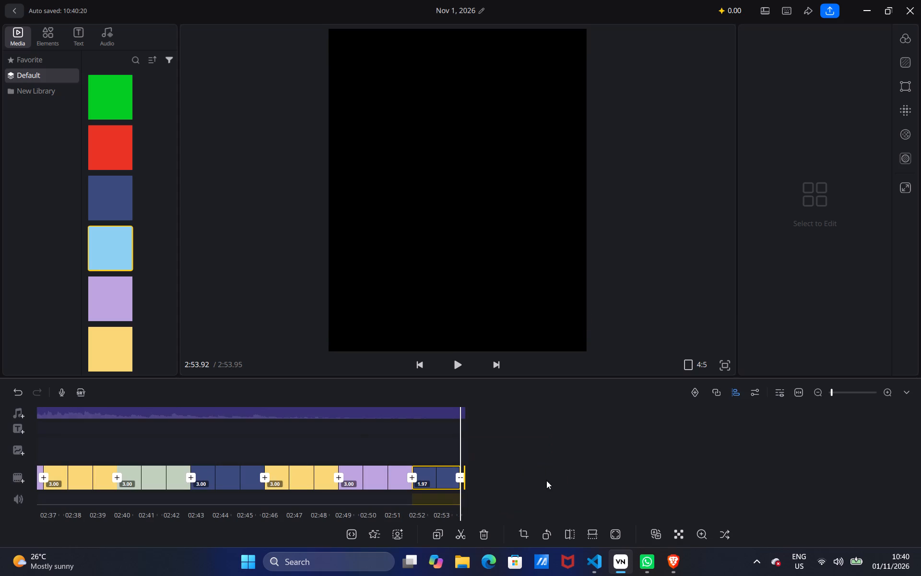
click(448, 474)
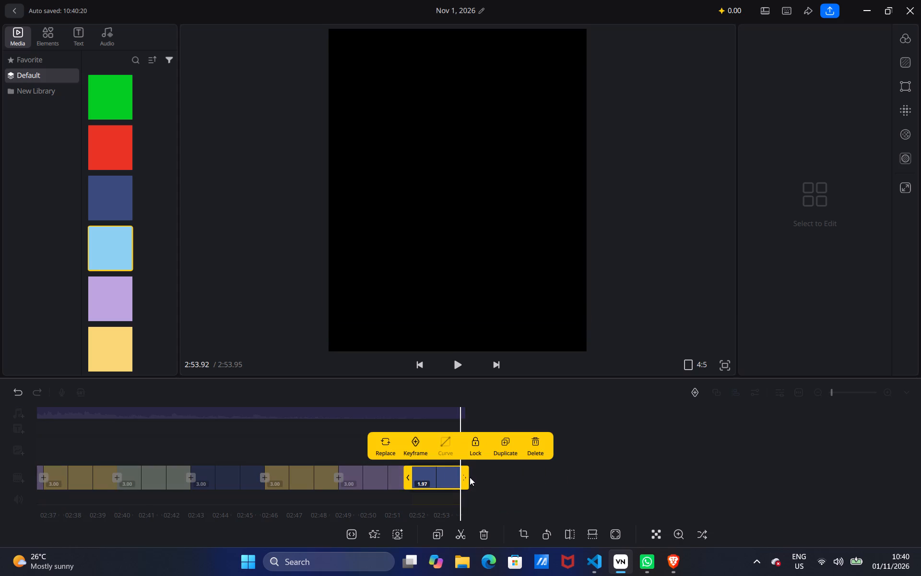
click(466, 477)
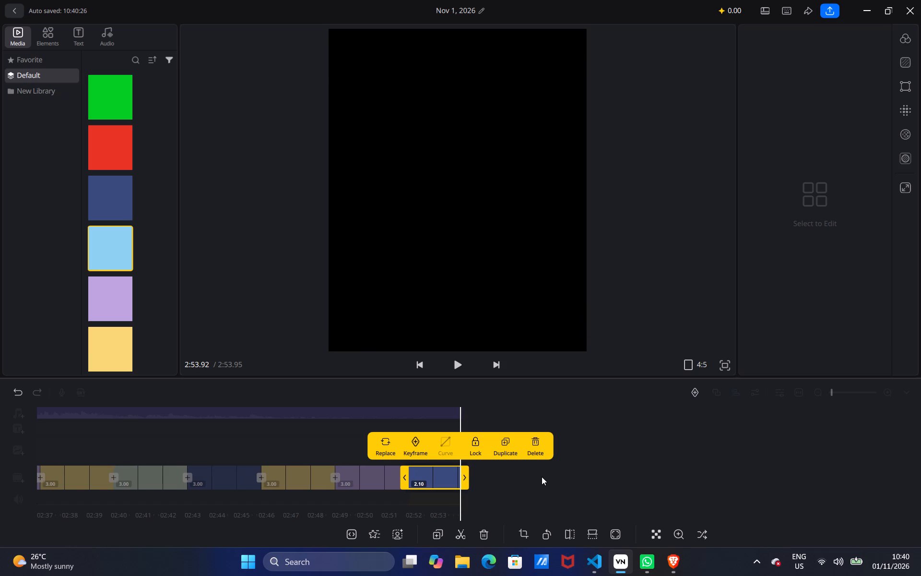
click(542, 477)
Return to the start of the timeline and set the project's aspect ratio to Original.
drag(492, 478, 674, 480)
drag(359, 441, 898, 454)
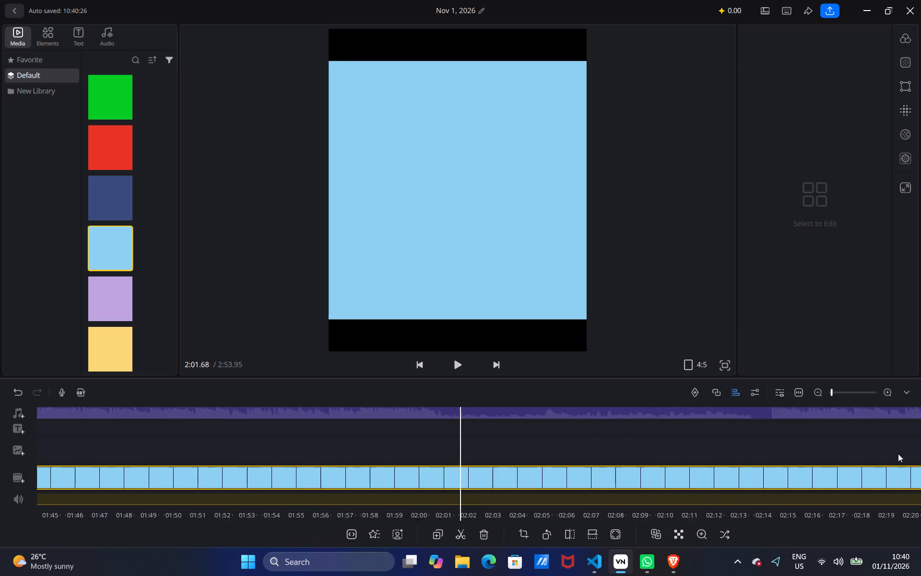
drag(898, 454, 920, 449)
drag(426, 438, 644, 441)
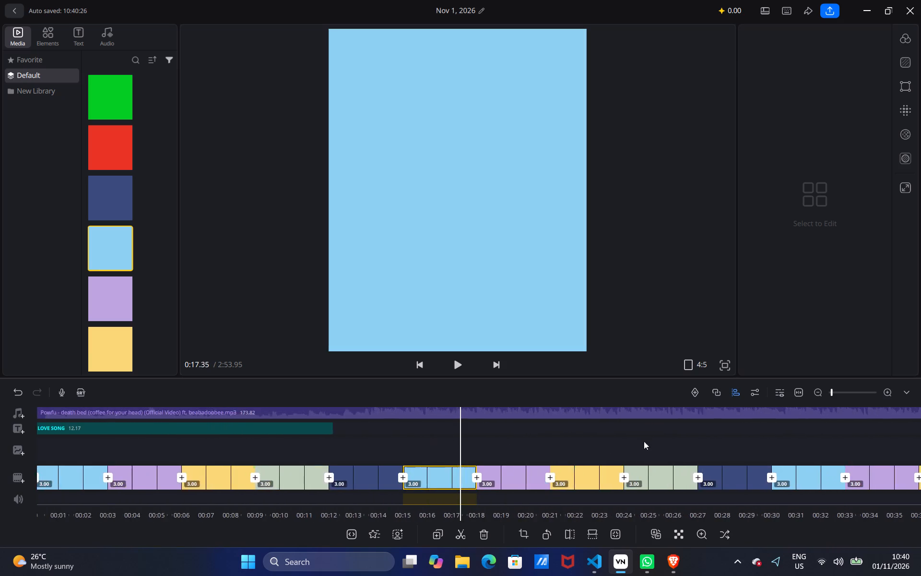
drag(644, 441, 911, 448)
click(688, 365)
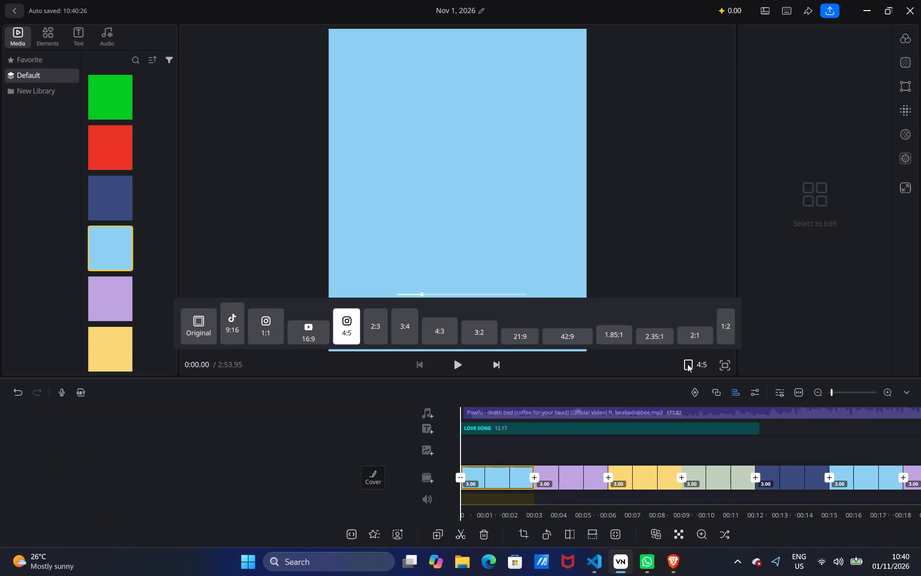
click(186, 323)
click(631, 268)
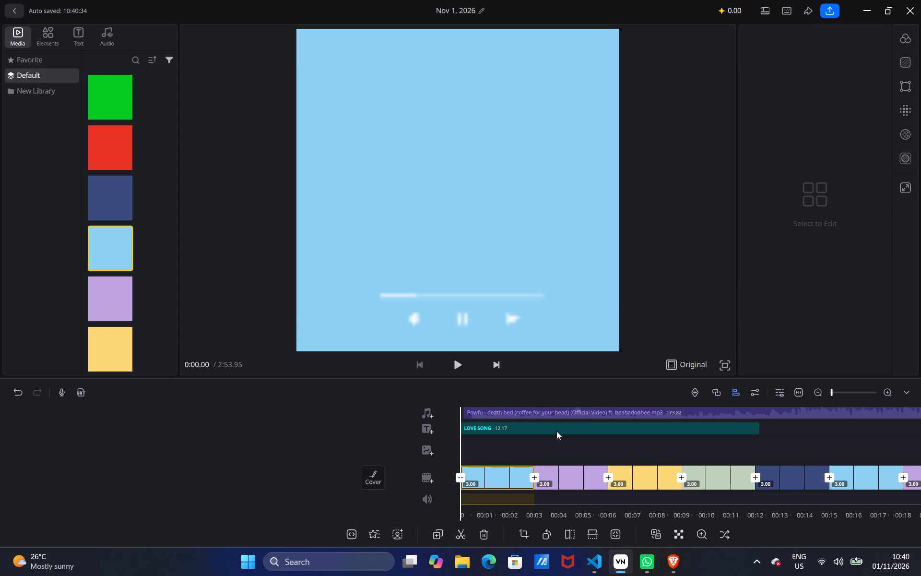
Preview the LOVE SONG title over the colour clips and delete it from the text track.
click(505, 427)
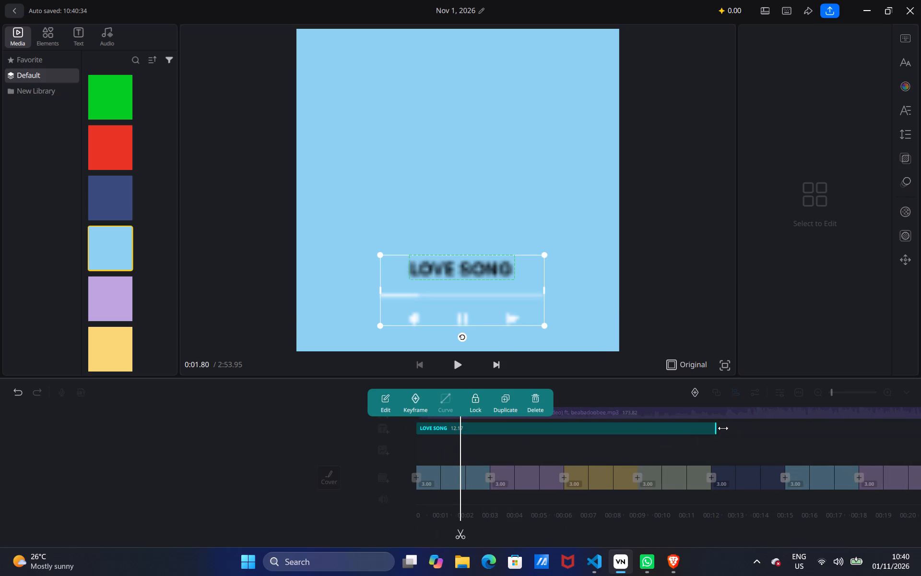
click(472, 294)
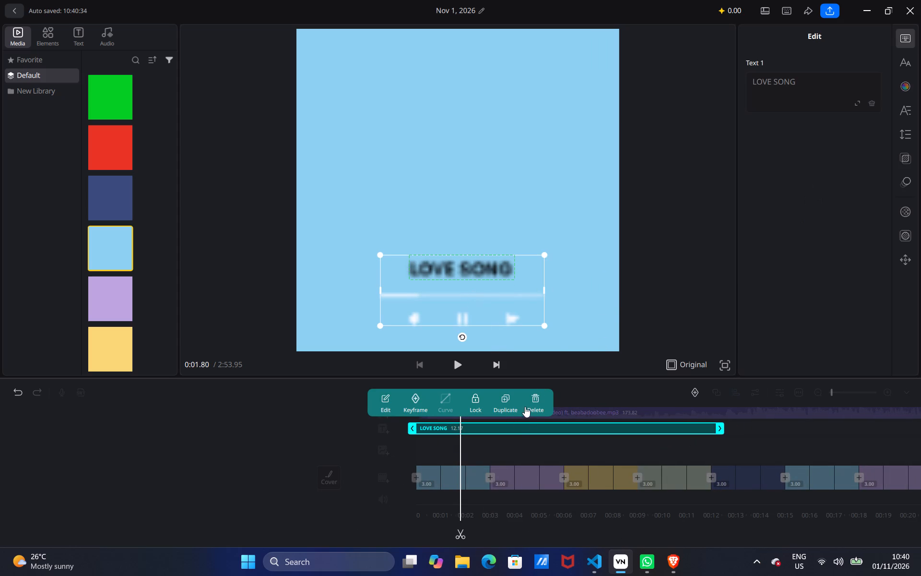
drag(516, 442, 605, 446)
click(454, 360)
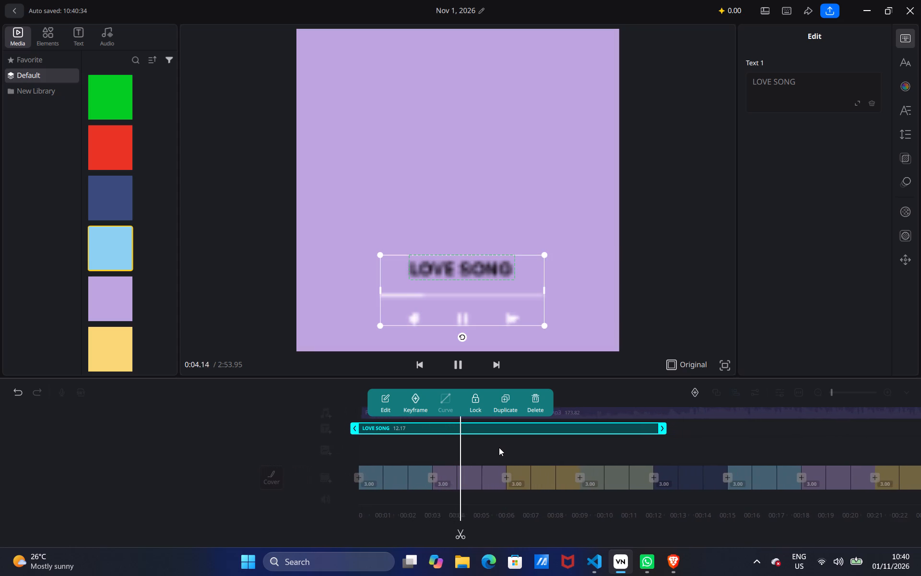
click(490, 313)
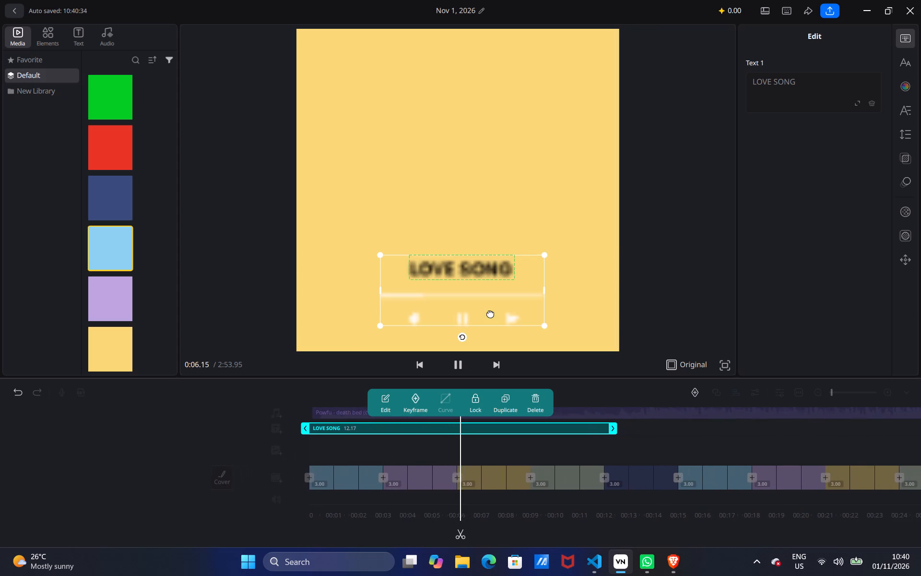
click(529, 402)
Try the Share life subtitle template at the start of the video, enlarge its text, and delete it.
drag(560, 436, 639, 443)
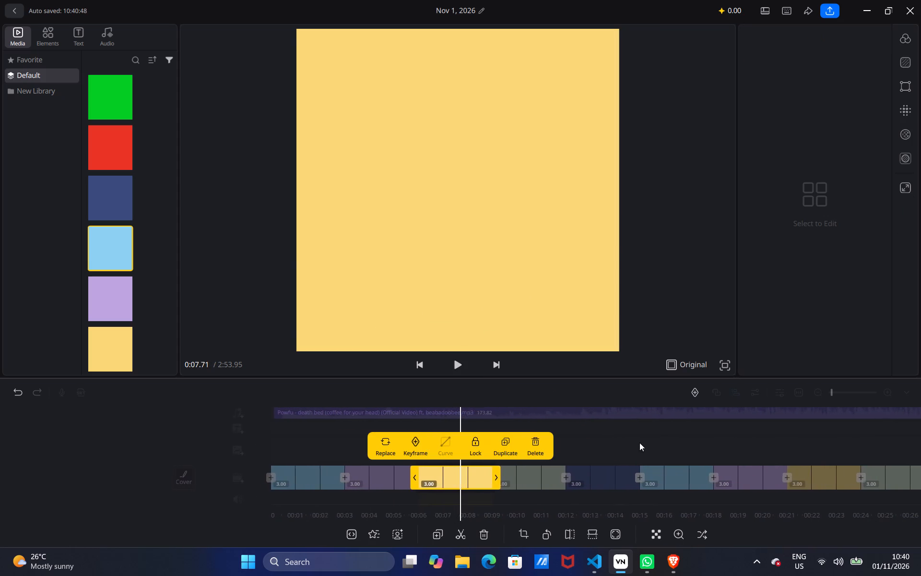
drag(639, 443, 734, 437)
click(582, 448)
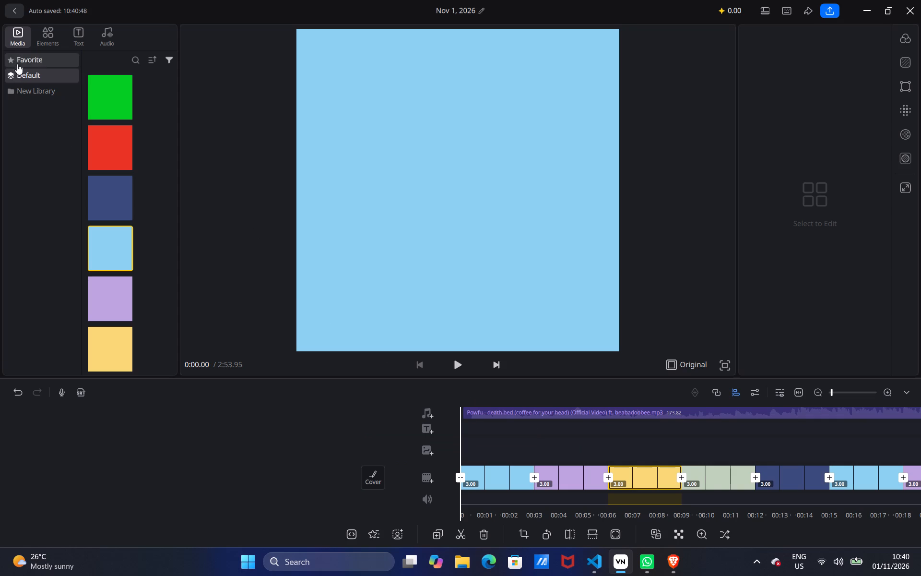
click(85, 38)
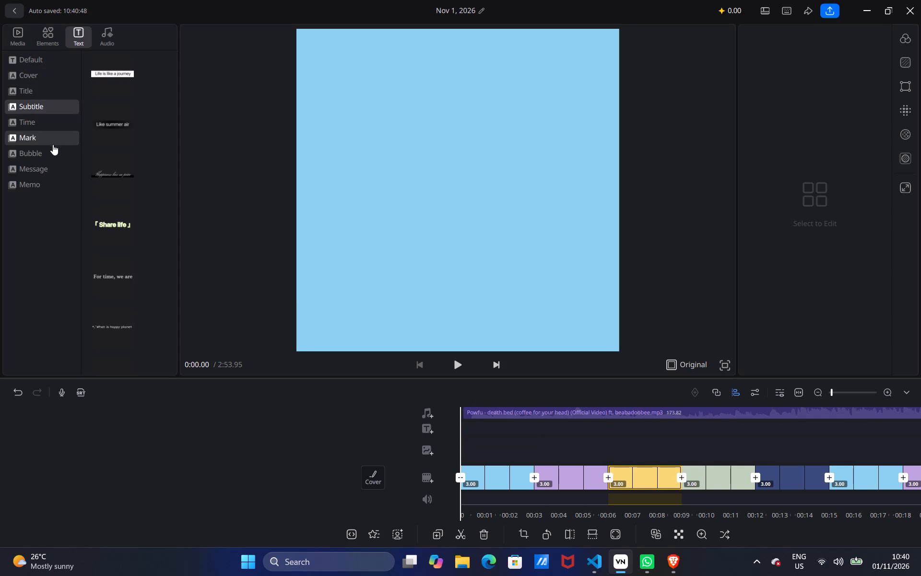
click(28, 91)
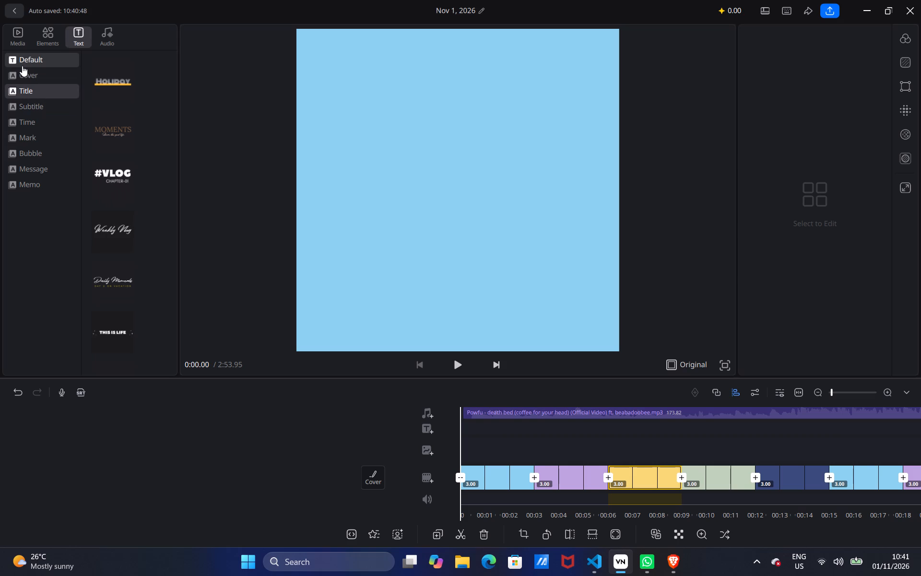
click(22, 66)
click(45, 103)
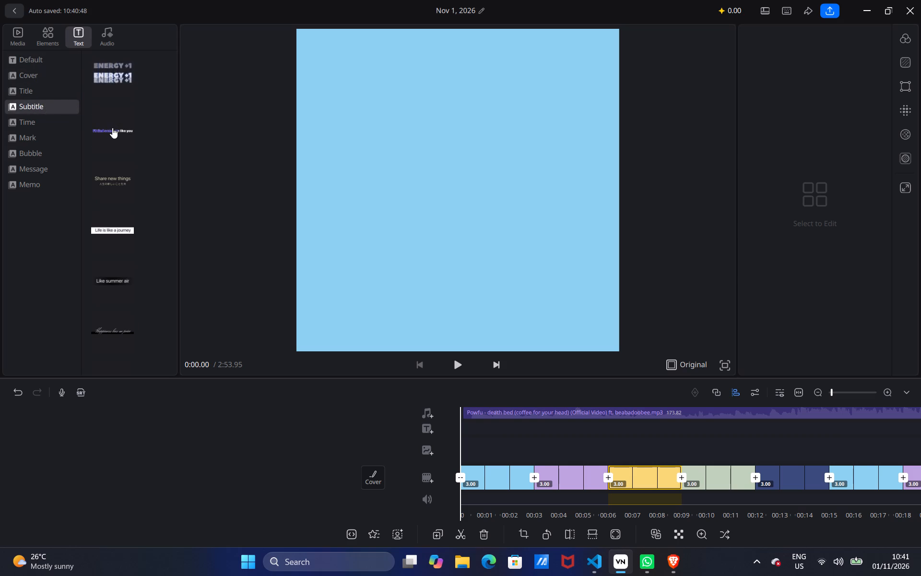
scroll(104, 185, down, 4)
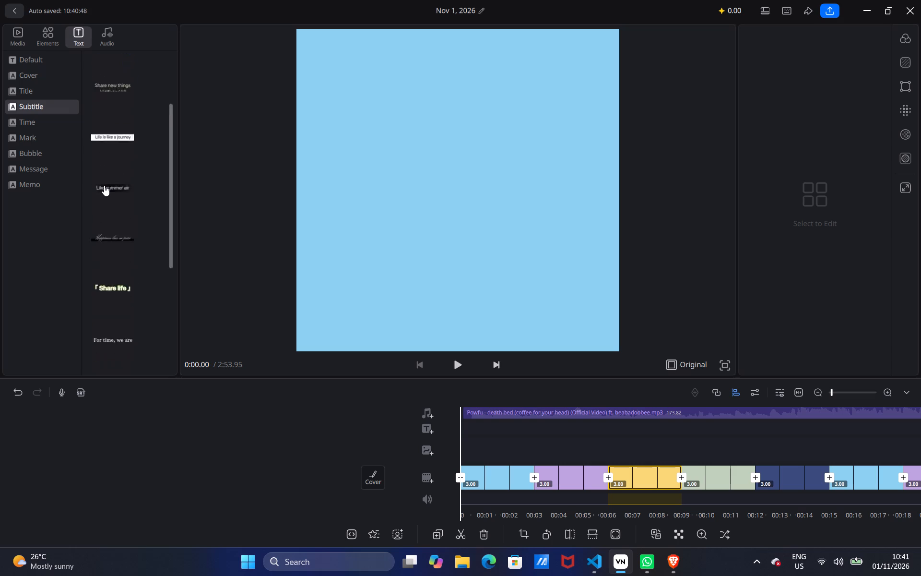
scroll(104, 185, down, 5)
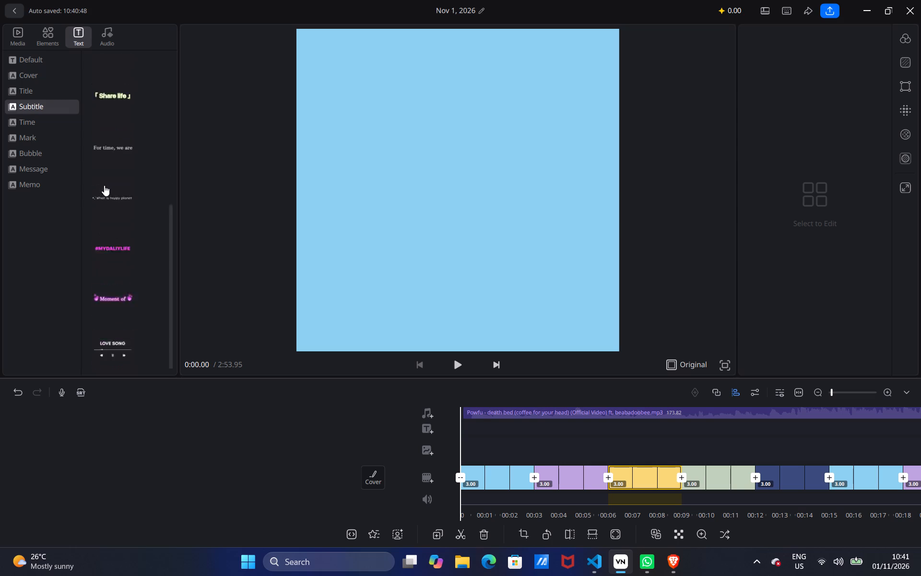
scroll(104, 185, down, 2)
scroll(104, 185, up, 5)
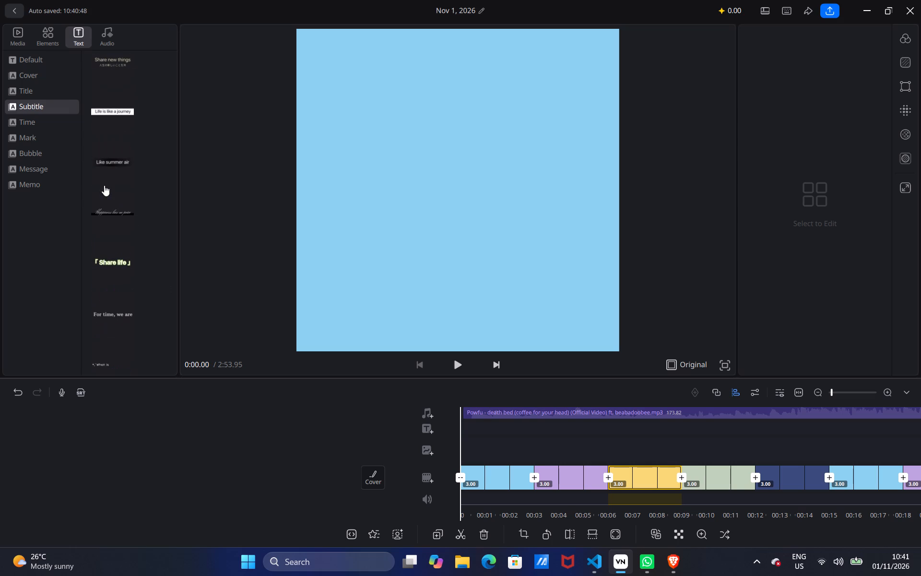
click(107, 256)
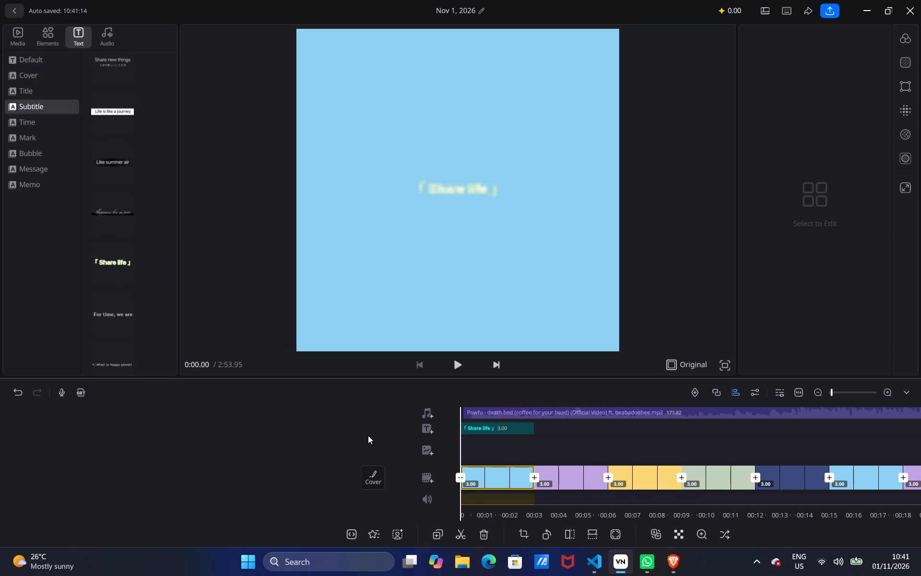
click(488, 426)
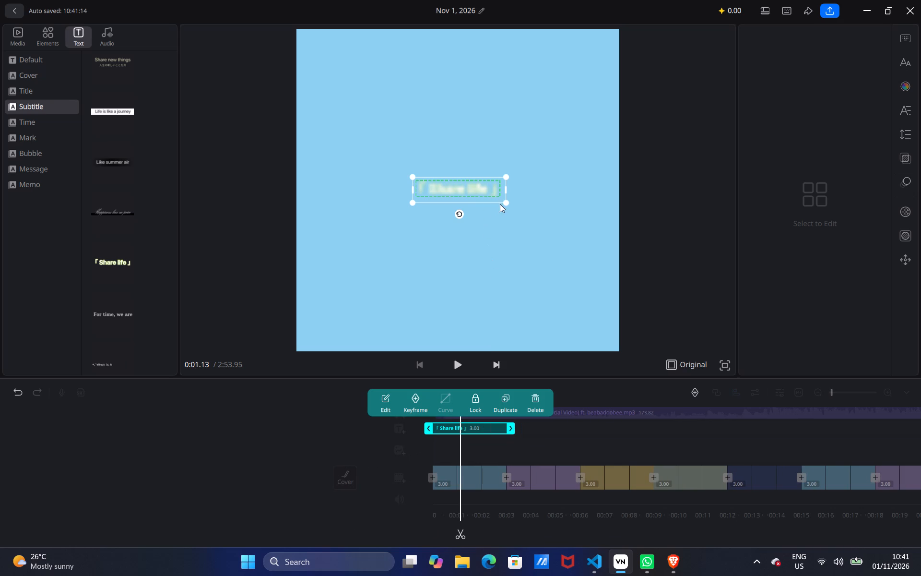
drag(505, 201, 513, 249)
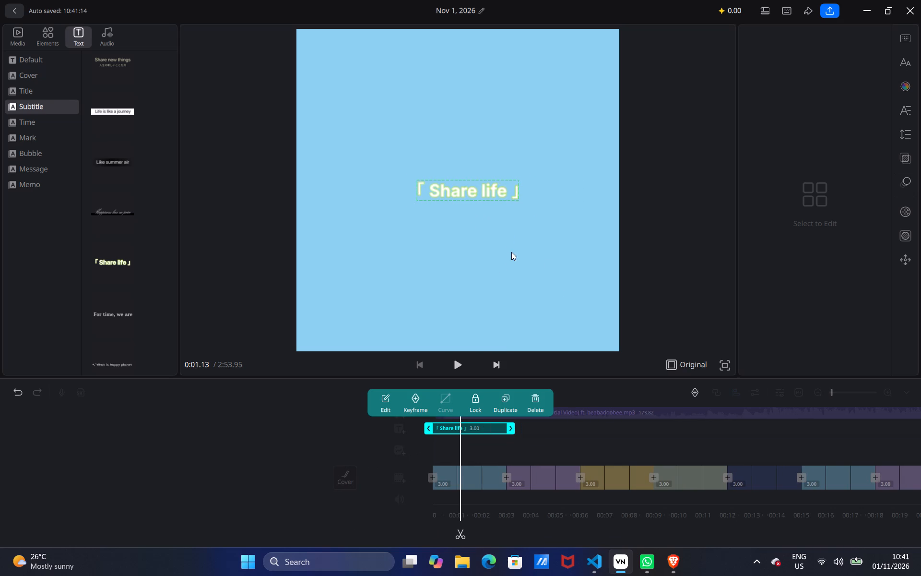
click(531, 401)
Add the ENERGY +1 subtitle template at the start of the video and play it back.
drag(494, 428, 557, 429)
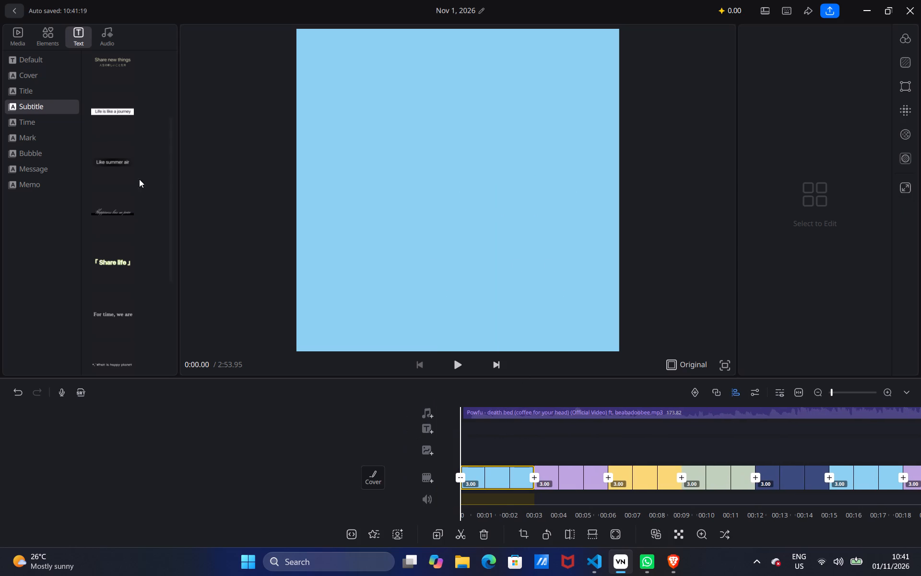
scroll(124, 157, up, 4)
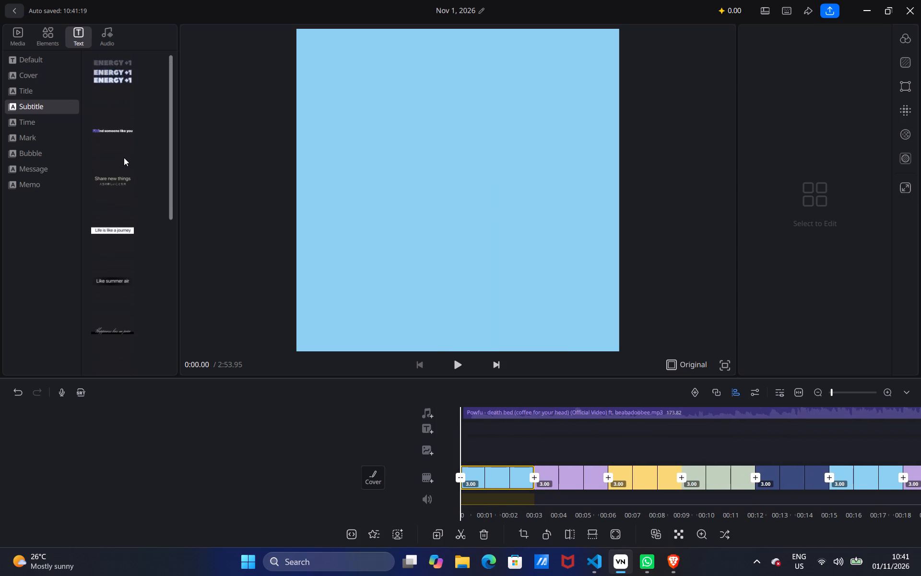
click(126, 81)
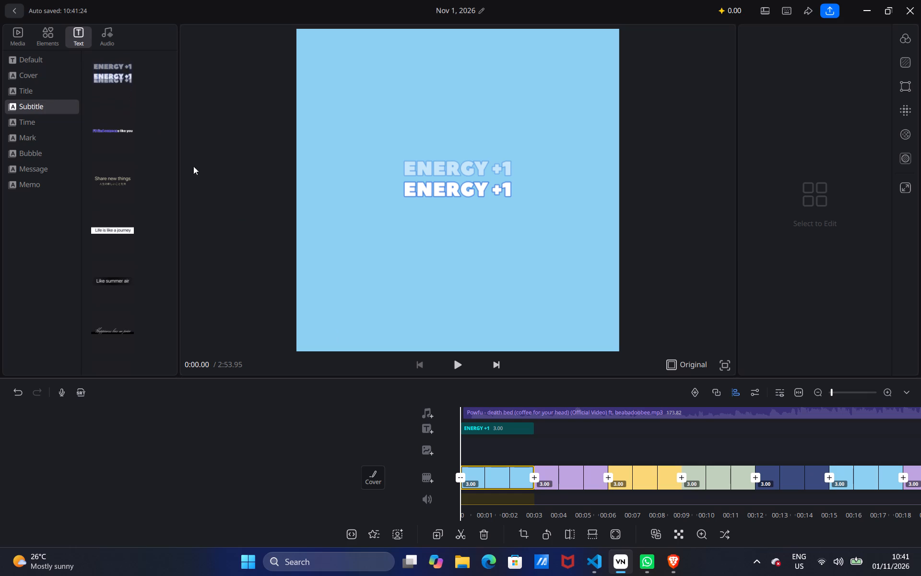
click(460, 361)
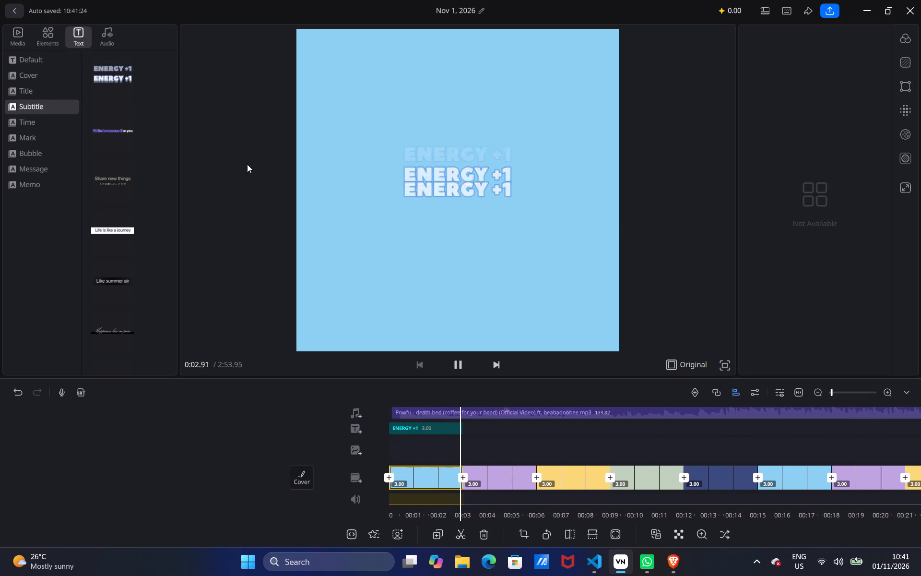
drag(390, 432, 419, 439)
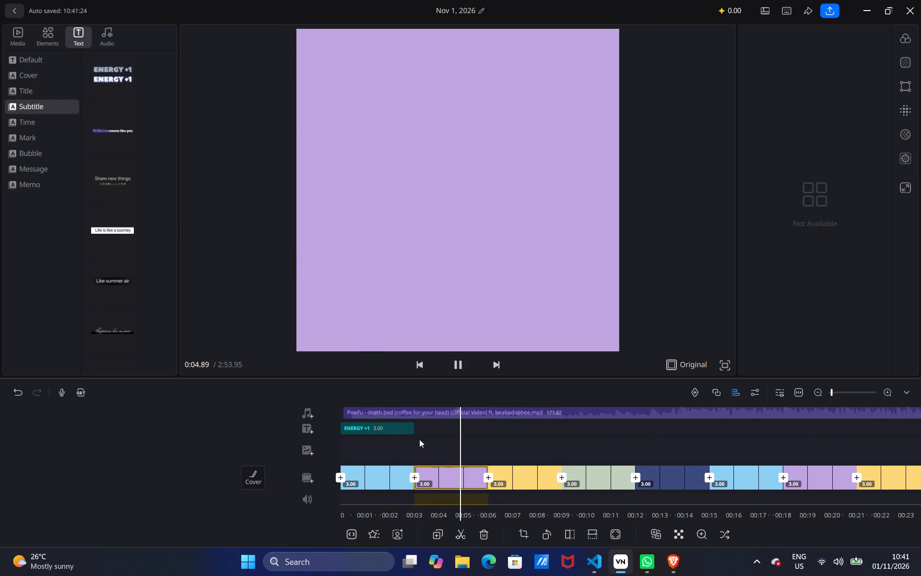
Stop playback and delete the ENERGY +1 subtitle from the text track.
drag(419, 439, 421, 440)
click(418, 418)
click(435, 432)
click(439, 432)
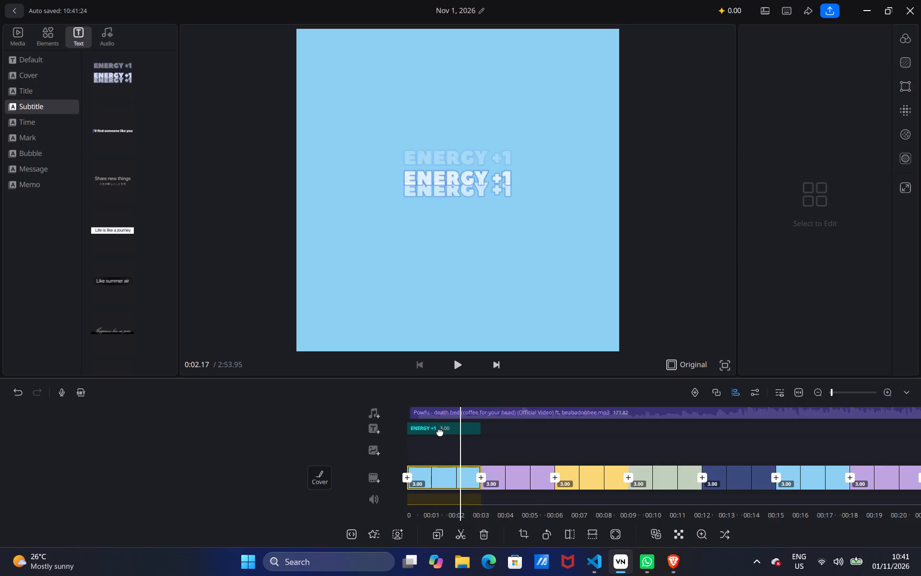
click(537, 408)
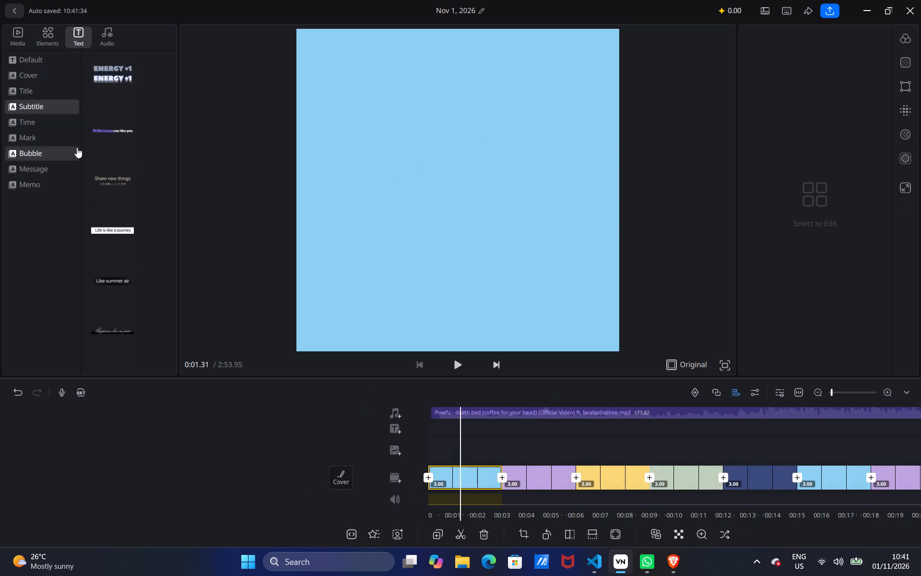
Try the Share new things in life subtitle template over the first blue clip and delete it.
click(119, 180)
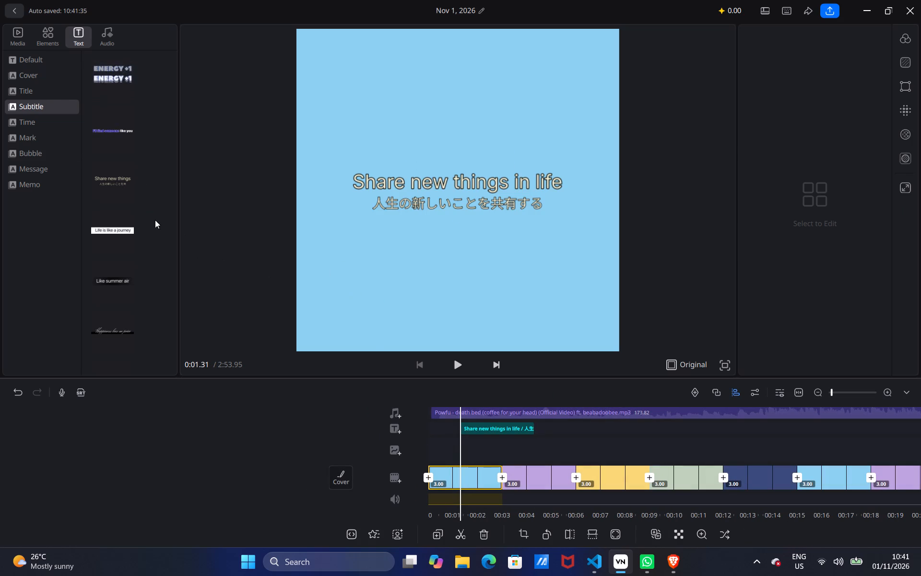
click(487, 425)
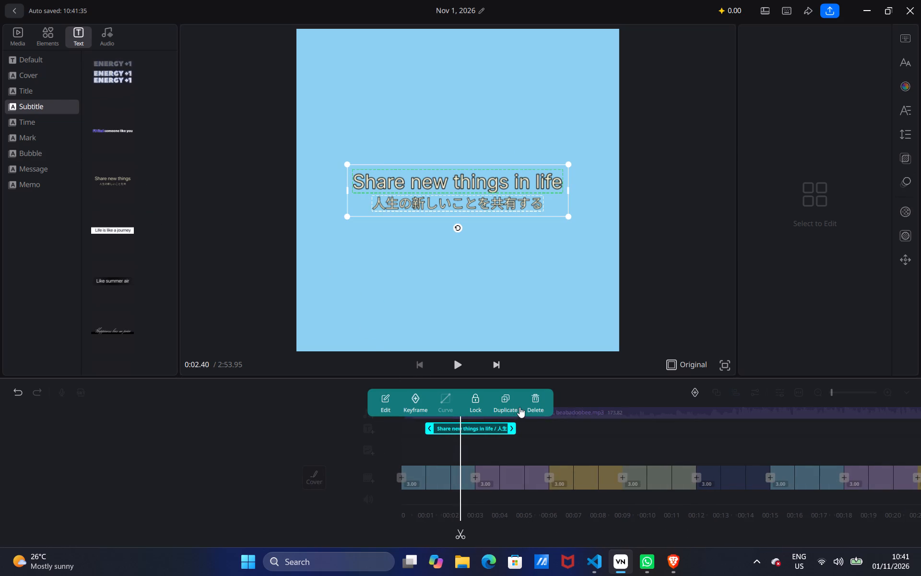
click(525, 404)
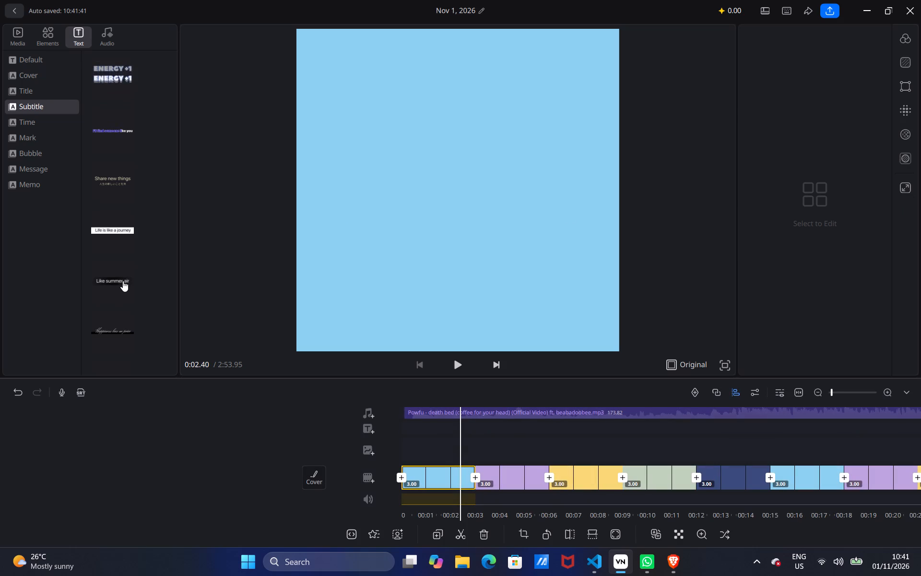
Add the Happiness has no price and LOVE SONG subtitle templates at 0:02.40 over the first blue clip.
scroll(121, 282, down, 2)
click(118, 259)
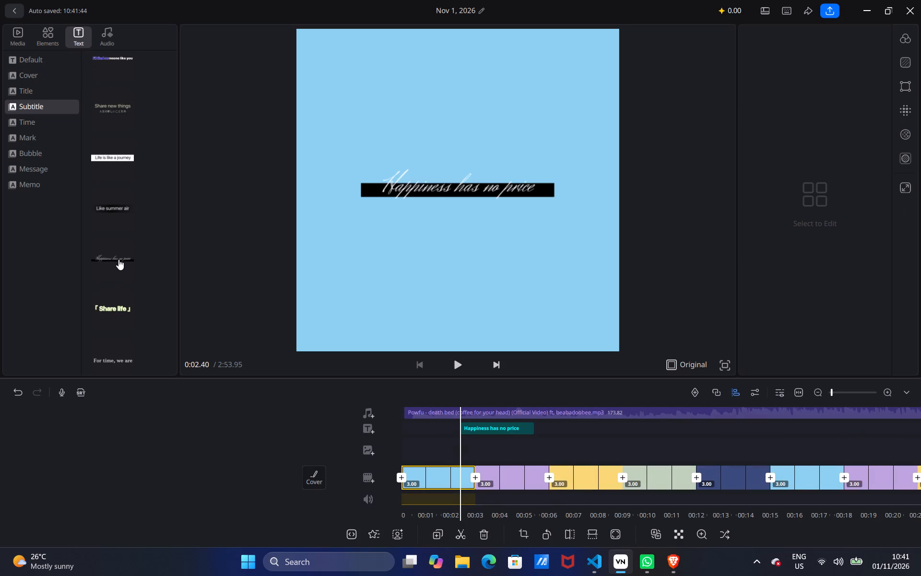
scroll(116, 300, down, 7)
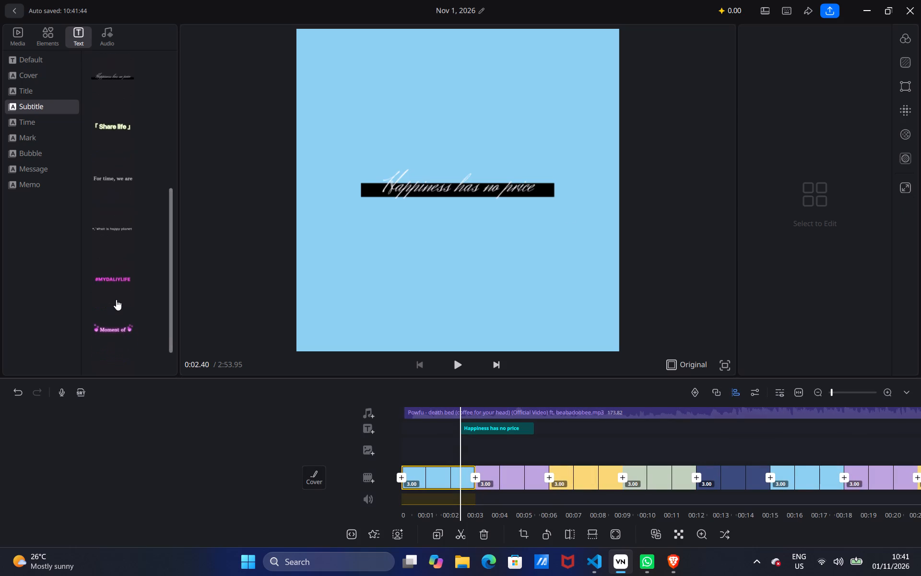
scroll(116, 300, down, 3)
click(115, 334)
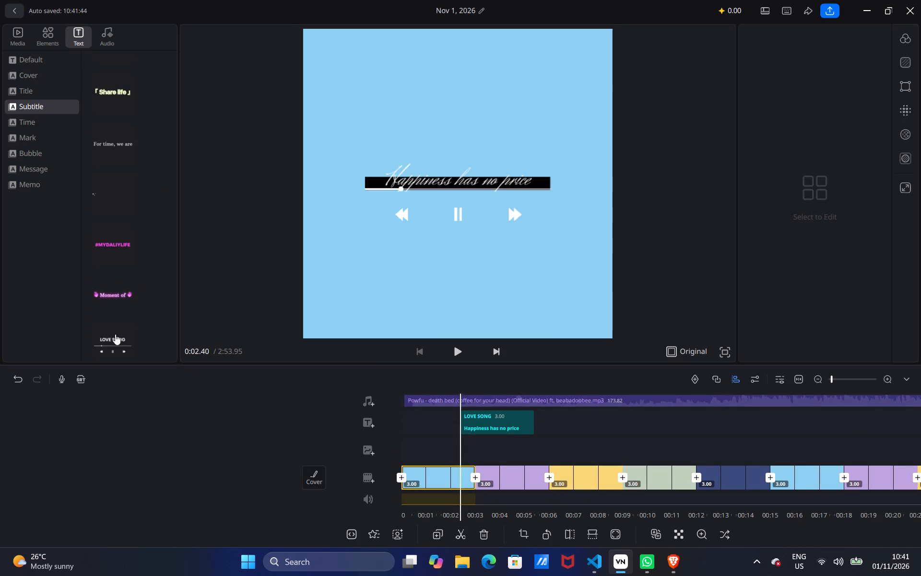
Move the LOVE SONG player graphic below the frame's centre and the Happiness has no price text above it.
click(463, 183)
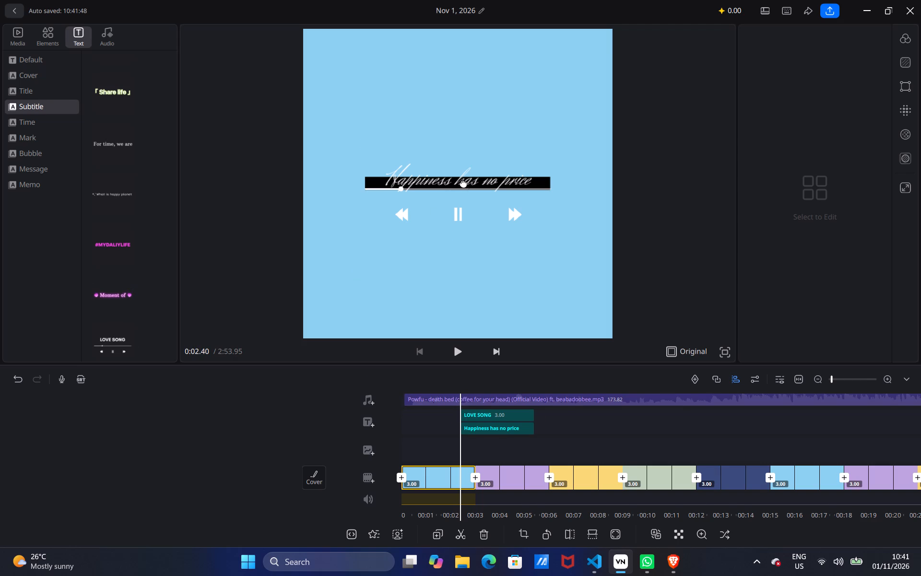
drag(463, 183, 454, 252)
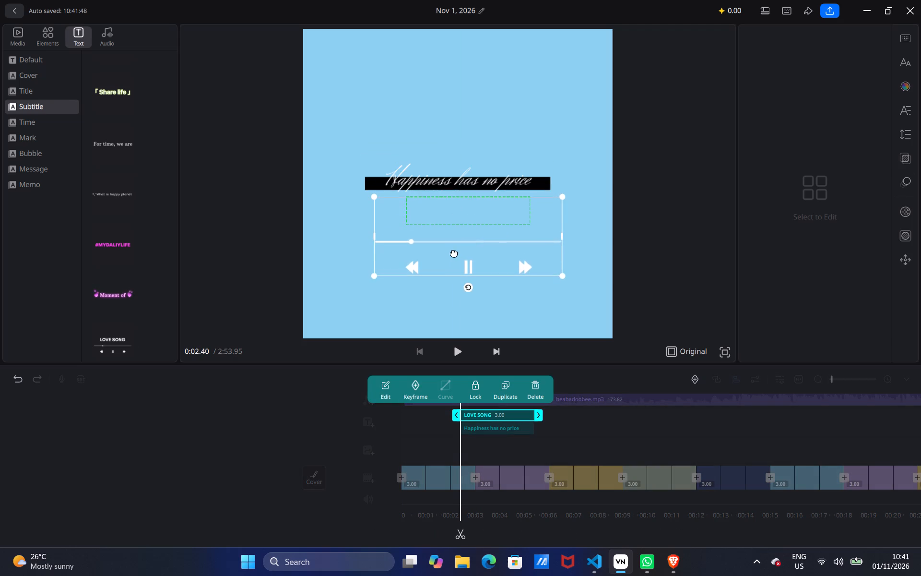
drag(454, 252, 459, 245)
click(478, 176)
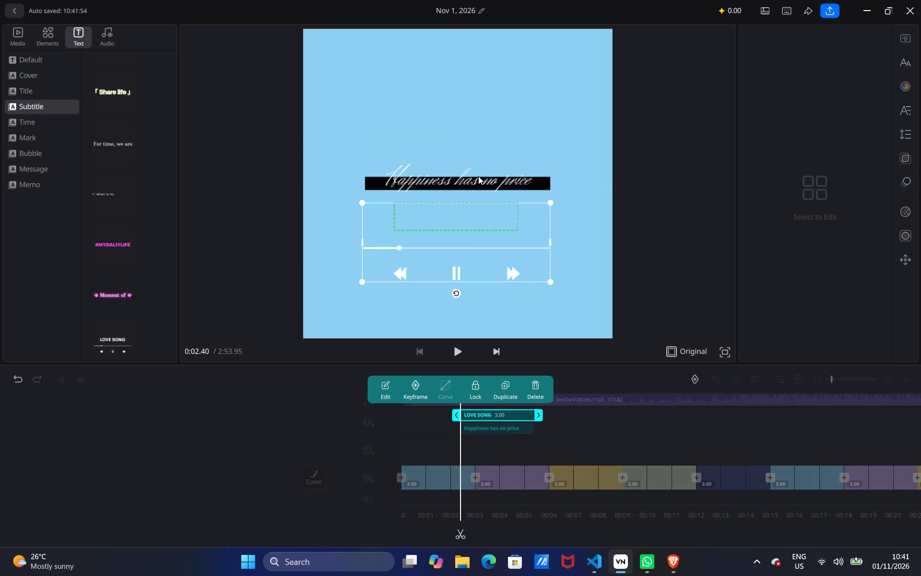
drag(475, 182, 475, 118)
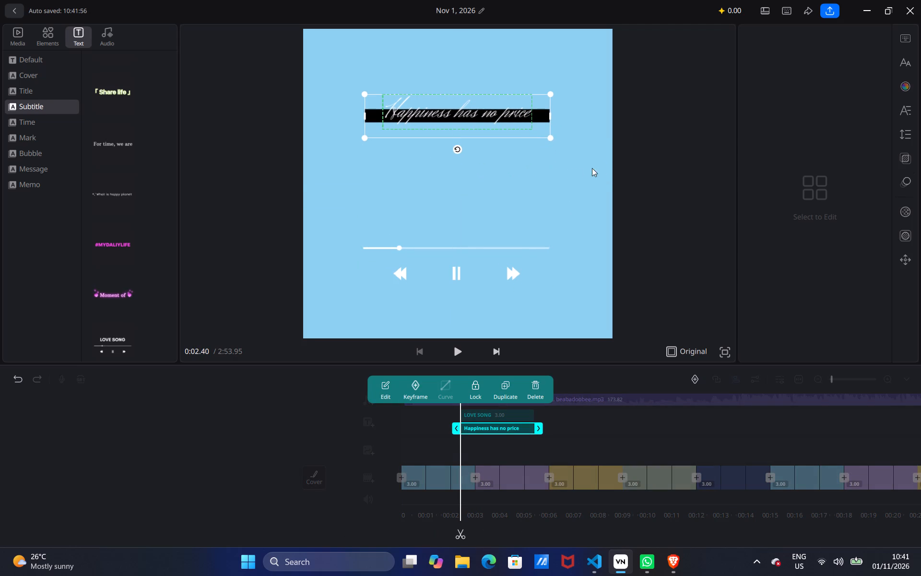
click(611, 159)
Switch to the Brave browser, add "lyrics" to the Powfu death bed image search, and show all result types.
click(670, 557)
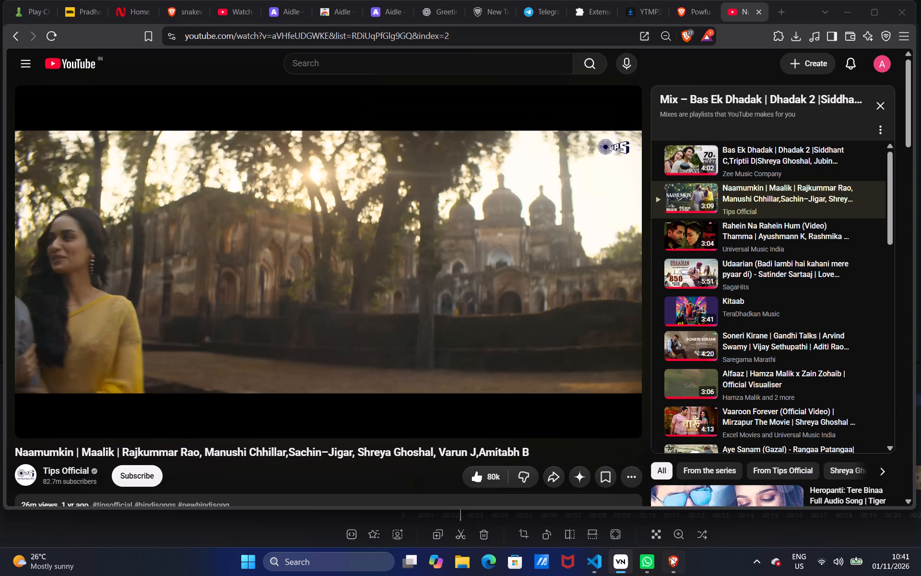
click(680, 9)
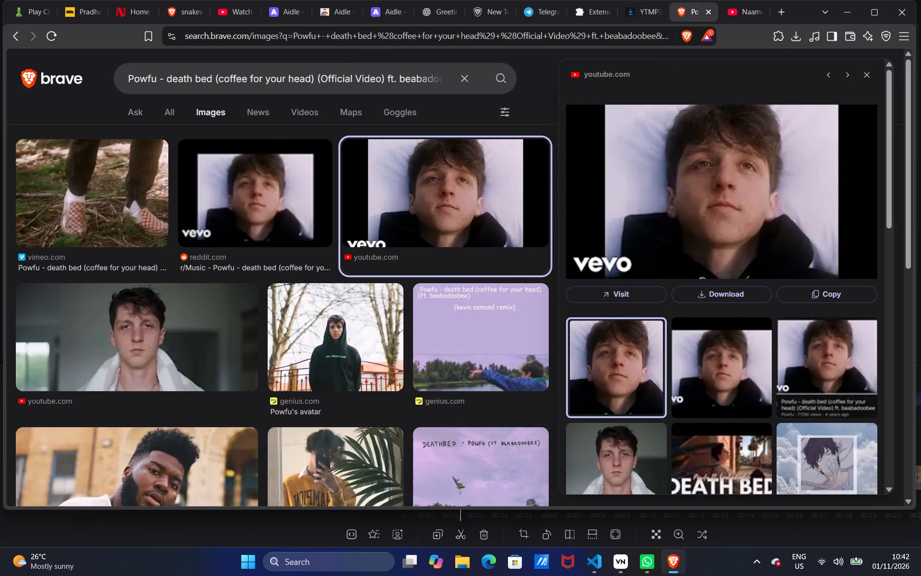
drag(129, 74, 453, 88)
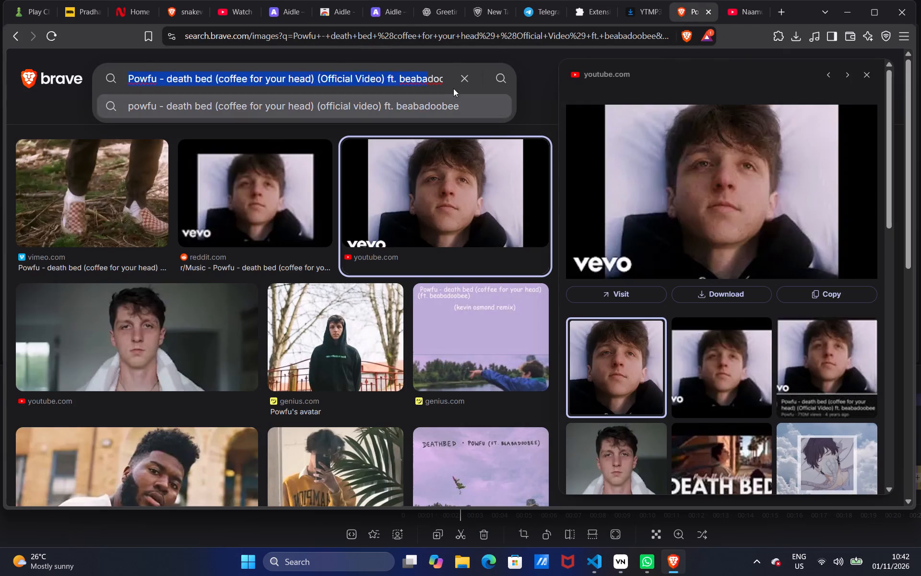
drag(453, 88, 478, 85)
click(447, 76)
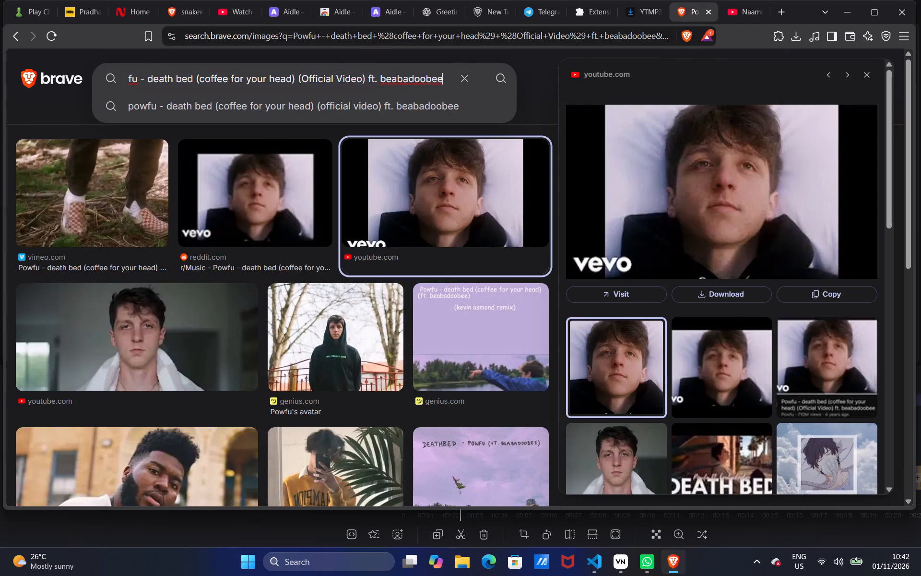
key(space)
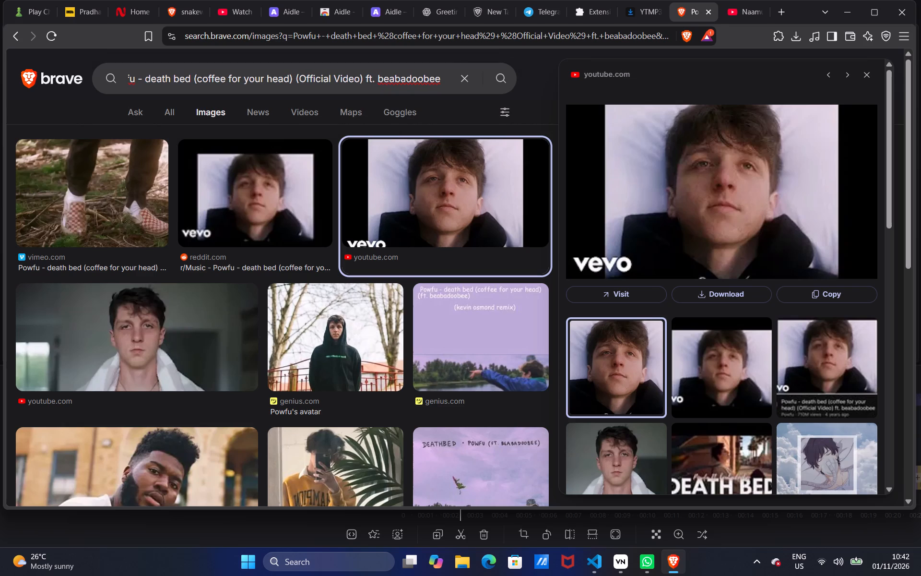
text(lyrics)
key(Return)
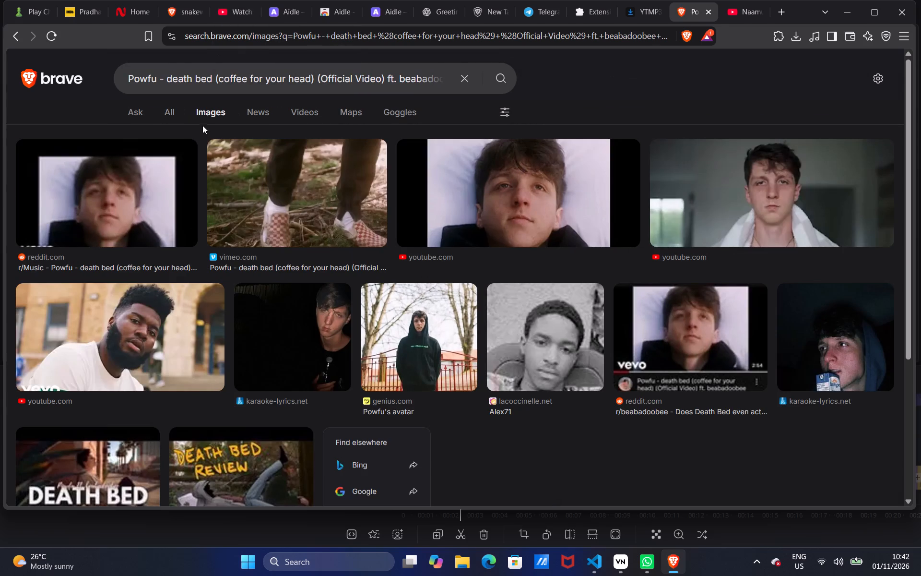
click(161, 110)
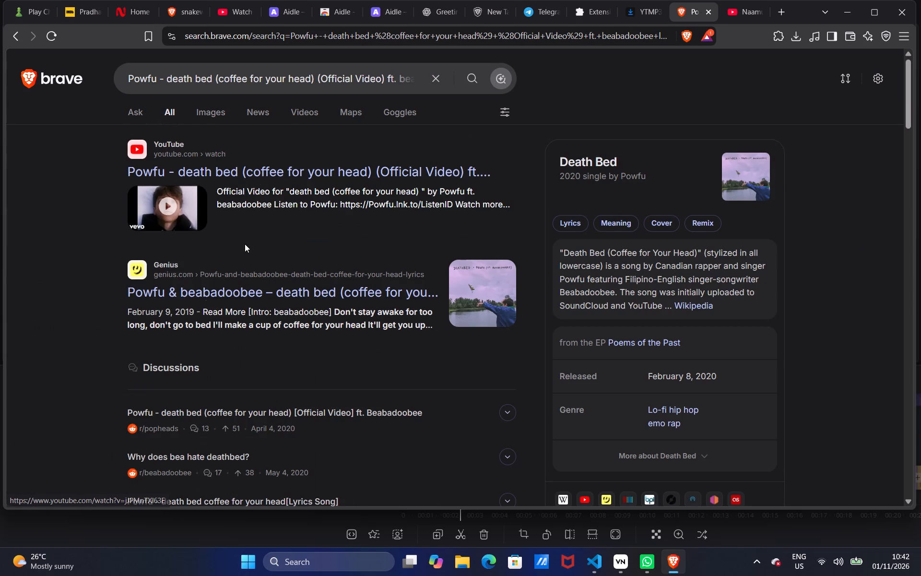
Look through the search results and open the song's Wikipedia article.
scroll(245, 244, down, 7)
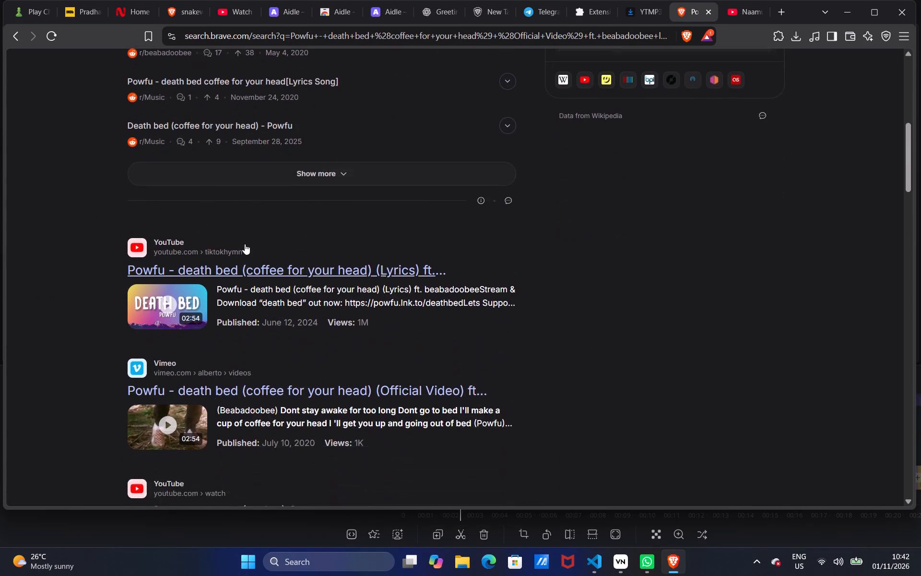
scroll(245, 244, down, 1)
scroll(245, 244, up, 13)
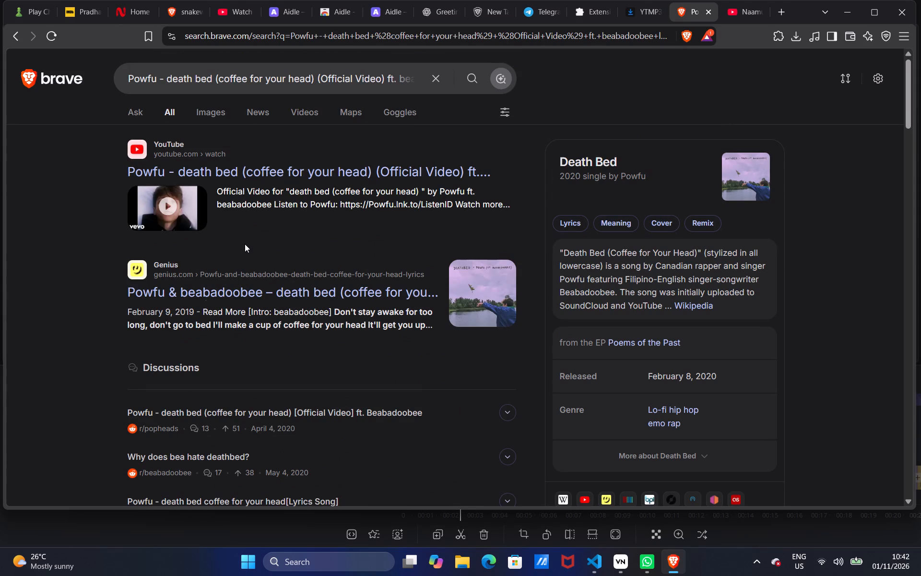
click(698, 311)
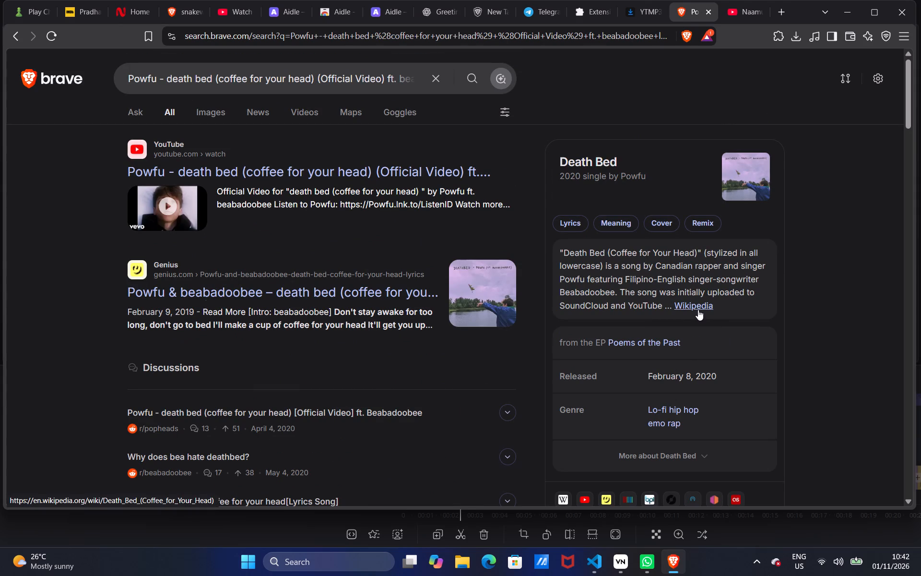
click(698, 310)
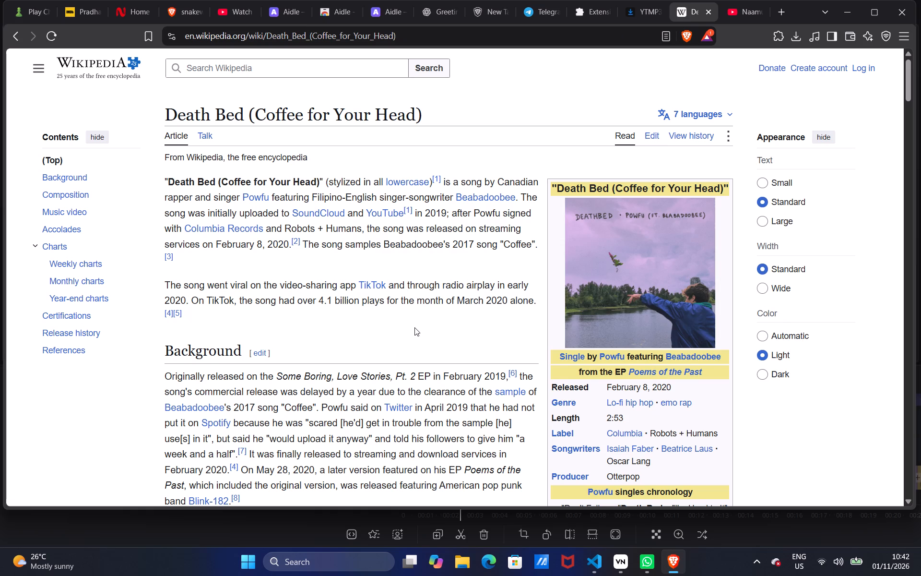
Read through the Death Bed (Coffee for Your Head) article, from the background section to the charts.
scroll(414, 327, down, 4)
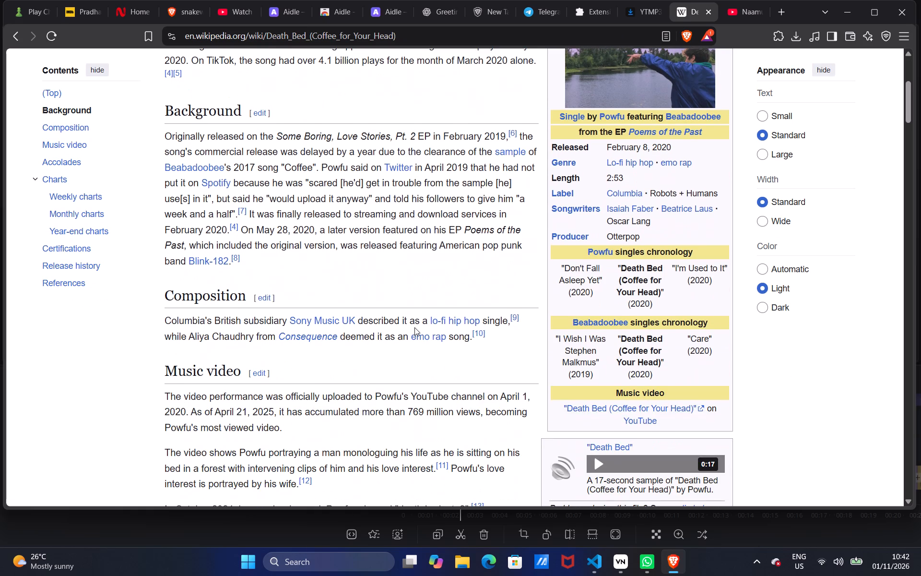
scroll(414, 327, down, 6)
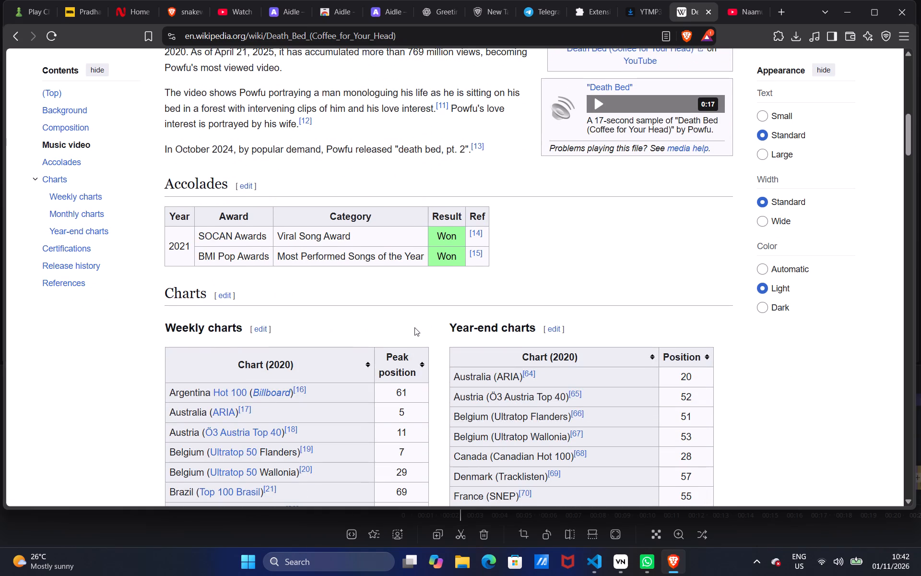
scroll(414, 327, down, 14)
scroll(414, 327, up, 14)
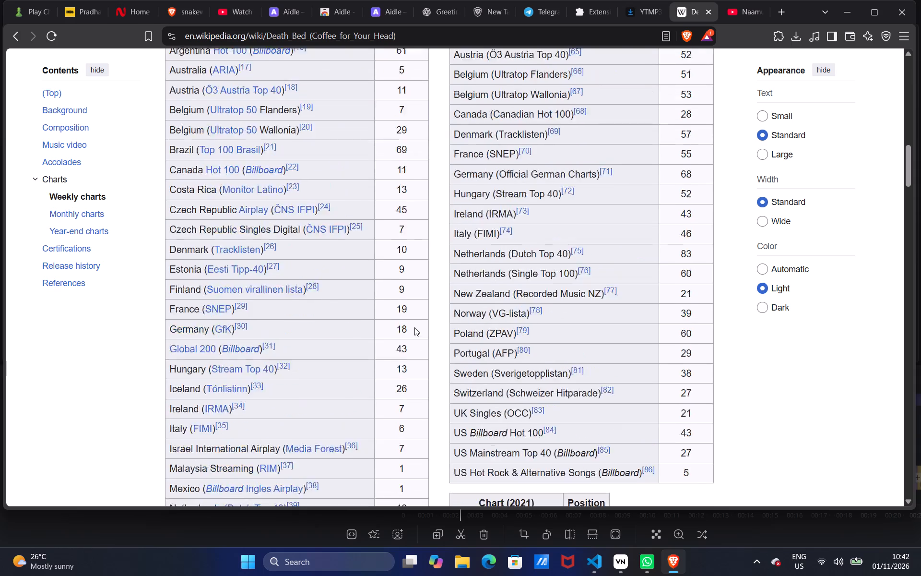
scroll(414, 327, up, 20)
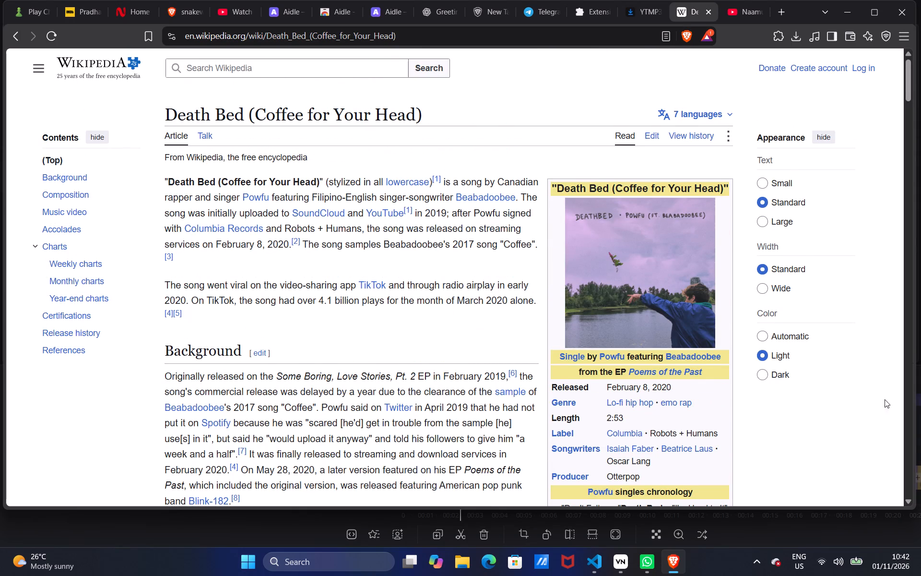
scroll(607, 235, up, 1)
Download the article's cover art as the original 300×300 px file, saving Powfu_-_Death_Bed as a PNG in Downloads.
right_click(607, 235)
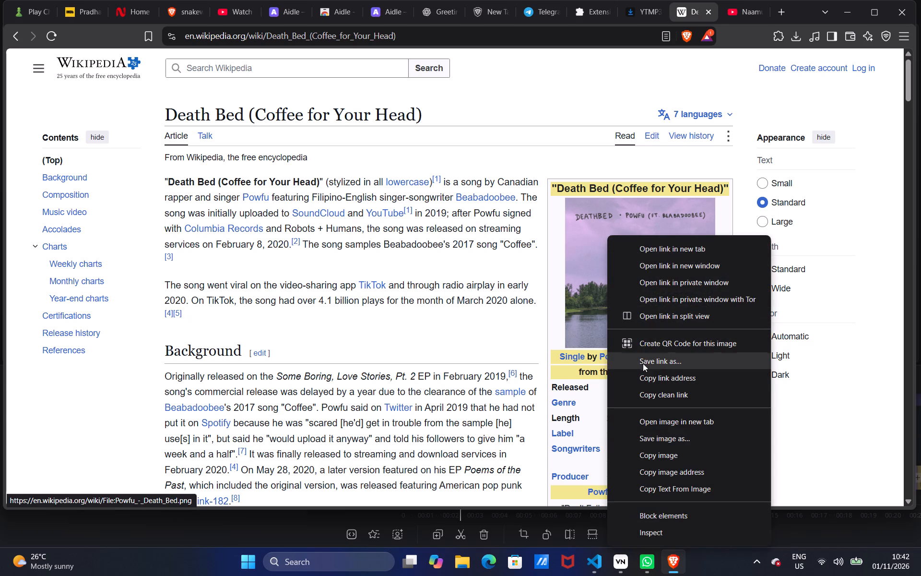
double_click(601, 308)
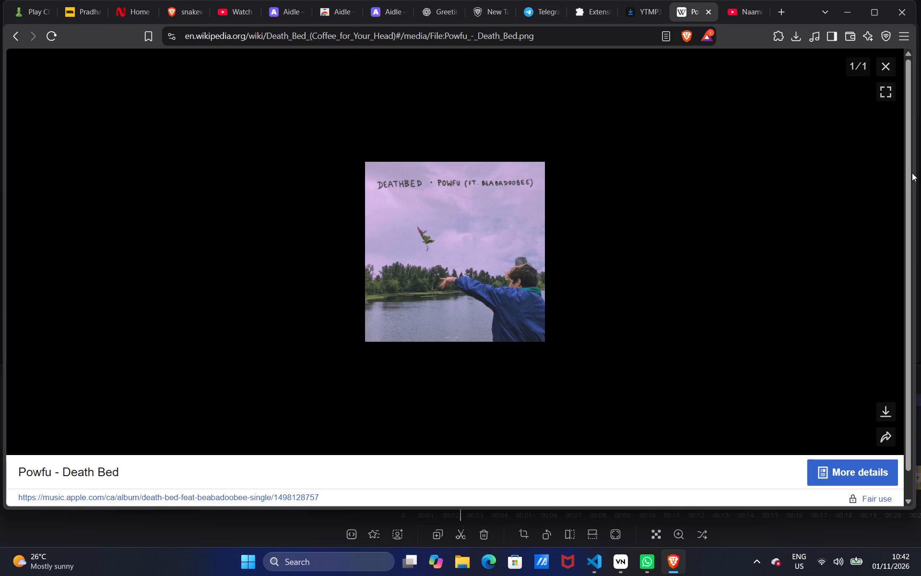
click(887, 412)
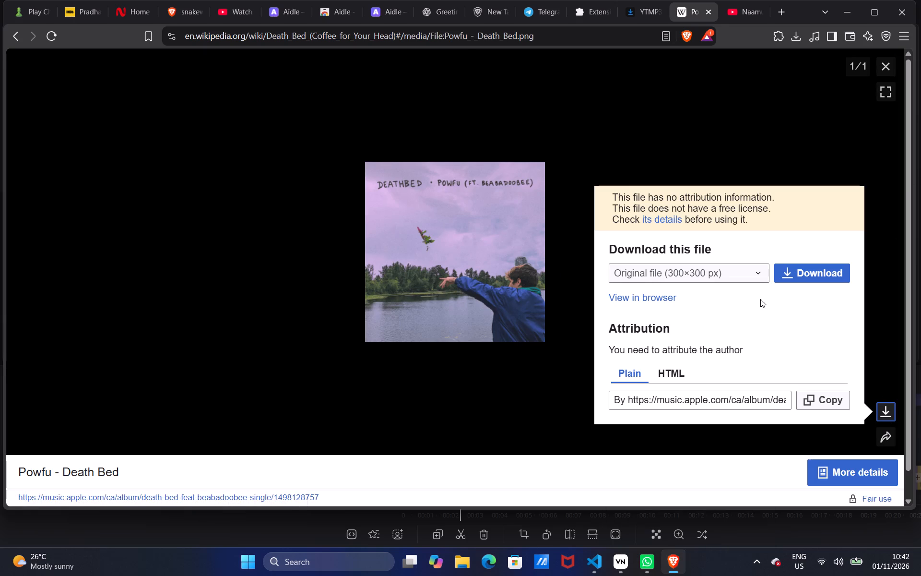
click(804, 274)
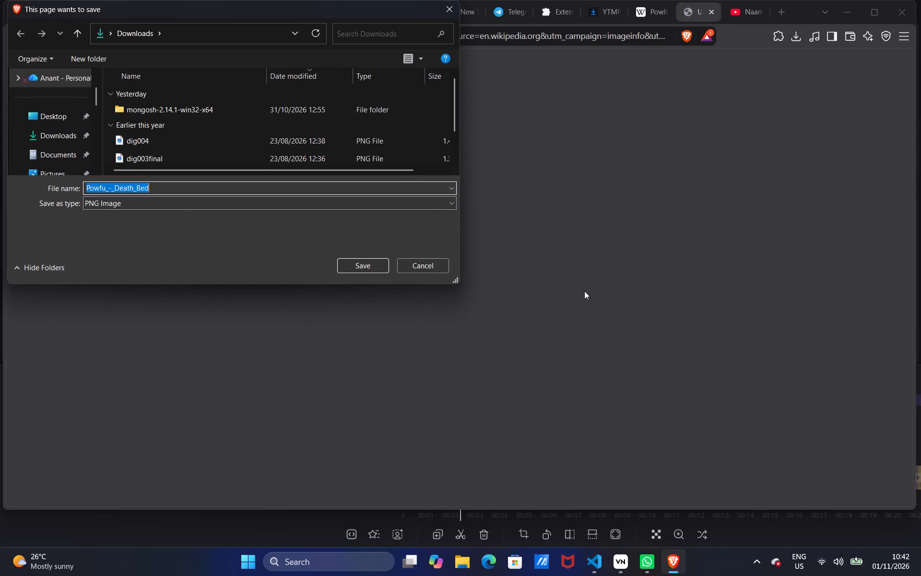
click(66, 132)
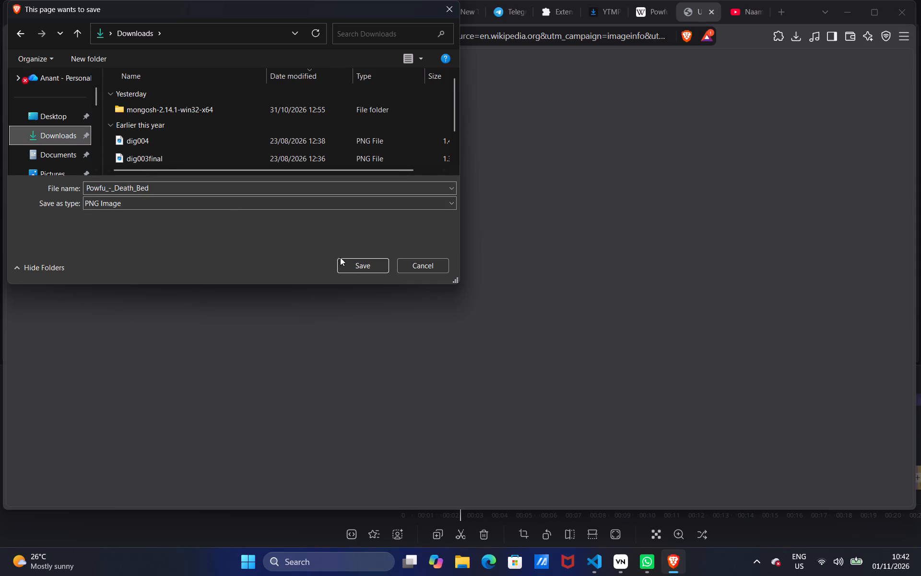
click(350, 267)
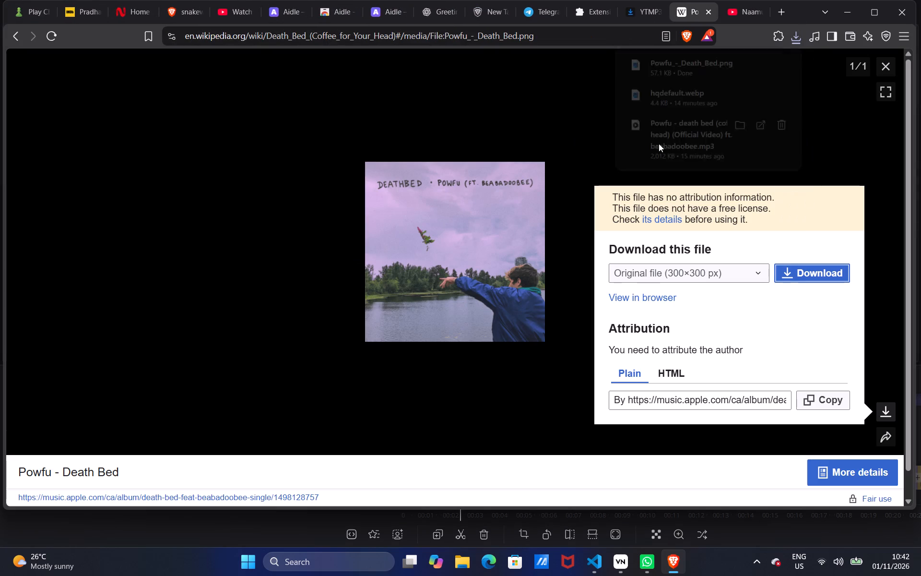
Return to the VN editor and delete the "Happiness has no price" subtitle.
click(852, 8)
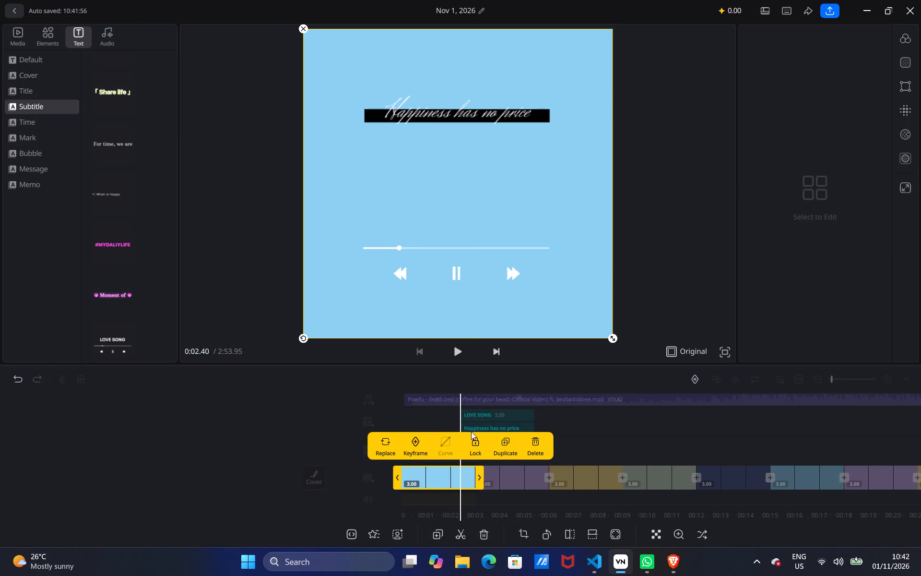
click(468, 122)
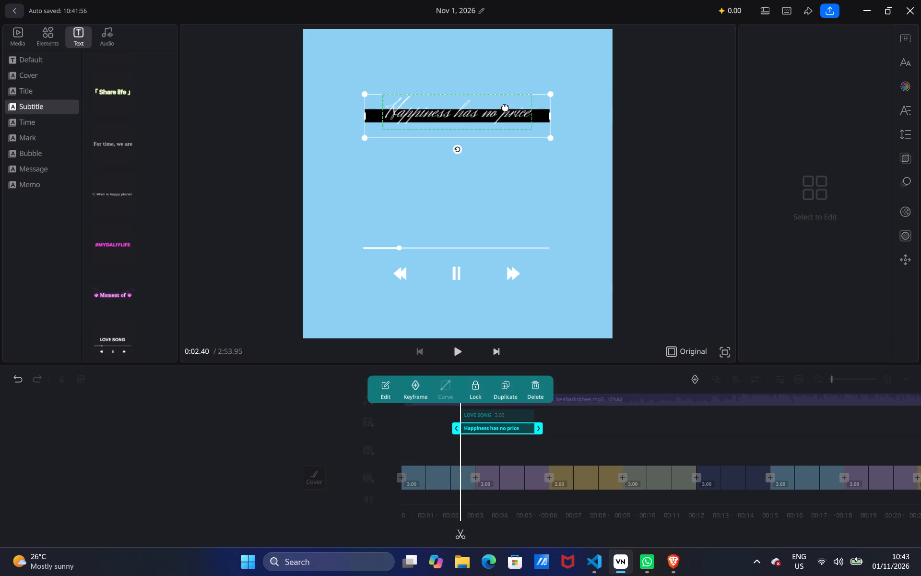
click(534, 379)
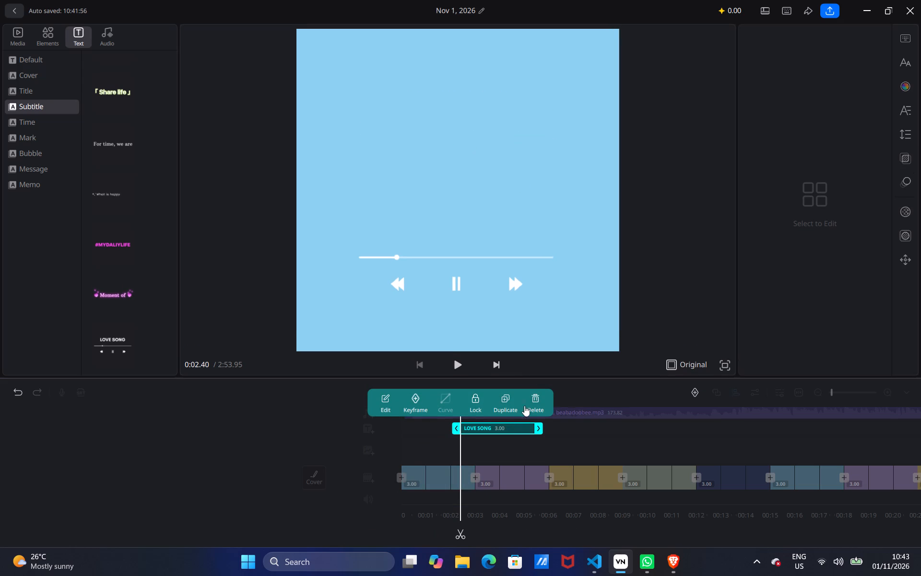
Move the LOVE SONG text clip to the start of the timeline.
drag(504, 427, 427, 423)
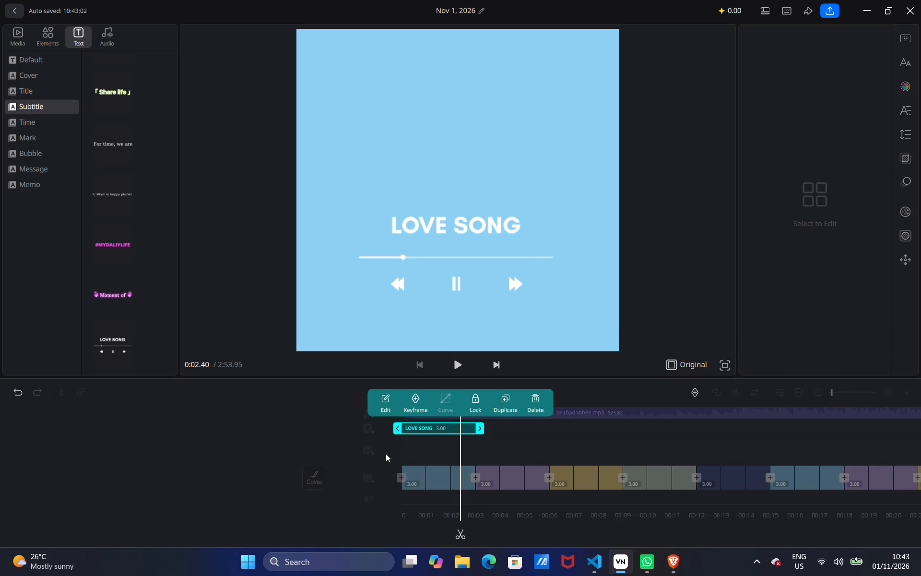
Add the Powfu_-_Death_Bed PNG from Downloads as a picture overlay at 0:02.40.
click(384, 454)
click(371, 453)
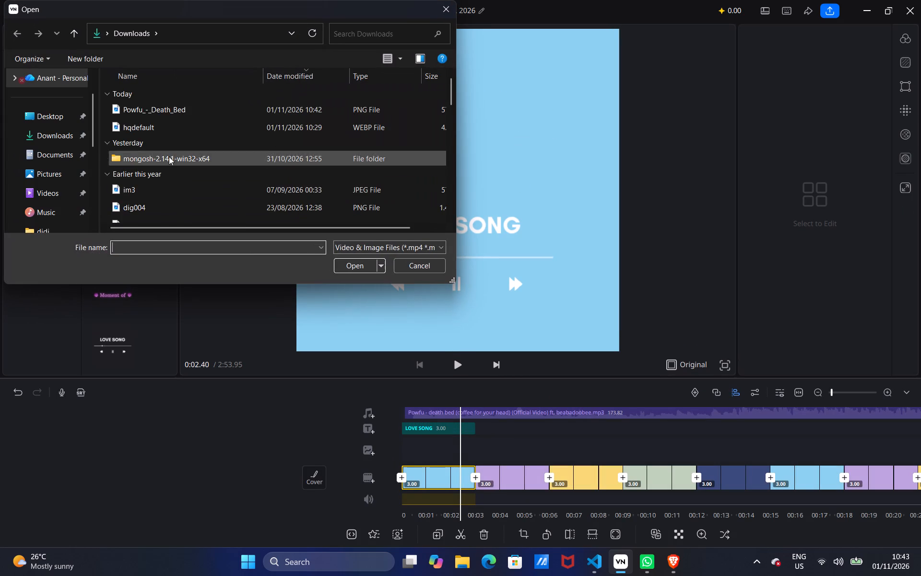
double_click(162, 111)
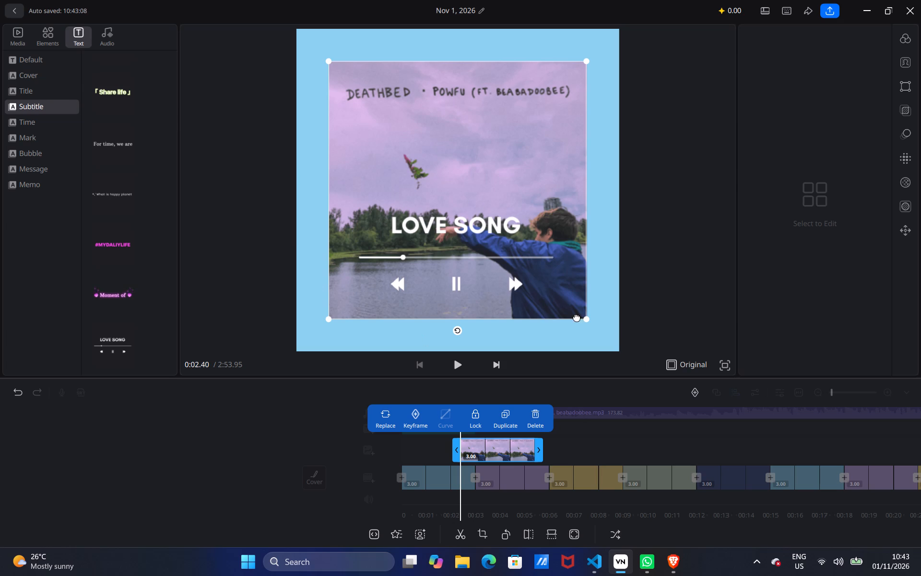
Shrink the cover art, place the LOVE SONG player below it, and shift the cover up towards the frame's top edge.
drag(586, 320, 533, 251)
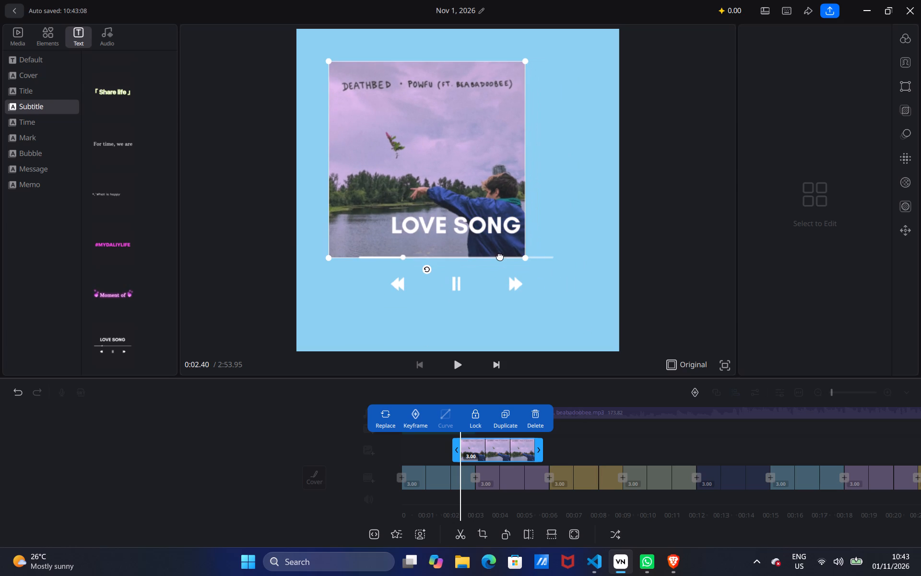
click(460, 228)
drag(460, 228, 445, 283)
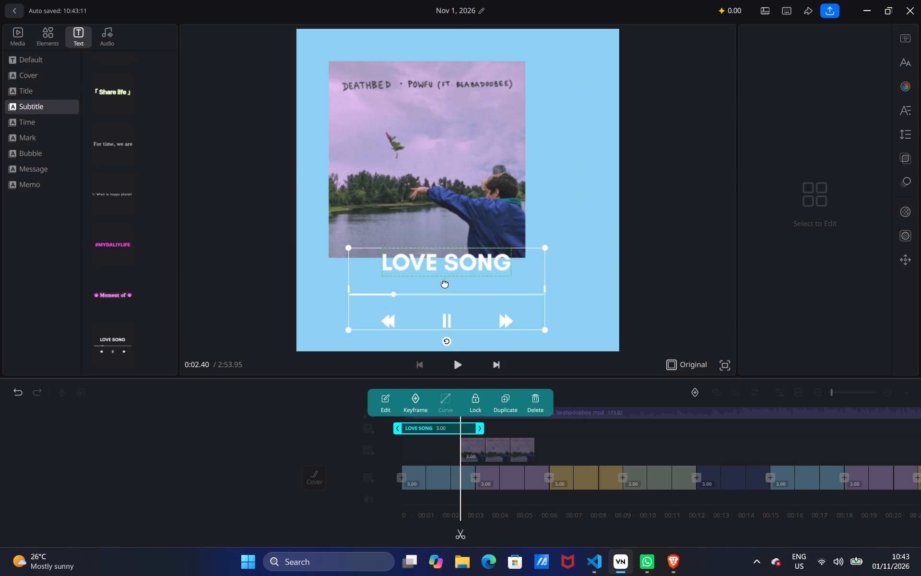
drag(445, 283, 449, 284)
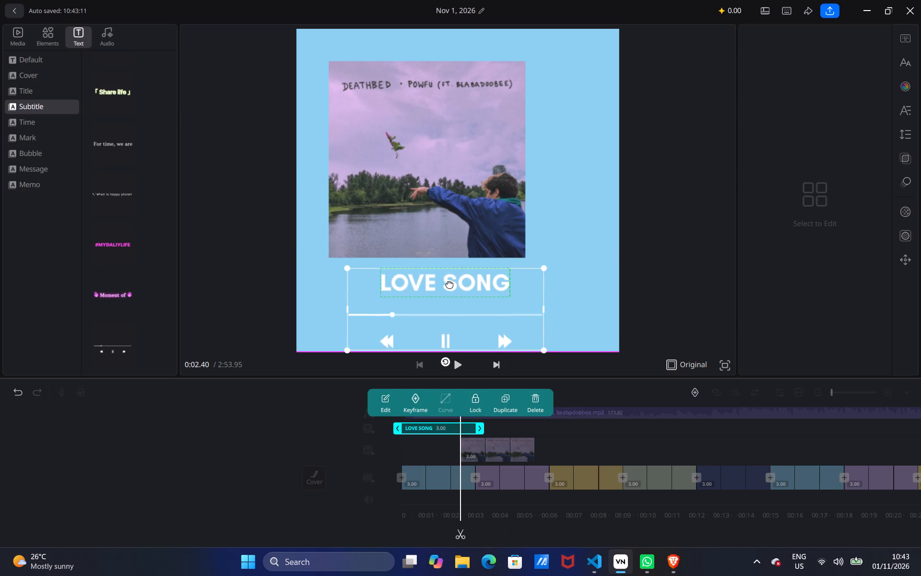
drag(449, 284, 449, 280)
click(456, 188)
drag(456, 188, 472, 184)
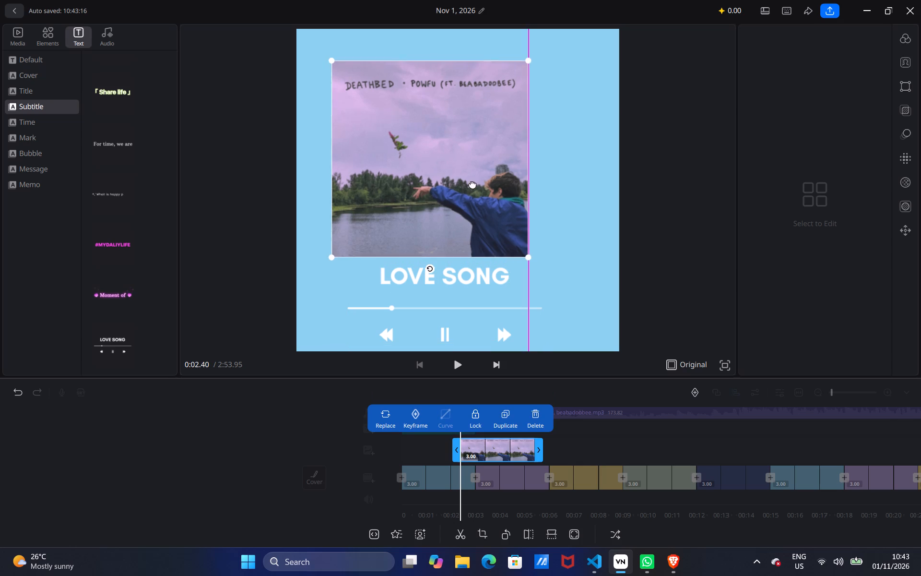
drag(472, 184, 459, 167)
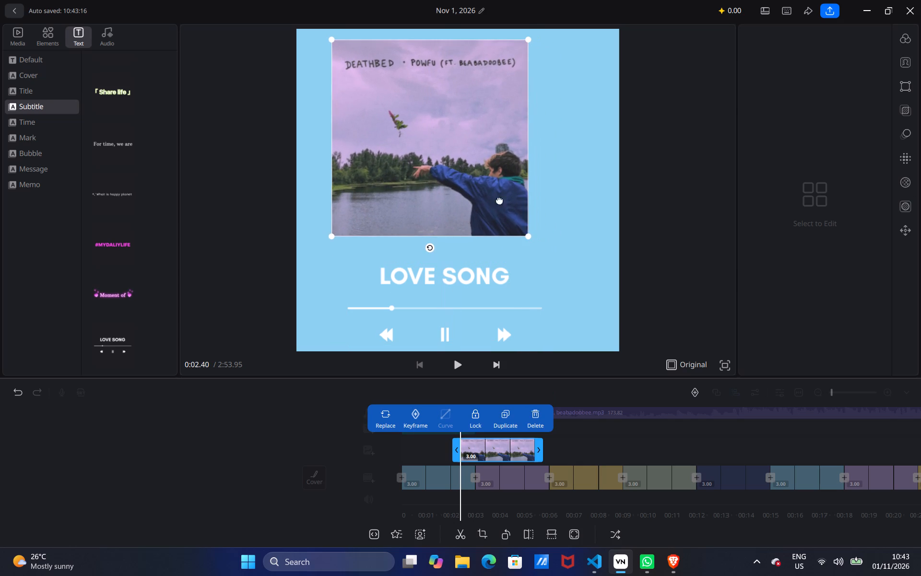
Enlarge the cover art to fill most of the frame and line the LOVE SONG player up over its bottom edge.
drag(527, 238, 588, 292)
drag(525, 198, 515, 202)
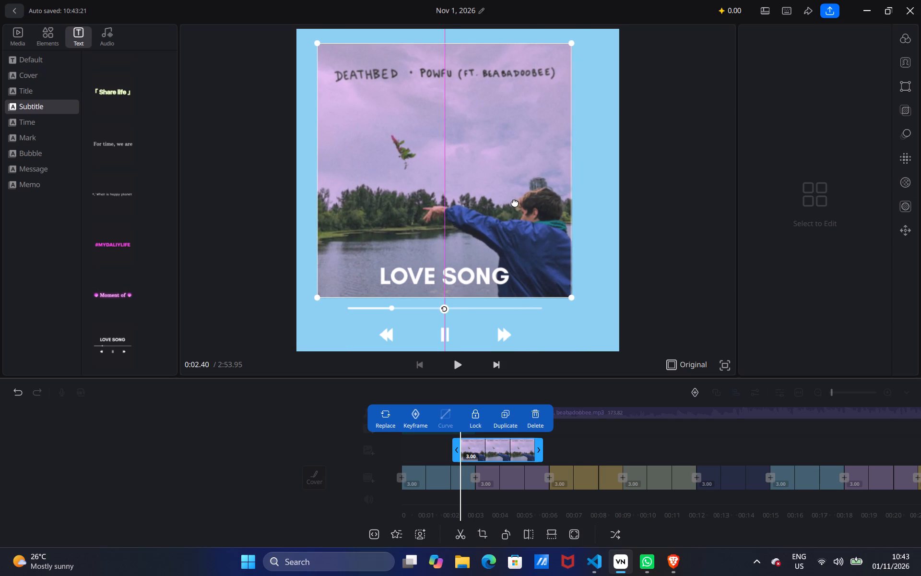
drag(515, 202, 520, 203)
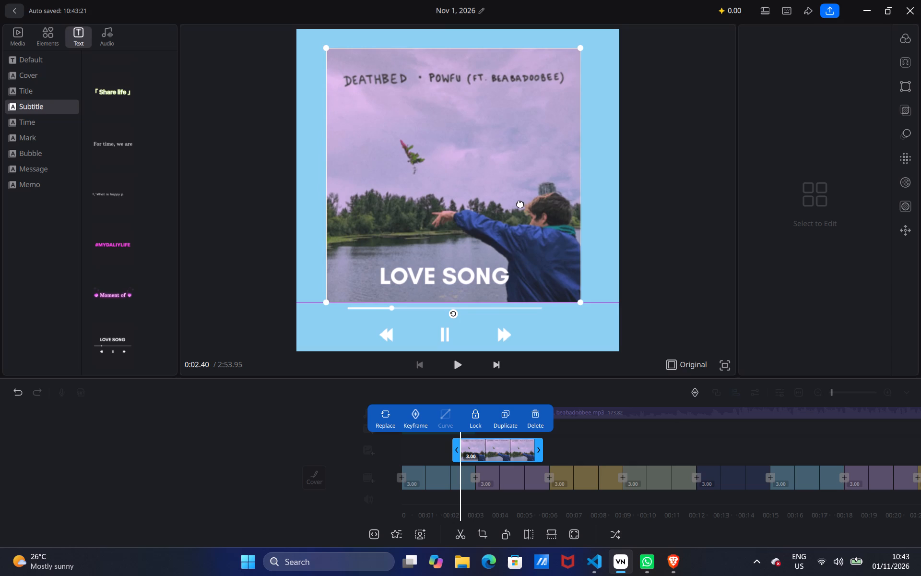
drag(520, 203, 520, 203)
click(460, 324)
drag(460, 324, 468, 324)
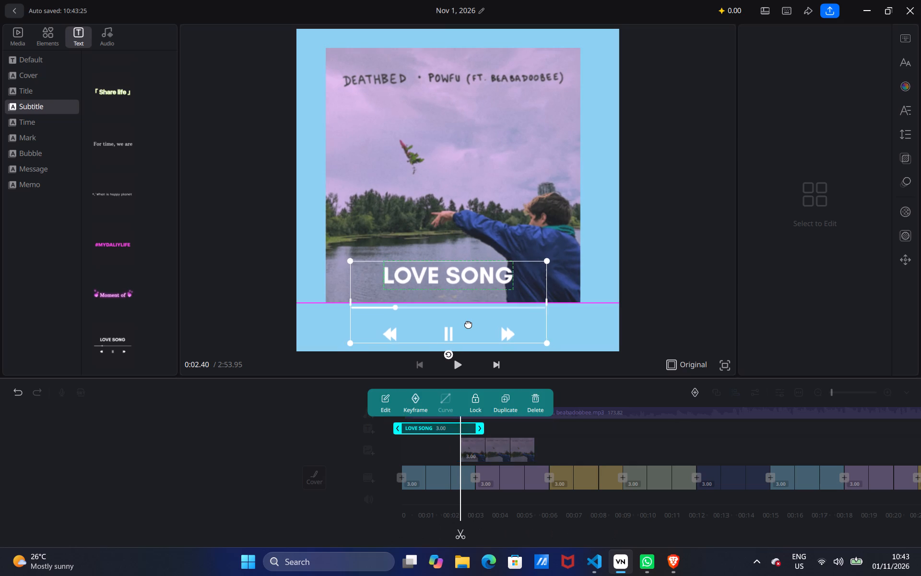
drag(468, 324, 470, 323)
click(608, 216)
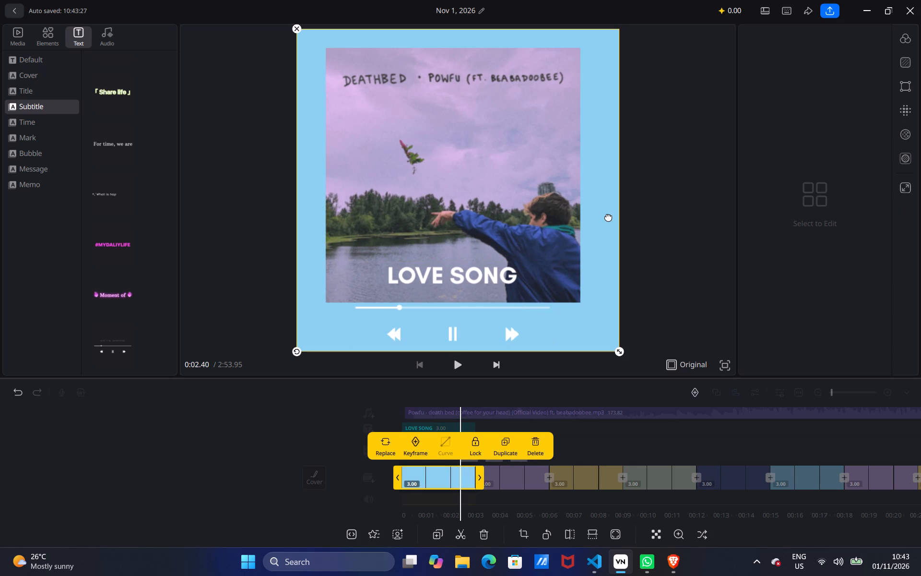
Centre the cover art and LOVE SONG player horizontally, with the title and progress bar over the lower part of the picture.
click(526, 250)
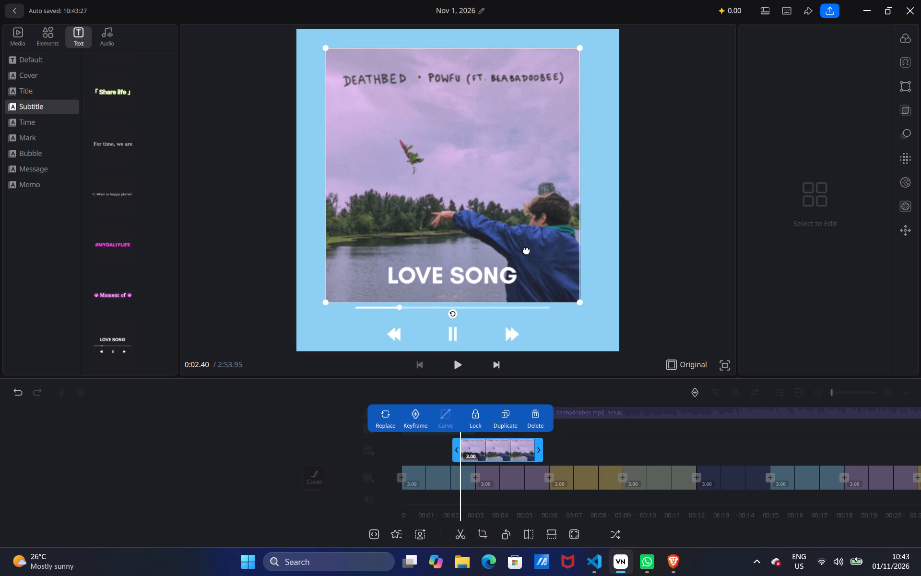
drag(526, 250, 532, 238)
drag(532, 238, 532, 243)
click(504, 310)
drag(504, 310, 506, 308)
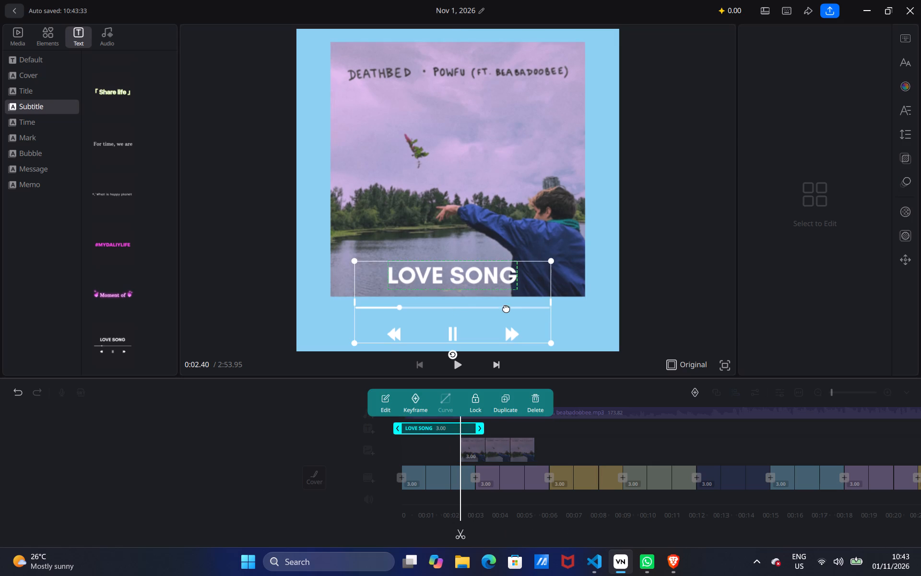
drag(506, 308, 513, 284)
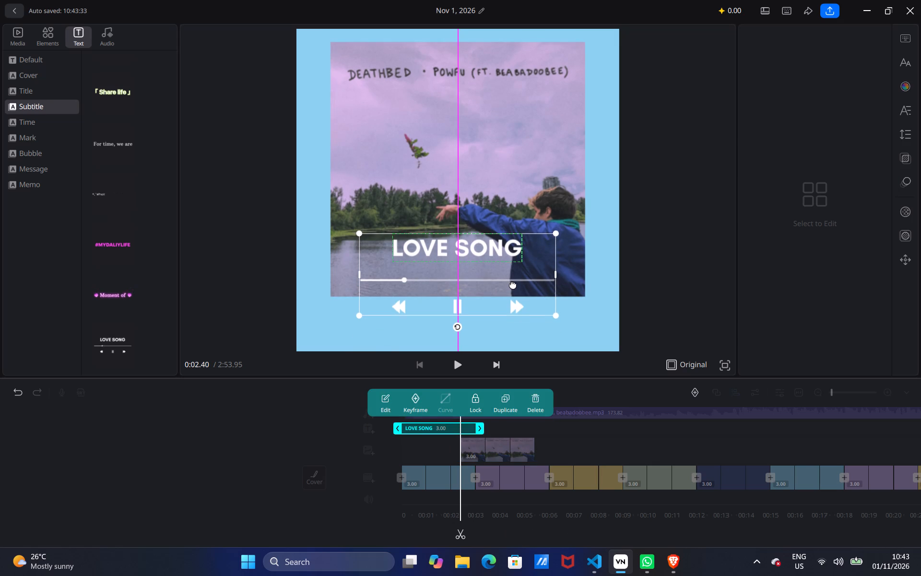
drag(513, 284, 513, 287)
click(598, 201)
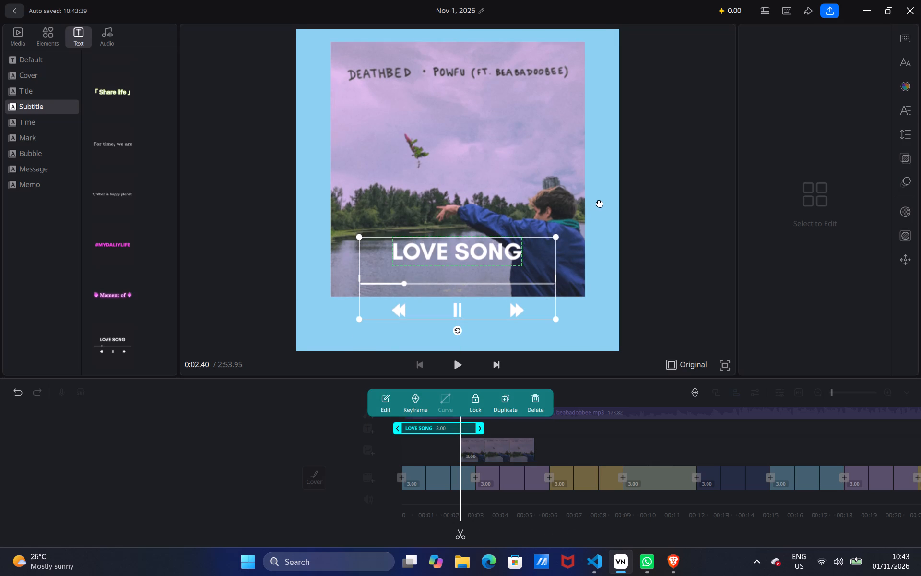
Lower the LOVE SONG player slightly and reposition the cover art near the frame's centre, keeping the playback controls beneath the picture.
double_click(535, 201)
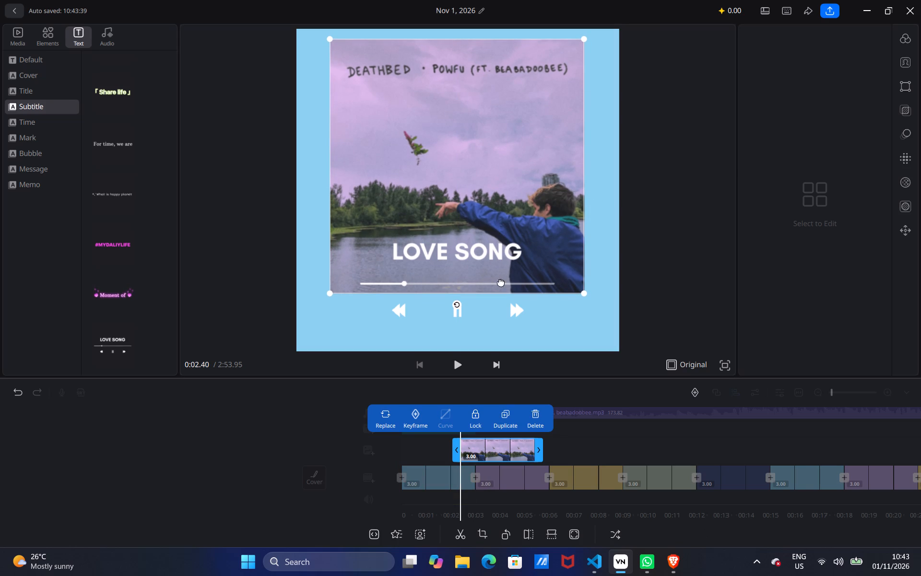
click(495, 305)
drag(491, 304, 495, 318)
click(493, 189)
drag(496, 188, 500, 206)
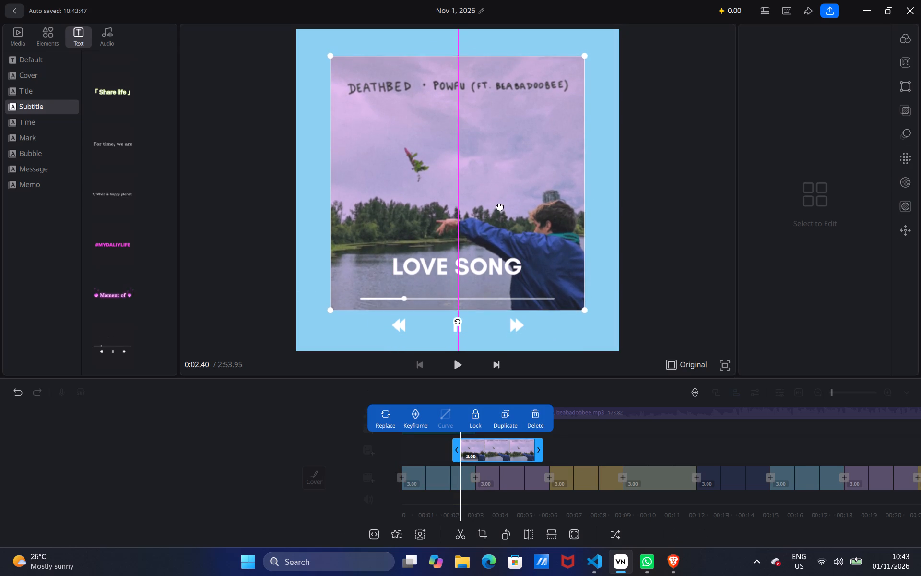
drag(500, 206, 498, 182)
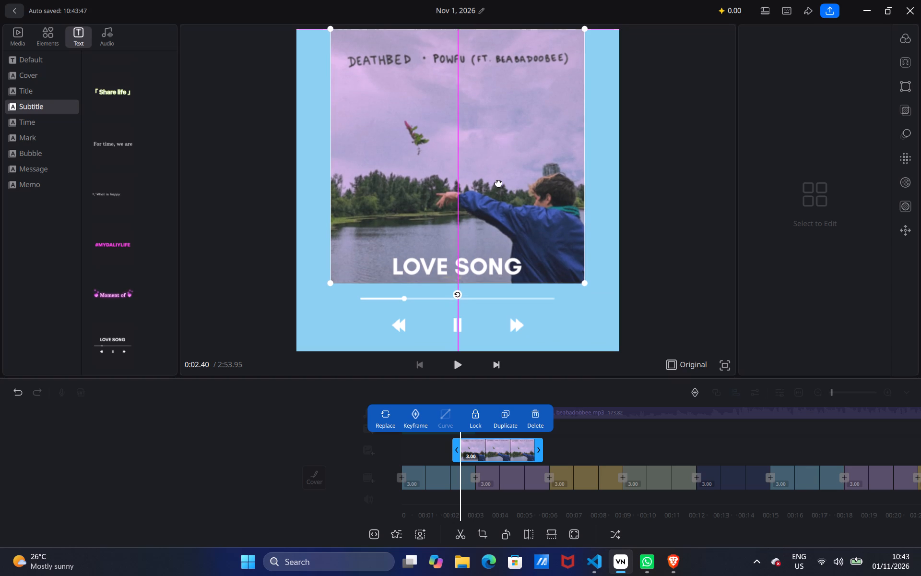
drag(498, 182, 497, 181)
drag(497, 181, 499, 207)
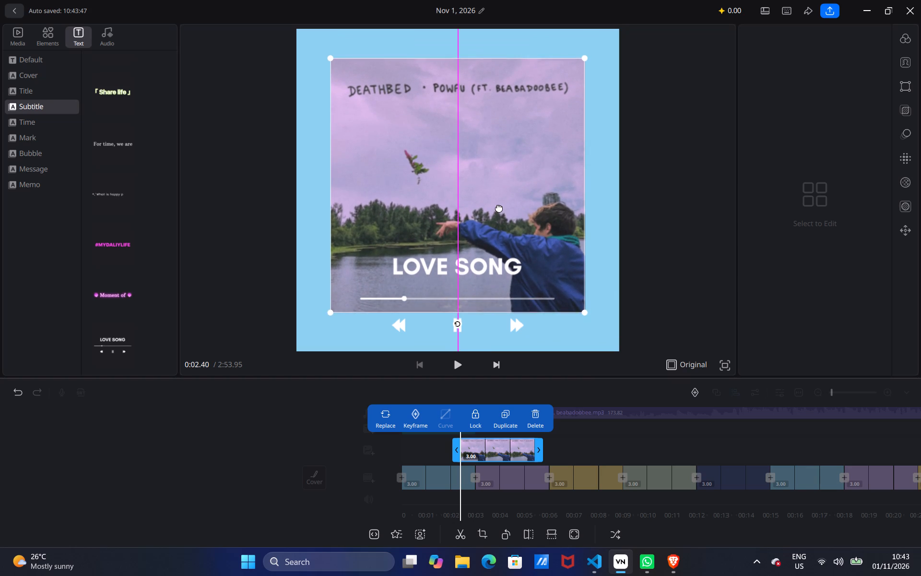
drag(499, 207, 501, 204)
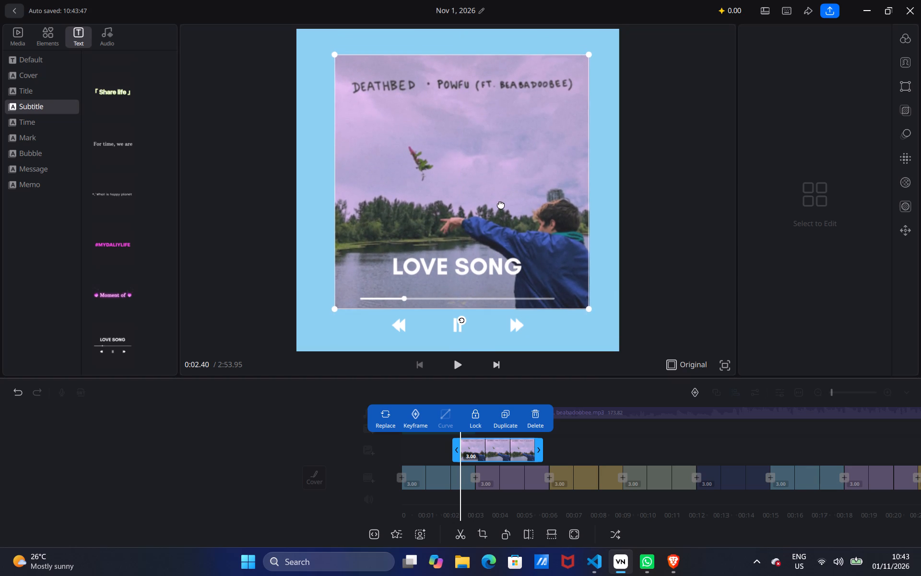
drag(501, 204, 500, 205)
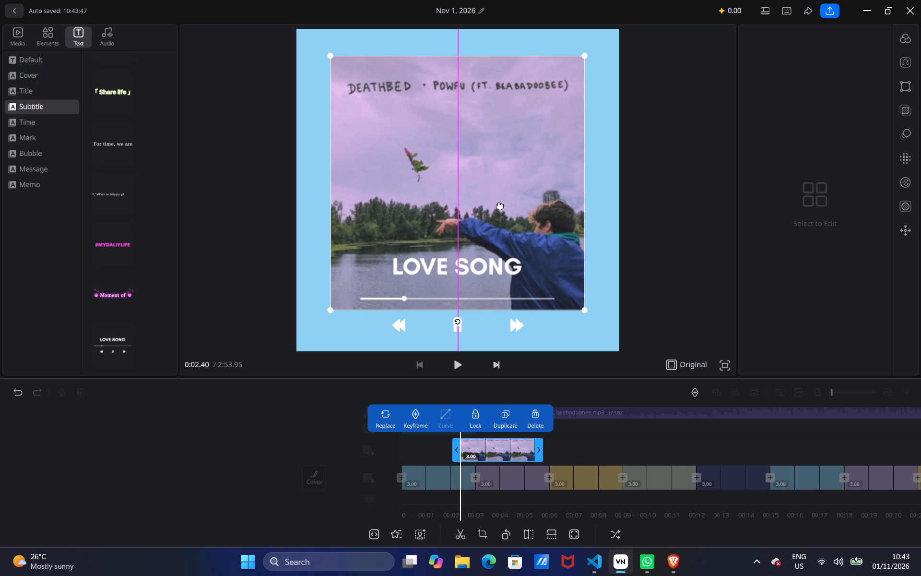
drag(500, 205, 500, 205)
click(604, 161)
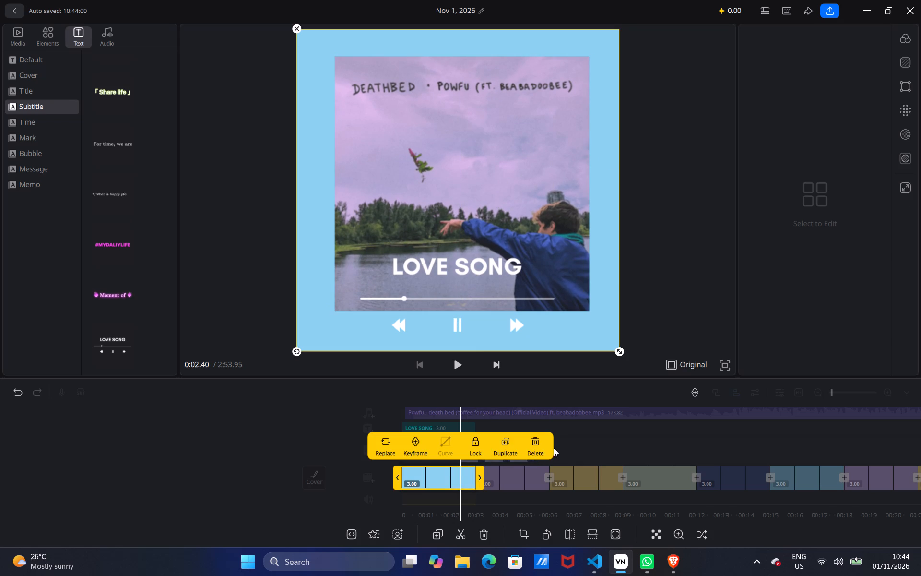
Extend the cover art overlay to span the whole video, from 0 to its end at 2:53.95.
click(554, 448)
click(487, 454)
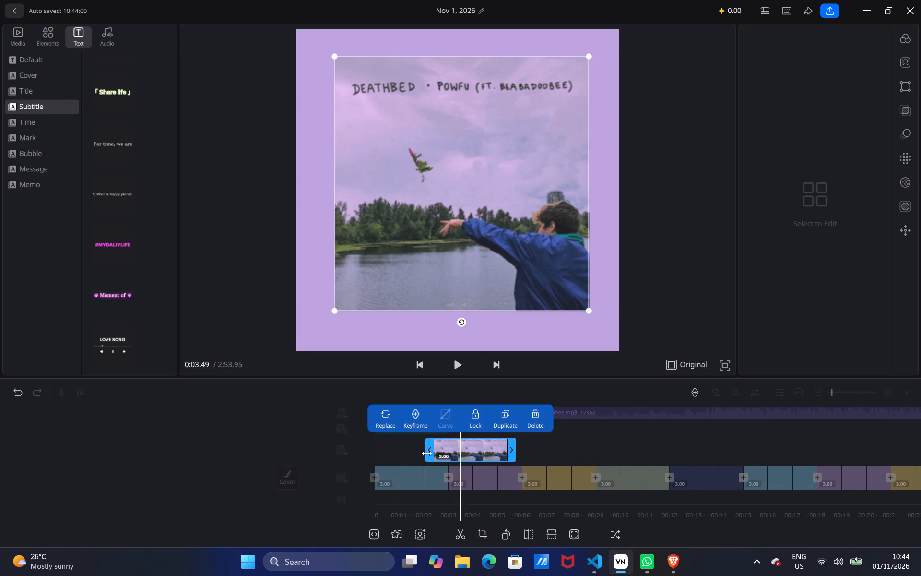
drag(430, 450, 351, 447)
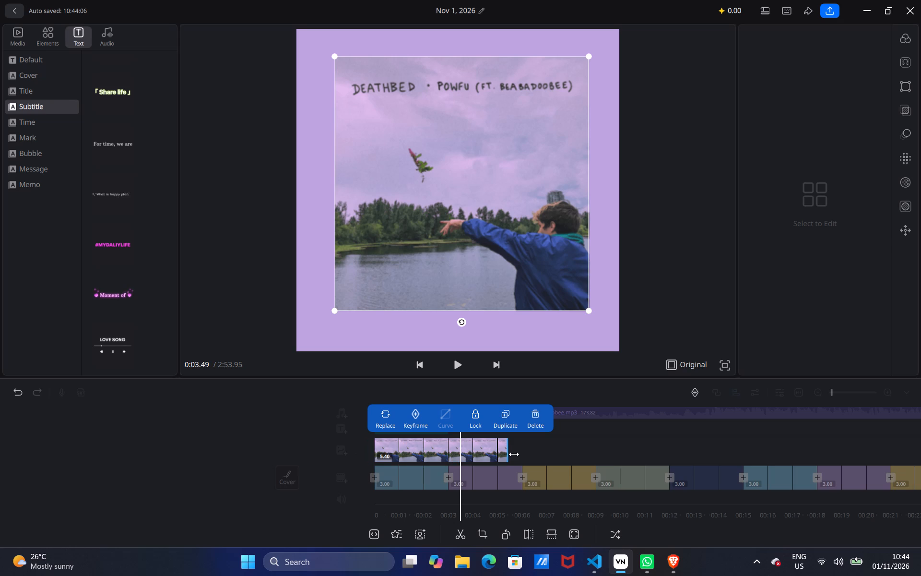
drag(509, 454, 920, 455)
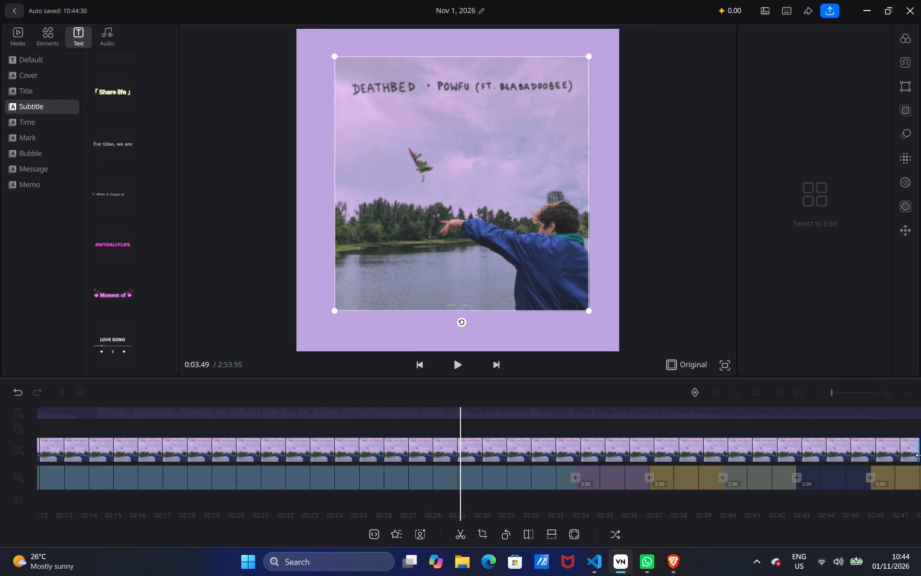
drag(920, 455, 838, 462)
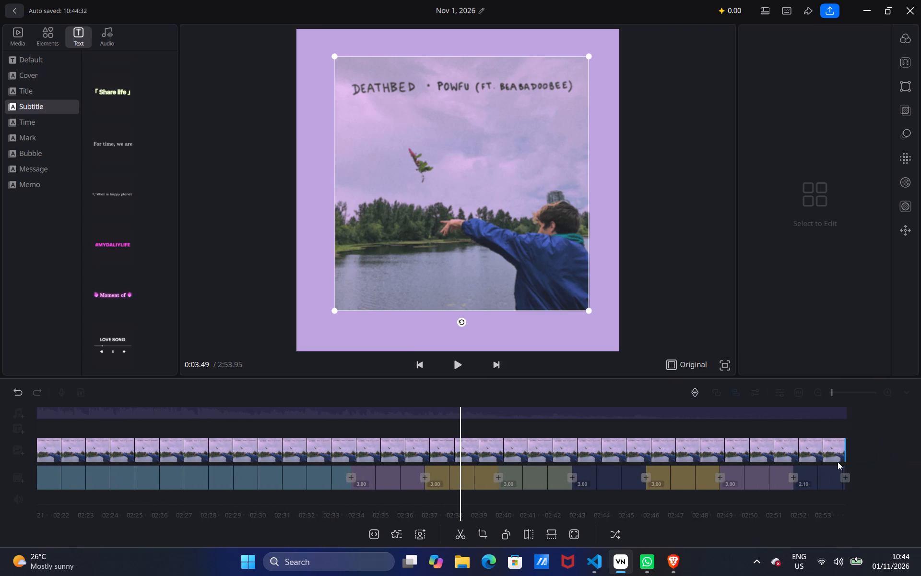
drag(838, 462, 848, 461)
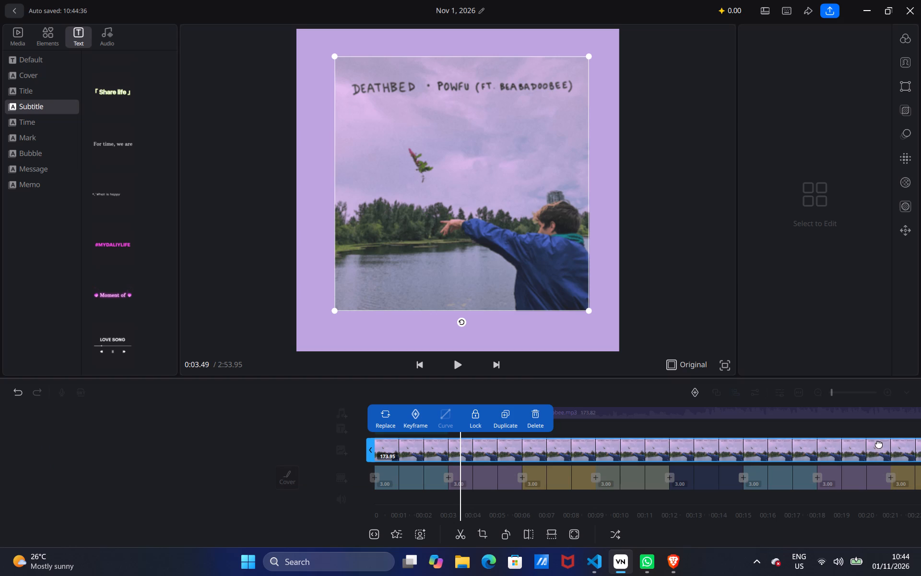
click(329, 410)
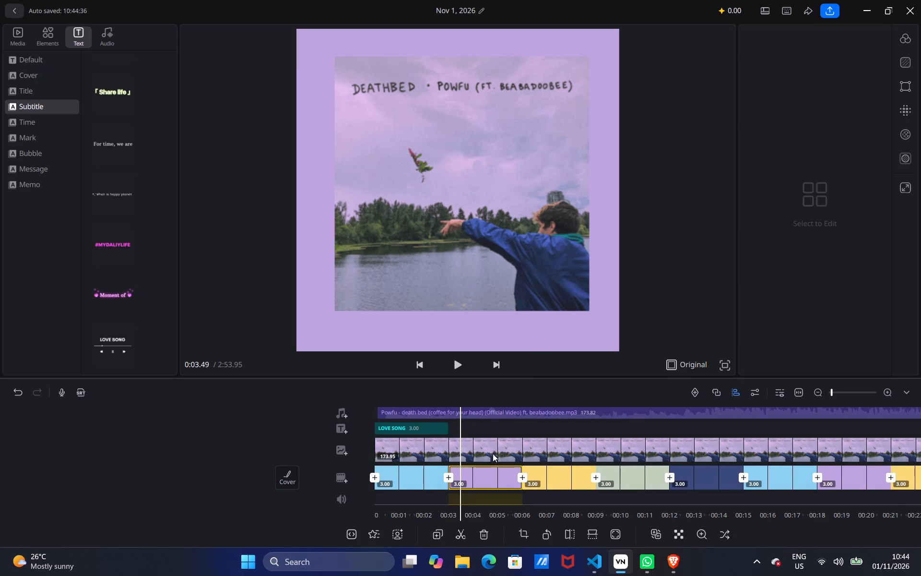
Extend the LOVE SONG player on the timeline to about 173 seconds so it covers the whole video.
click(436, 430)
drag(478, 432, 478, 431)
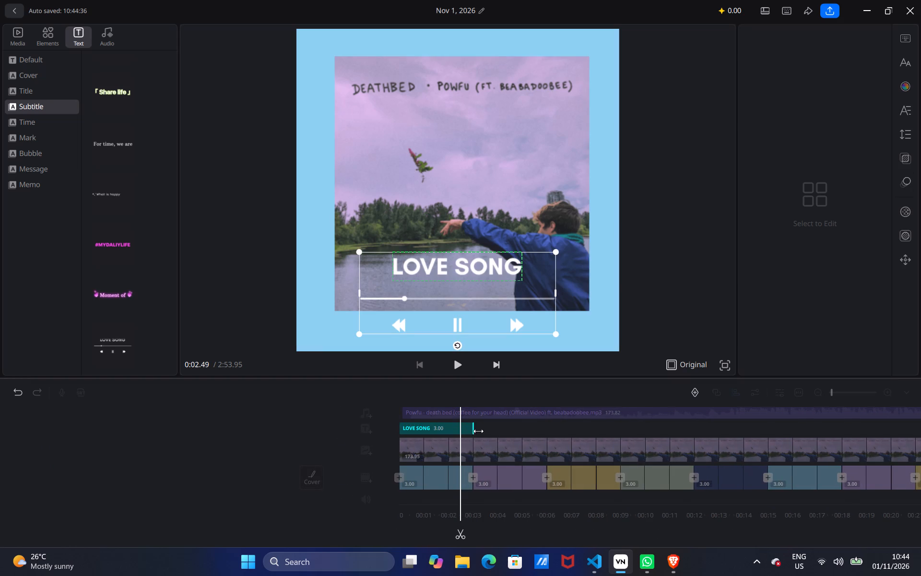
drag(478, 431, 587, 439)
drag(588, 439, 670, 441)
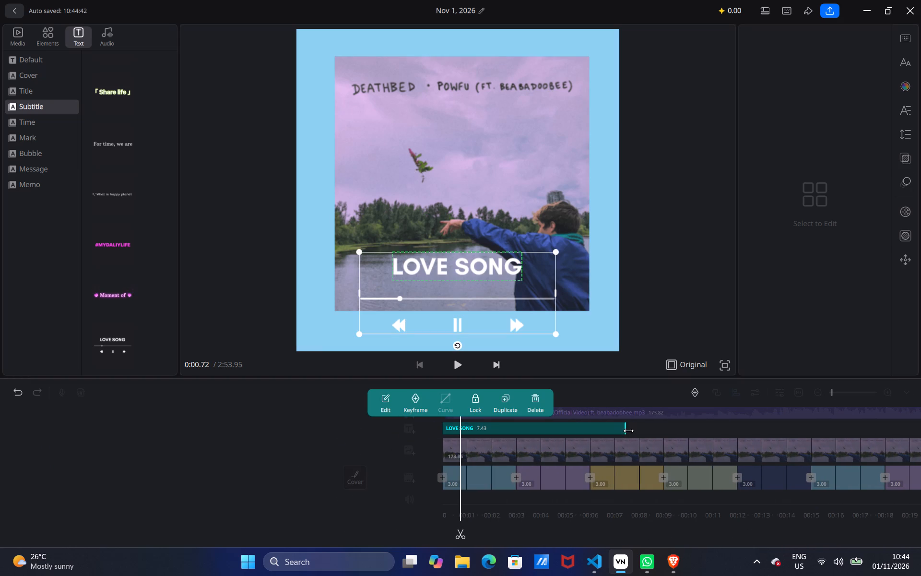
drag(628, 431, 920, 434)
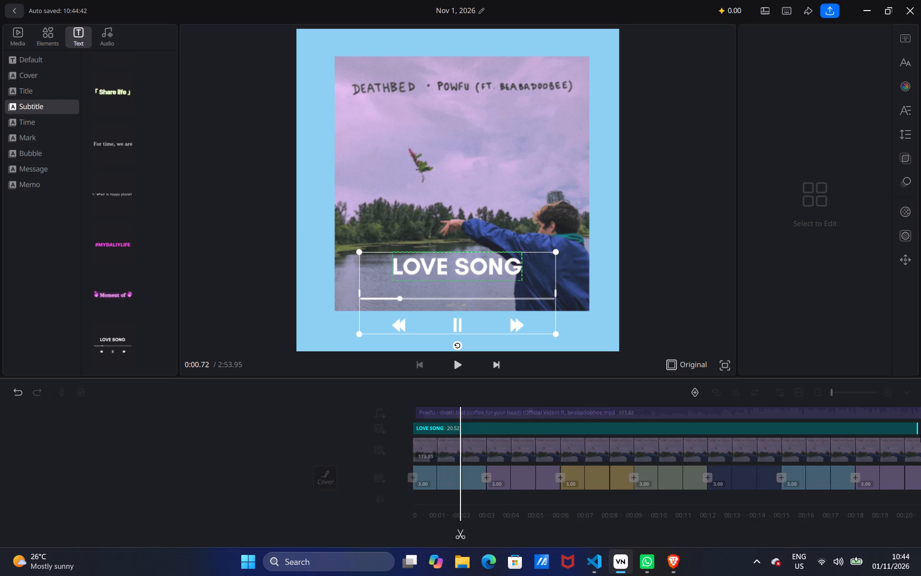
drag(920, 434, 920, 431)
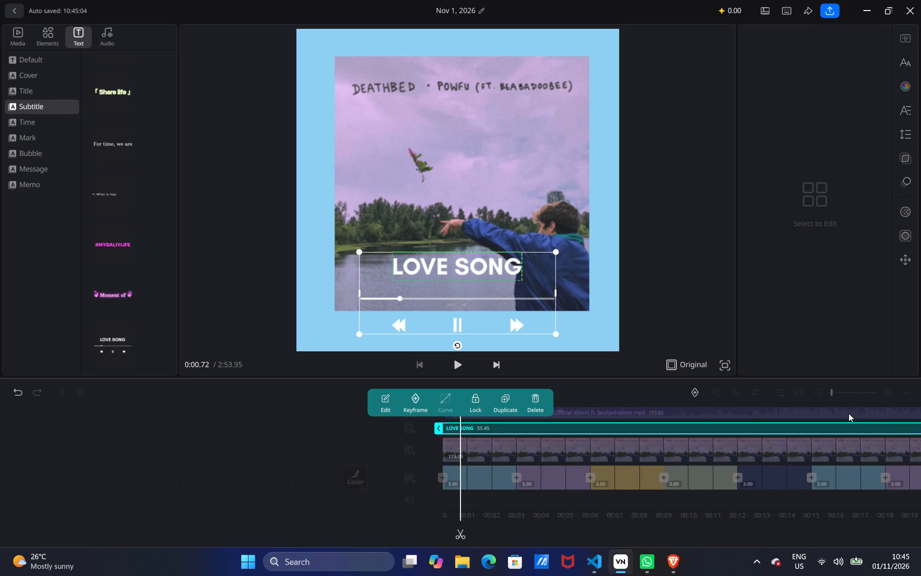
drag(829, 392, 837, 392)
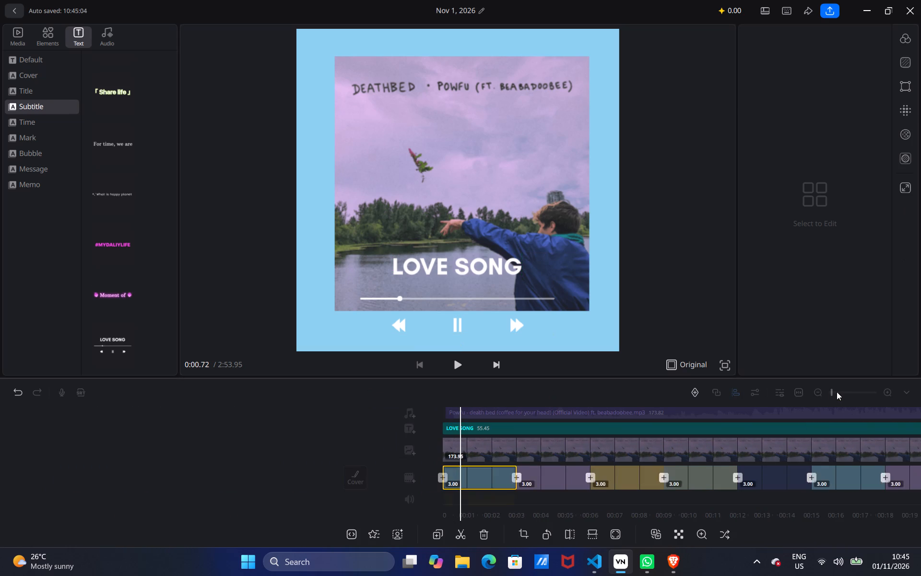
drag(829, 393, 824, 393)
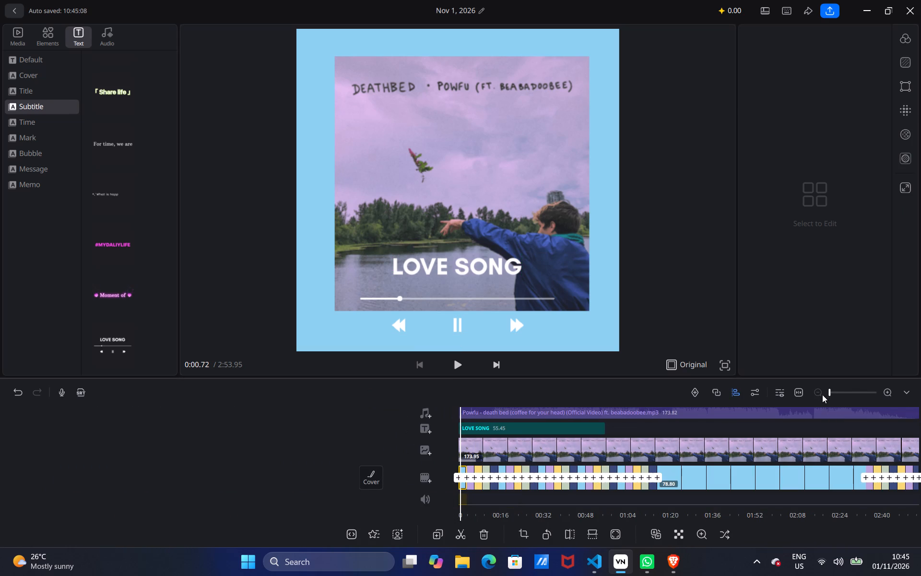
drag(801, 427, 676, 432)
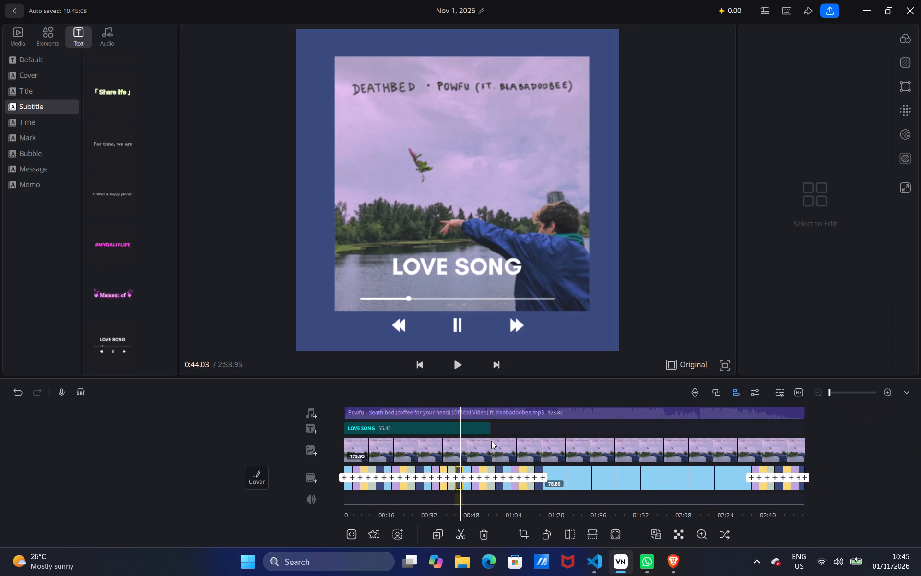
click(476, 429)
drag(476, 429, 501, 430)
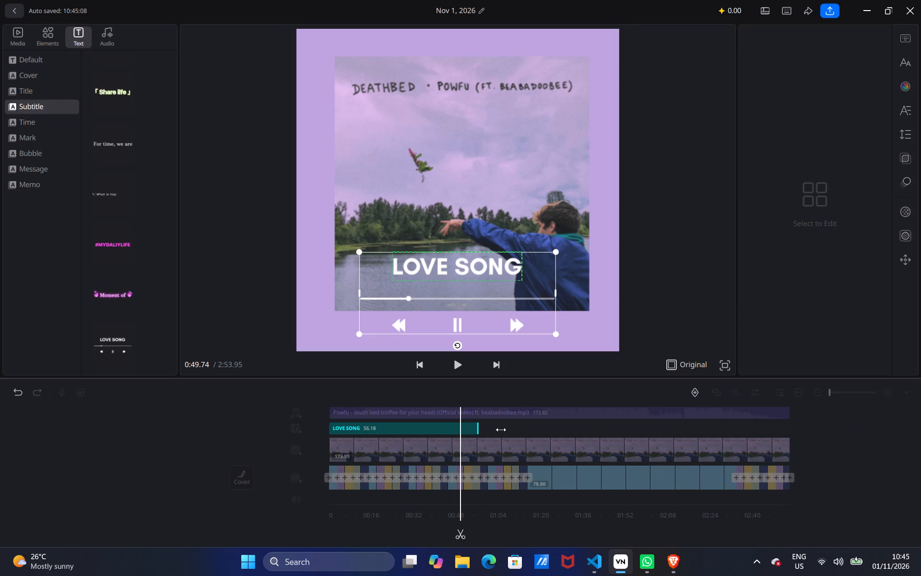
drag(501, 430, 794, 434)
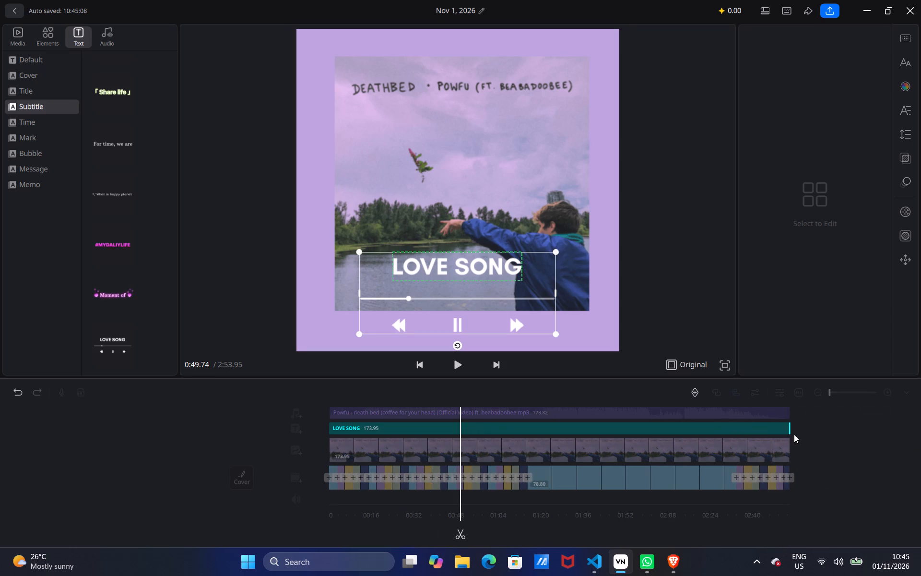
drag(794, 434, 788, 436)
click(831, 436)
Move the Powfu audio track to start exactly at 0, in line with the first colour clip.
click(839, 394)
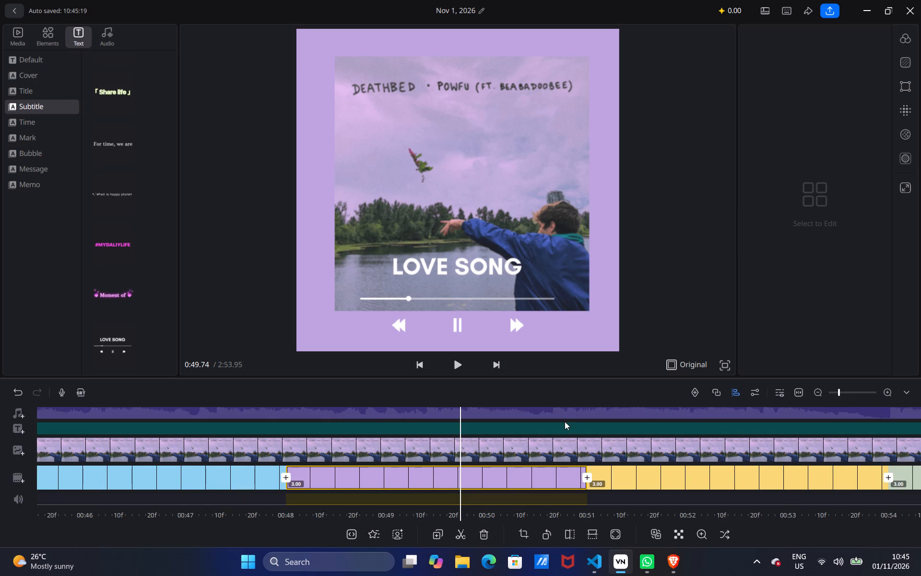
drag(558, 399, 920, 400)
drag(412, 504, 920, 530)
drag(531, 507, 920, 496)
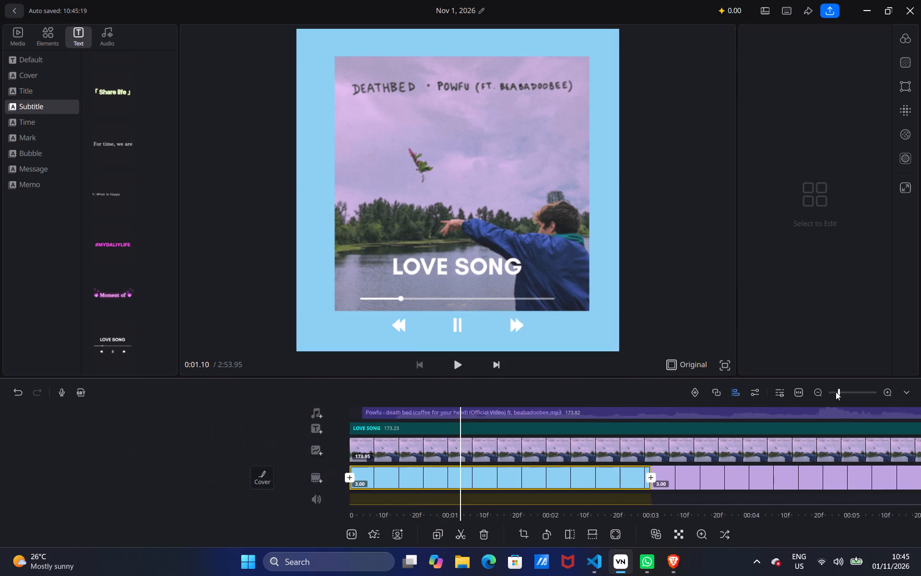
click(510, 408)
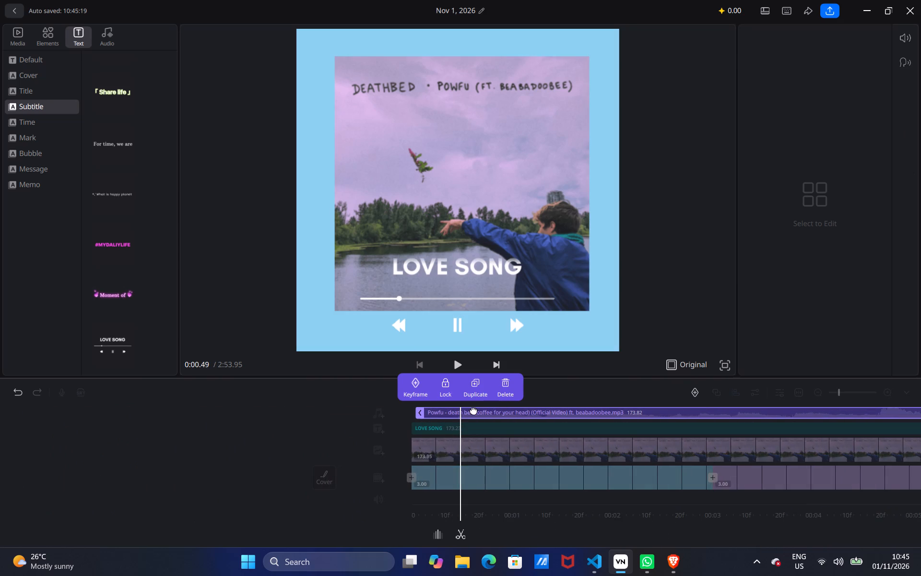
drag(435, 414, 421, 411)
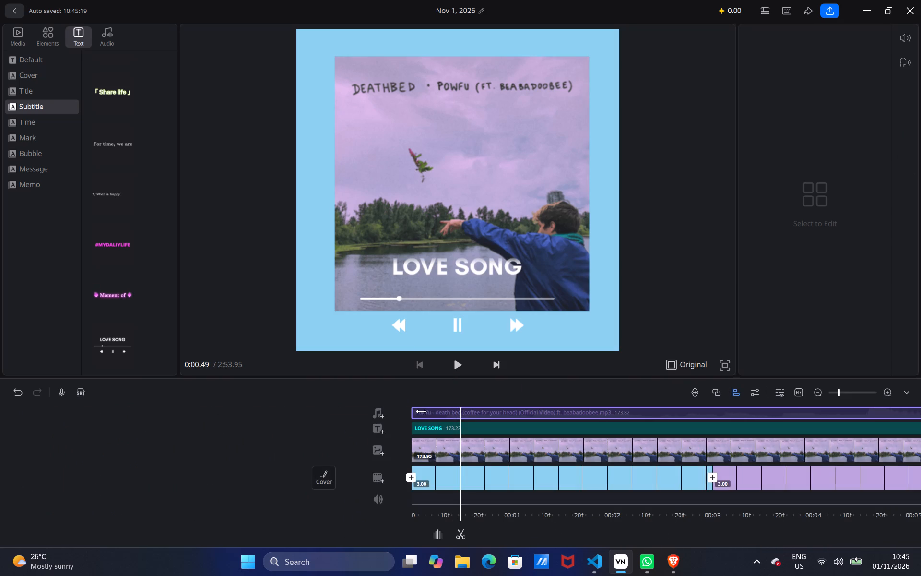
drag(421, 411, 421, 411)
click(327, 396)
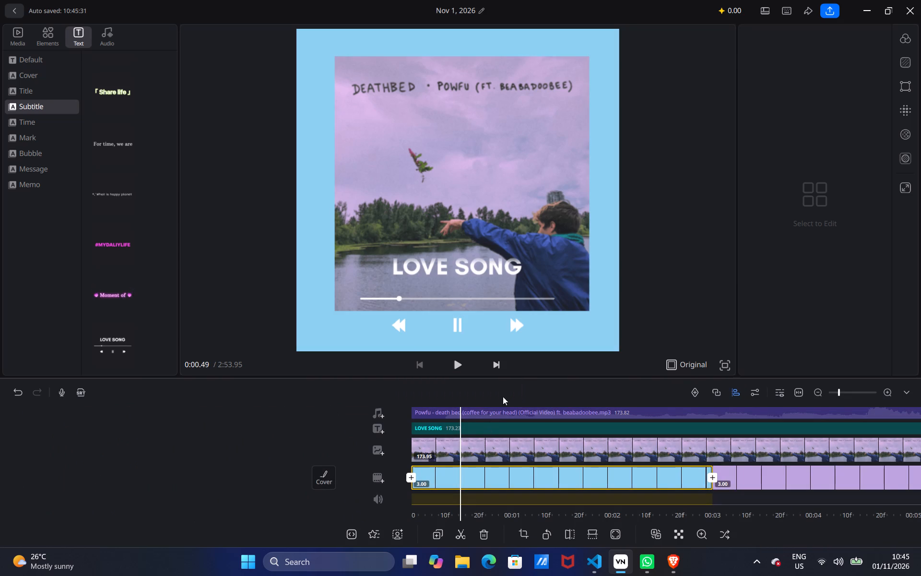
Play the first seconds of the video from 0 to review the song's opening and the player.
drag(505, 394, 623, 396)
drag(536, 406, 621, 415)
drag(539, 429, 579, 430)
drag(579, 430, 655, 432)
click(457, 327)
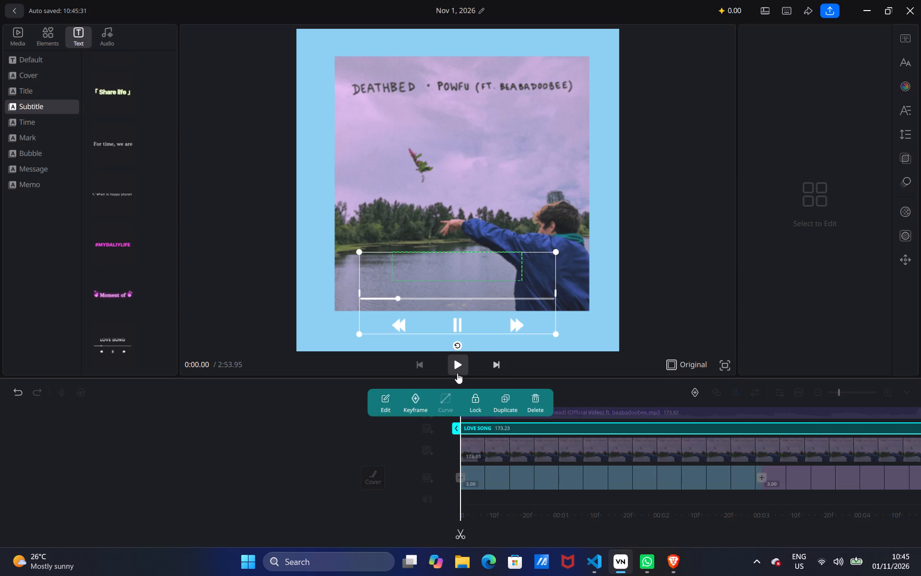
click(457, 369)
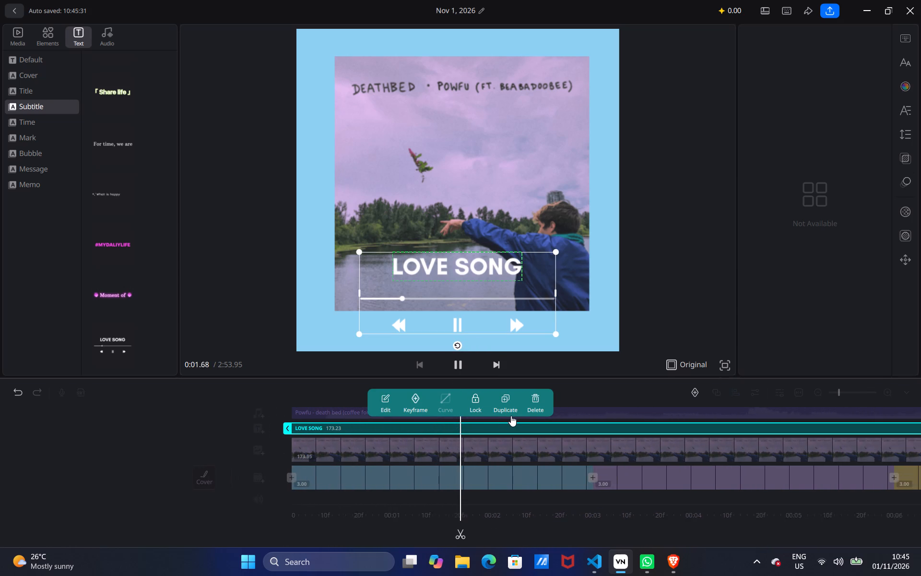
drag(625, 420, 920, 445)
Replace the LOVE SONG title in the player with "Don't stay away long".
click(525, 426)
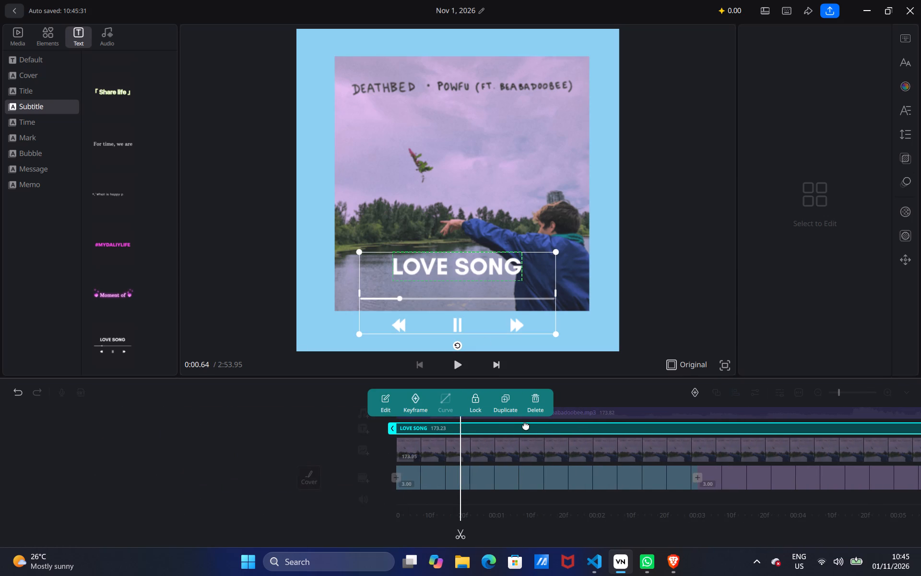
click(460, 270)
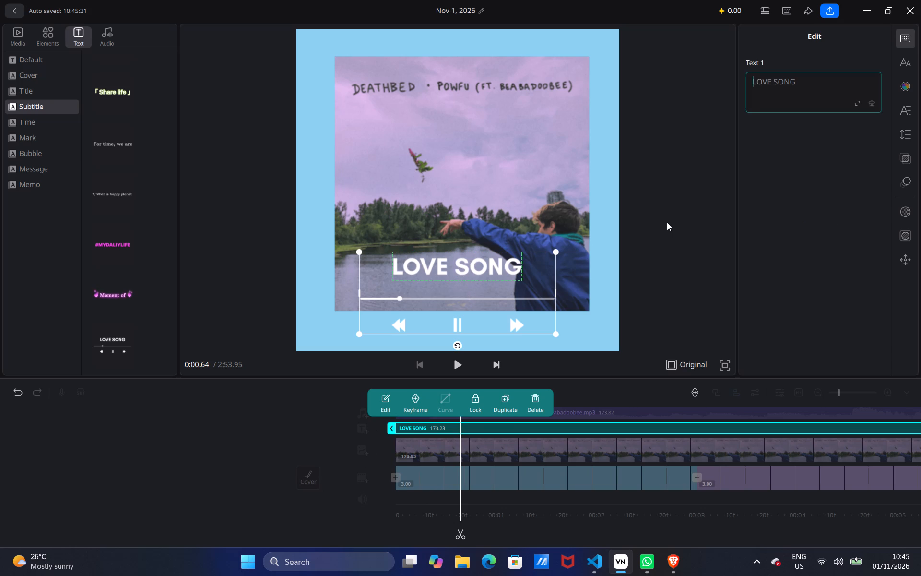
text(Dont)
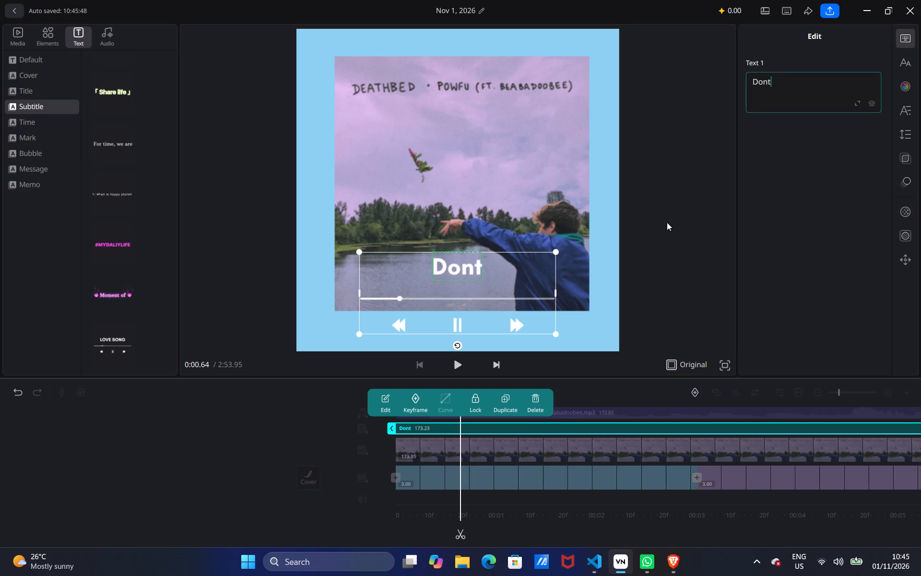
key(BackSpace)
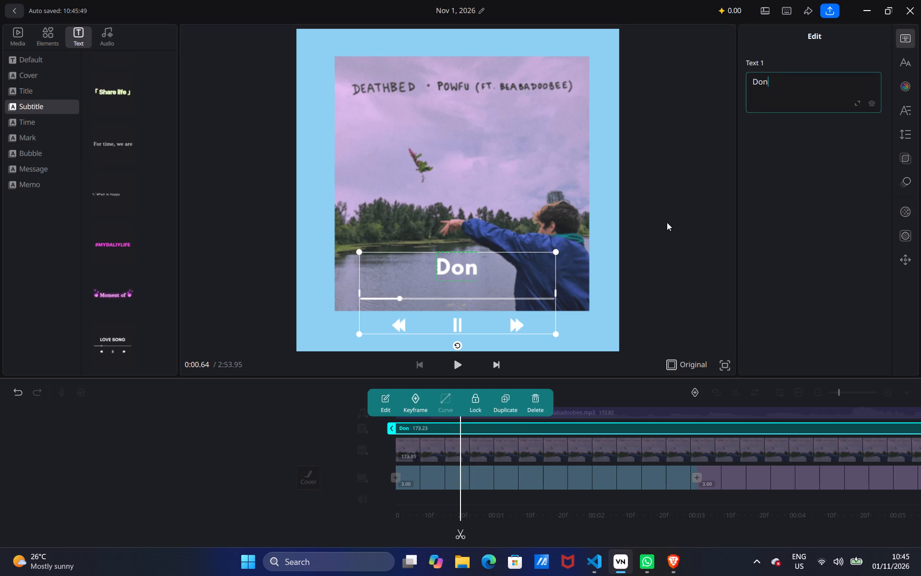
key(apostrophe)
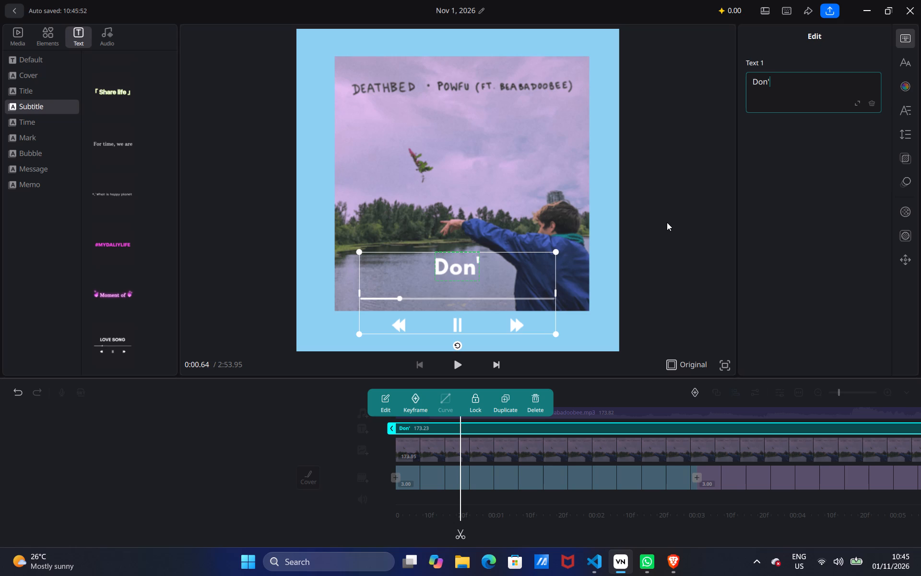
text(t)
key(space)
text(stay away for tt)
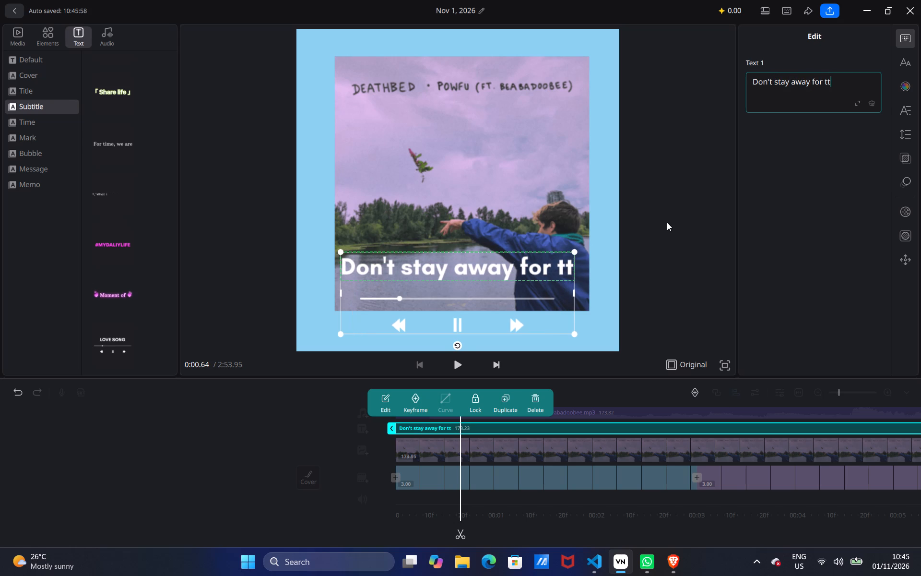
key(BackSpace)
text(oo long)
key(space)
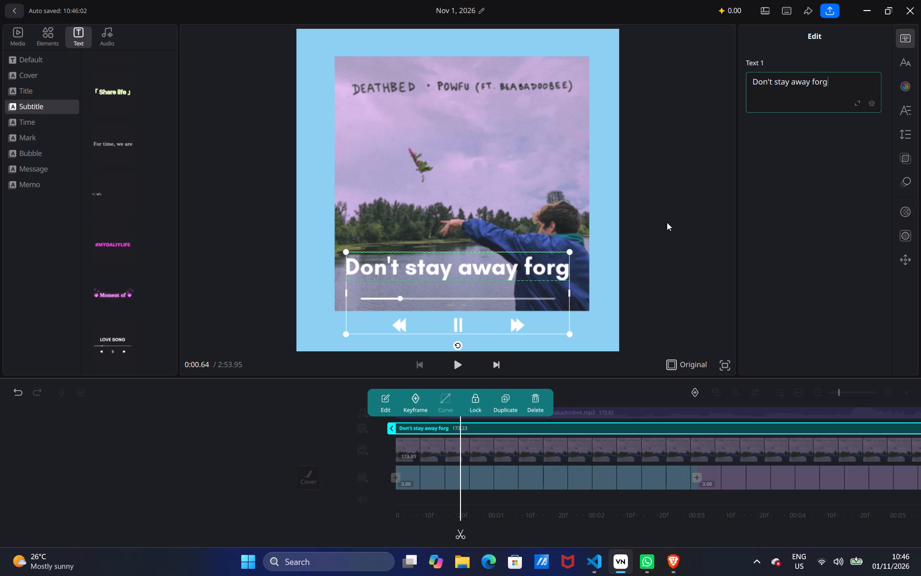
key(BackSpace)
key(BackSpace)
key(BackSpace)
key(BackSpace)
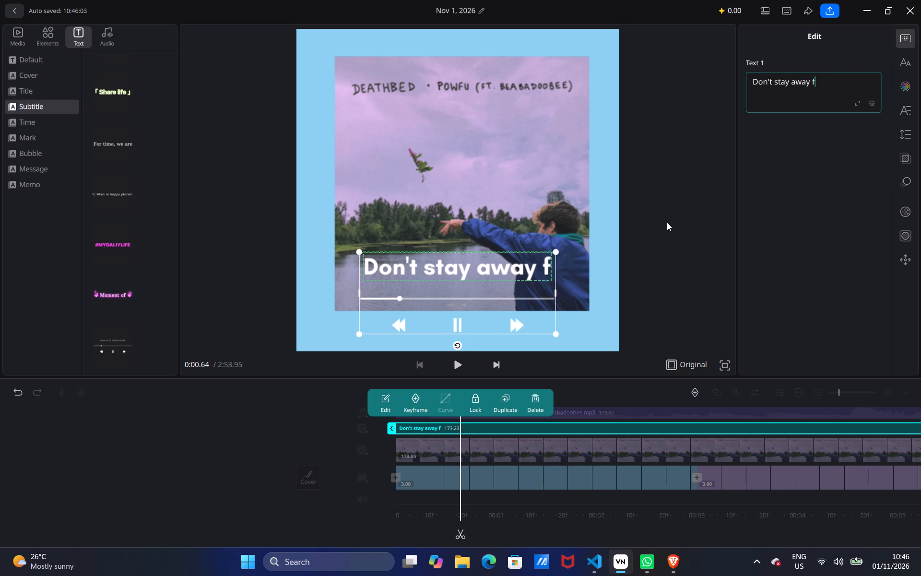
key(BackSpace)
text(long)
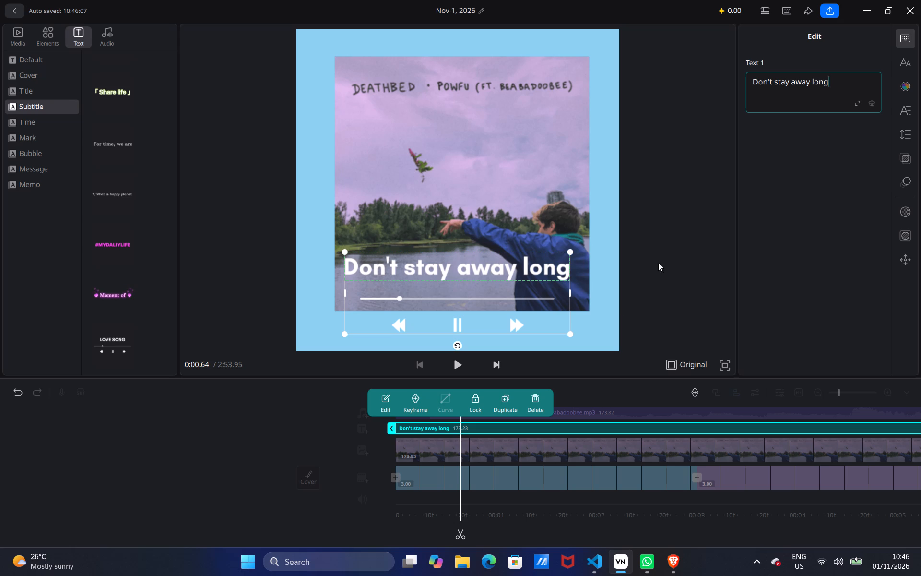
Play the opening seconds from 0 to check the new title against the music.
drag(601, 391, 733, 389)
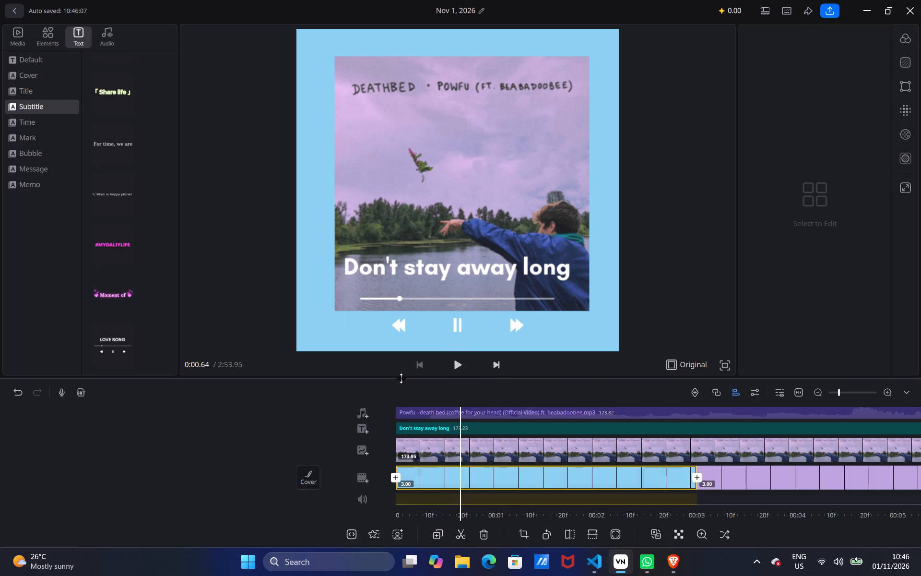
drag(487, 434, 615, 432)
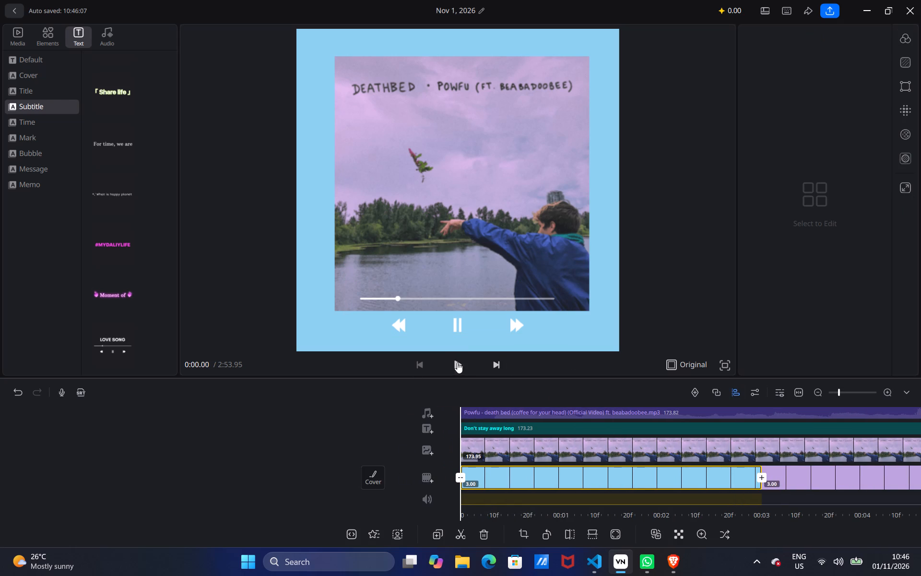
click(462, 361)
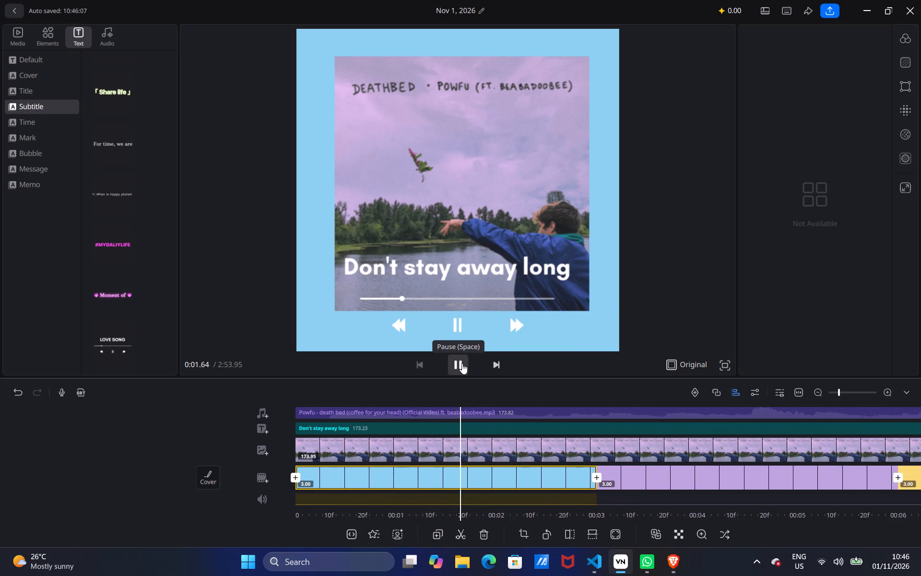
click(460, 369)
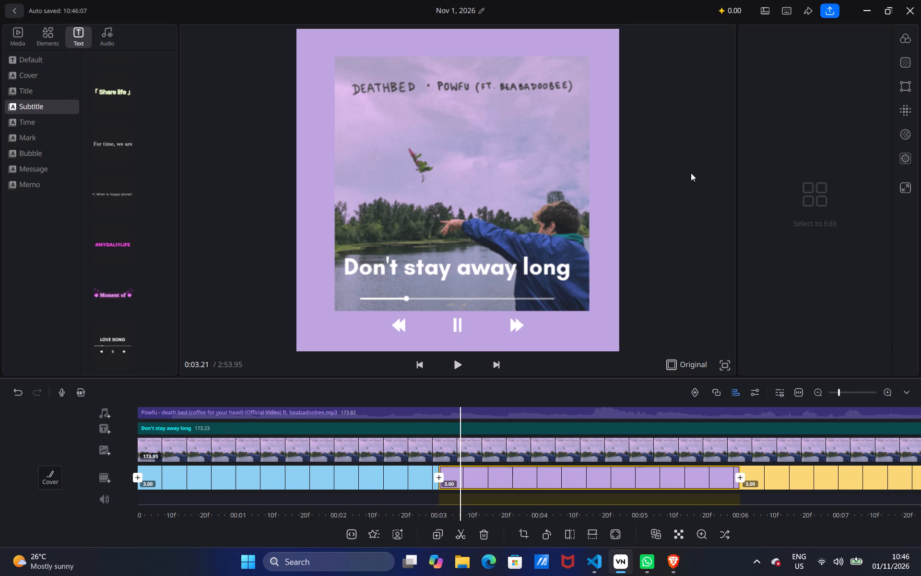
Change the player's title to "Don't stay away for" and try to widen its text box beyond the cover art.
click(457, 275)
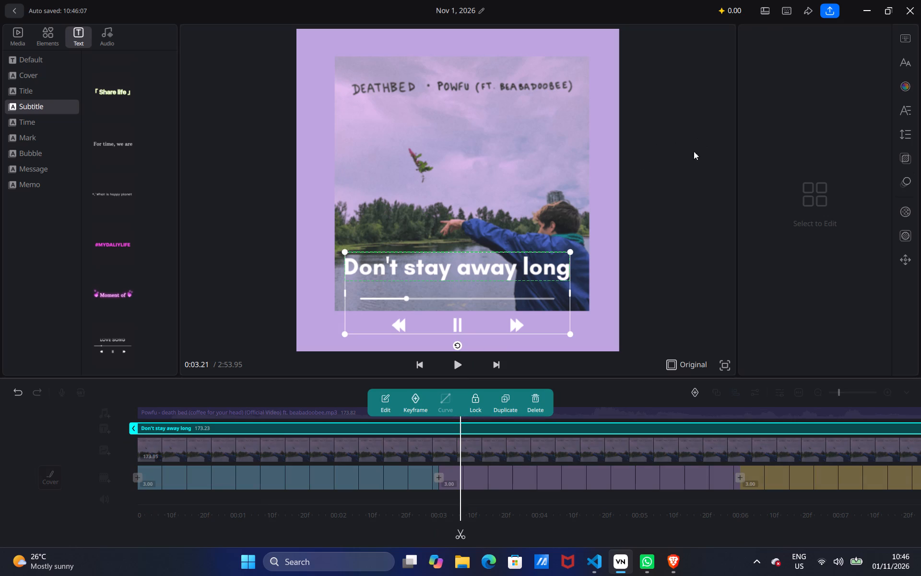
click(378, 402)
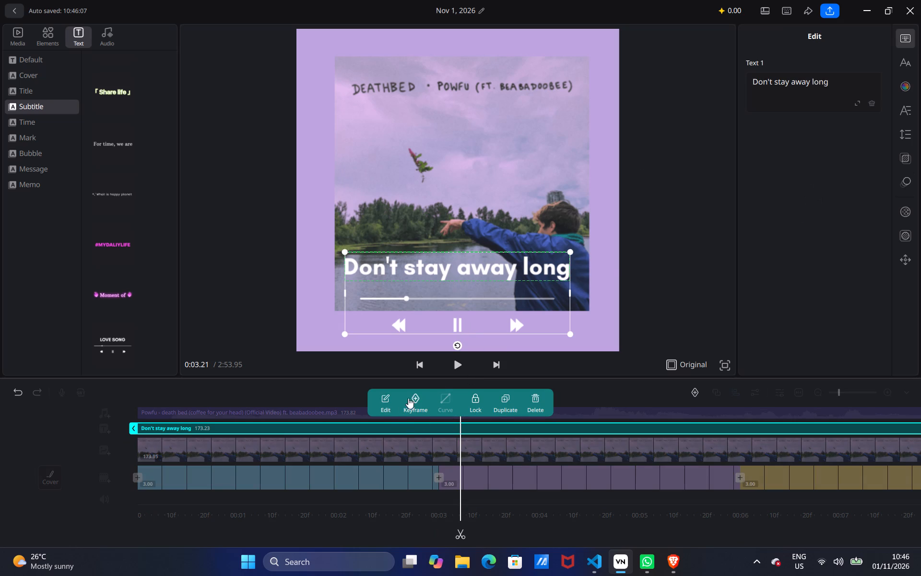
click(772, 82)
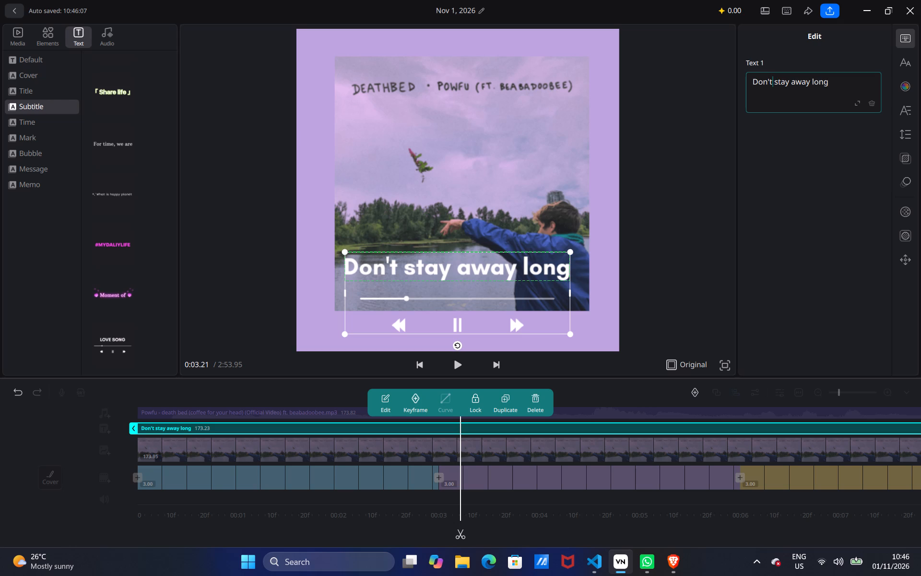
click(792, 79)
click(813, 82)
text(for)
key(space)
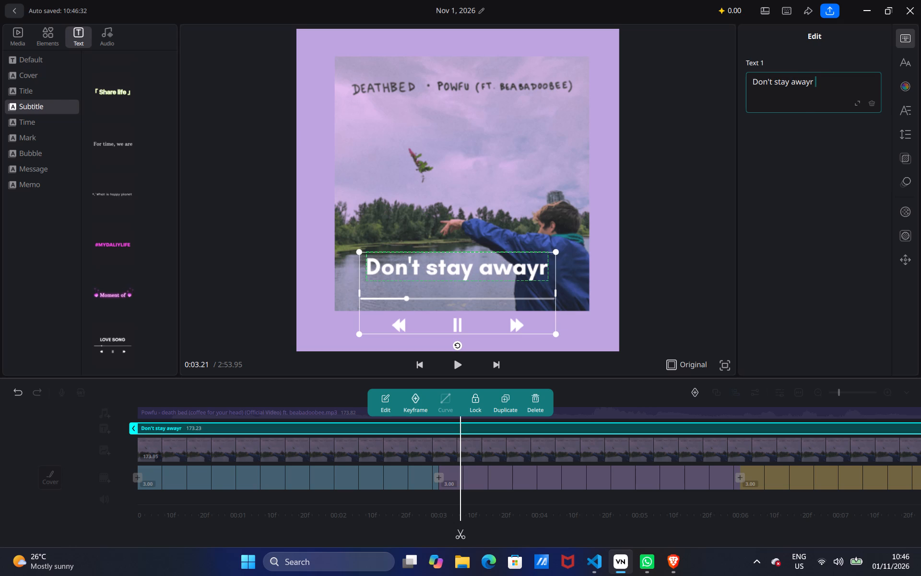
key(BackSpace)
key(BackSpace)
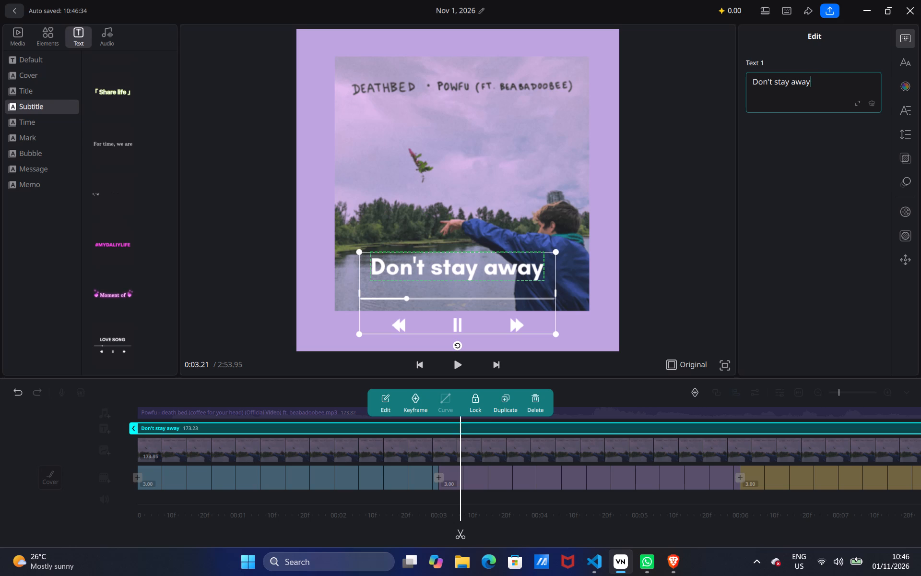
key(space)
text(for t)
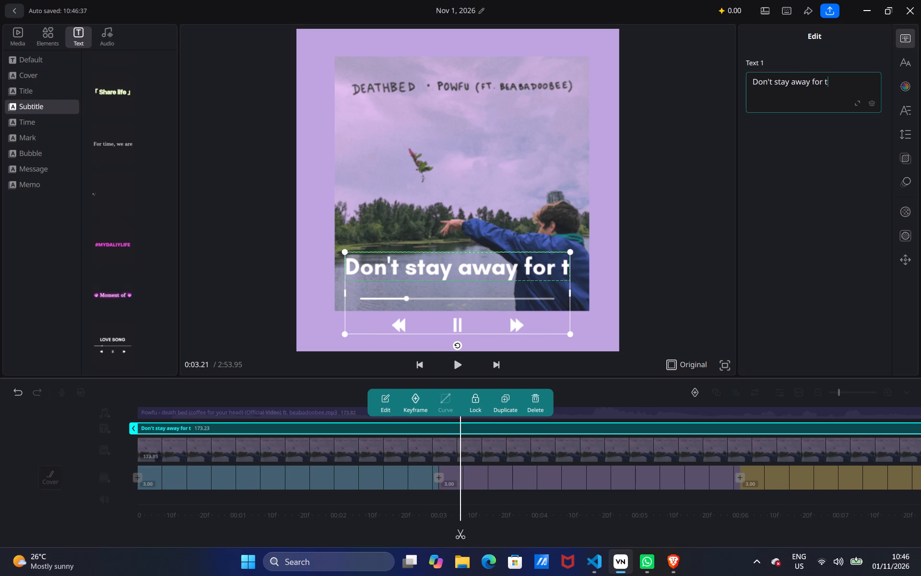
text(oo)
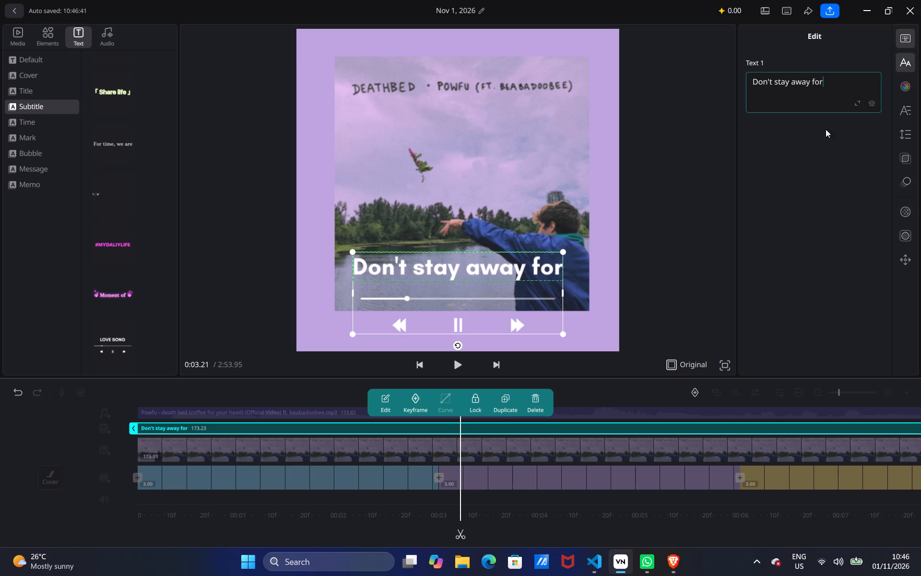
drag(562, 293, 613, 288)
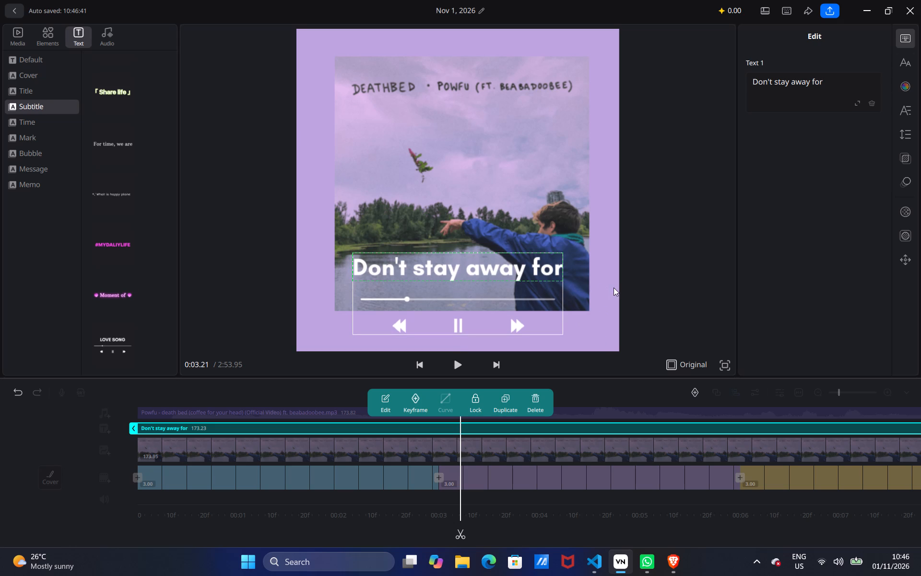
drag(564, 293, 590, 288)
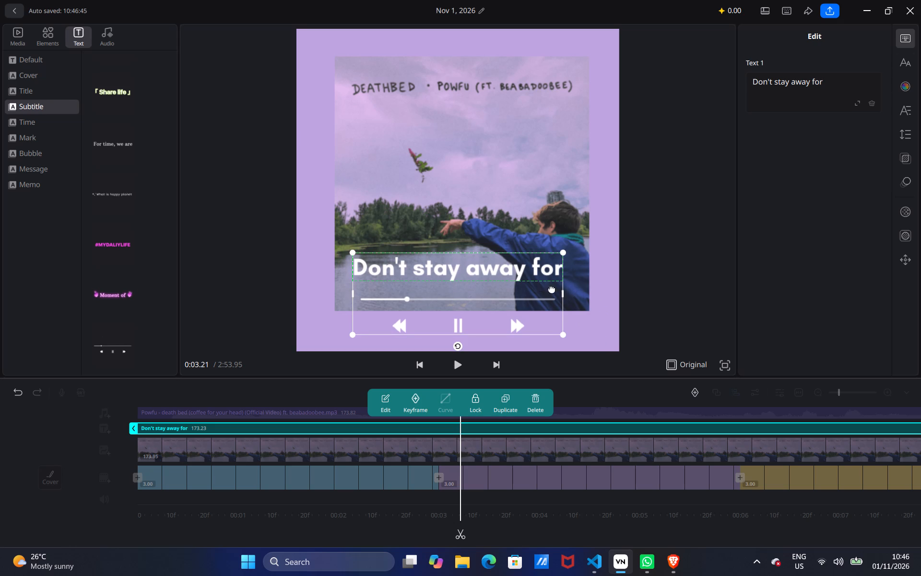
Delete the player overlay with its lyric title from the text track.
click(534, 404)
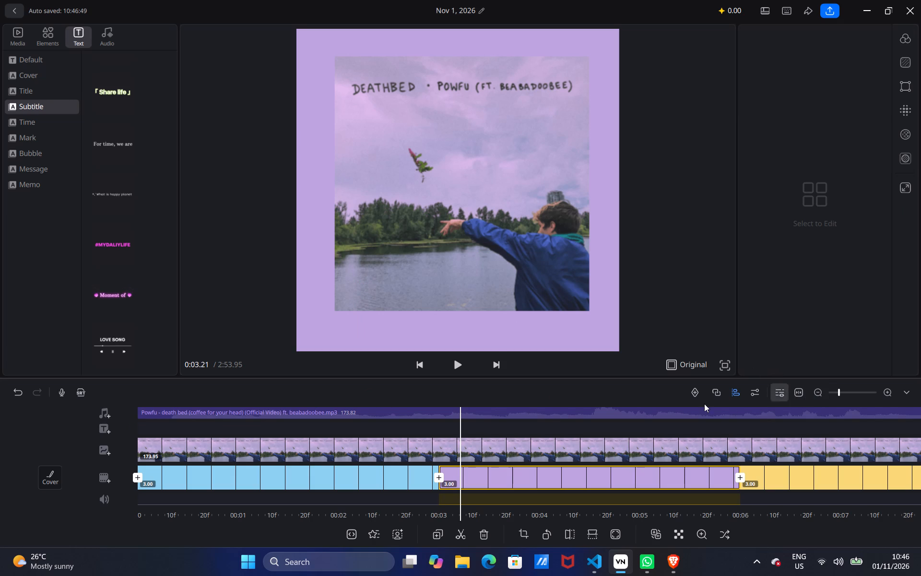
Add the "I'll find someone like you" subtitle template at the very start of the video.
drag(312, 423, 655, 414)
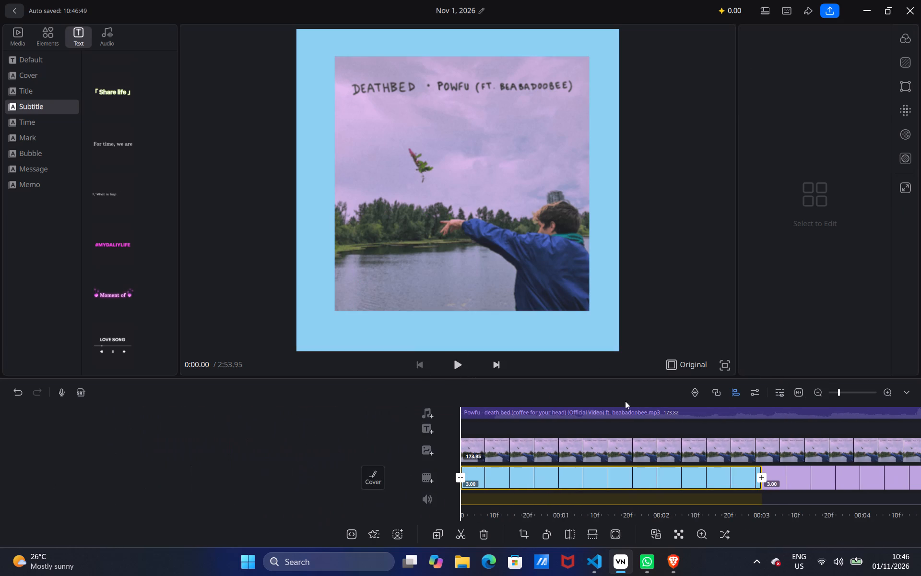
scroll(137, 260, down, 6)
scroll(104, 150, up, 2)
scroll(104, 150, up, 20)
scroll(104, 150, up, 2)
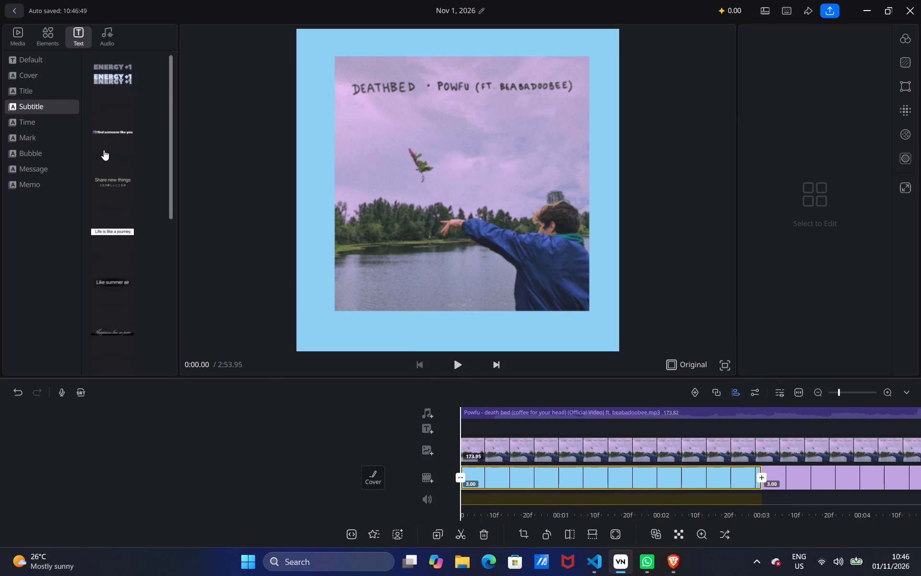
scroll(104, 150, up, 3)
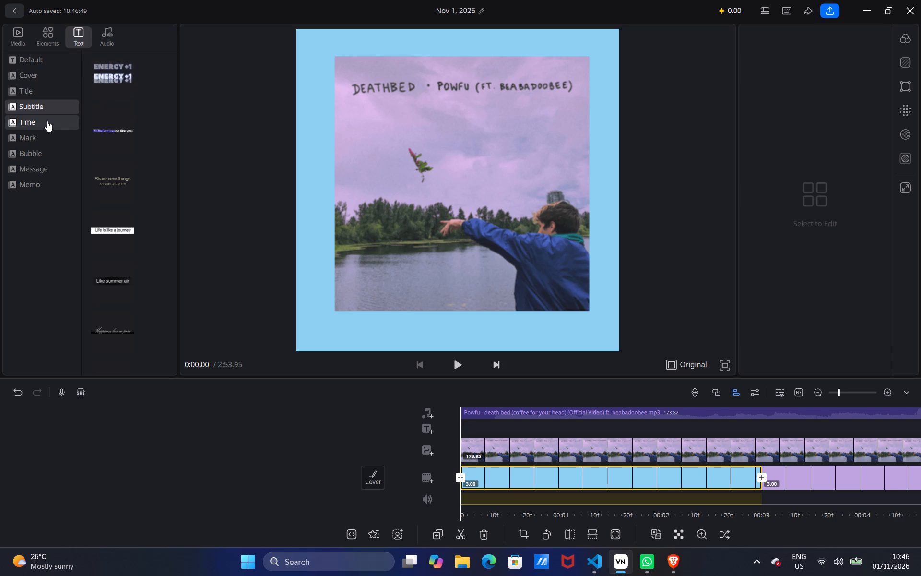
click(117, 132)
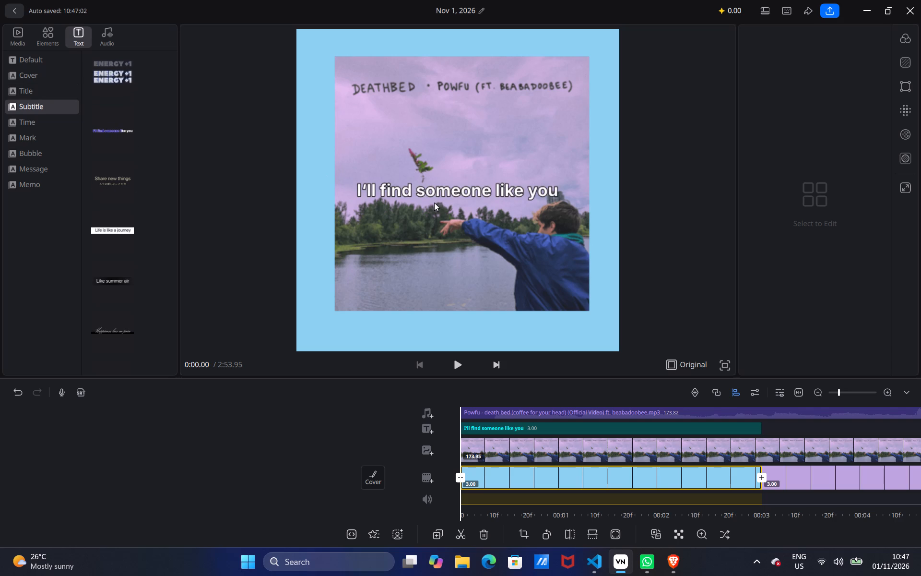
Move the new subtitle down over the water, near the lower edge of the cover art.
click(450, 188)
drag(450, 188, 453, 216)
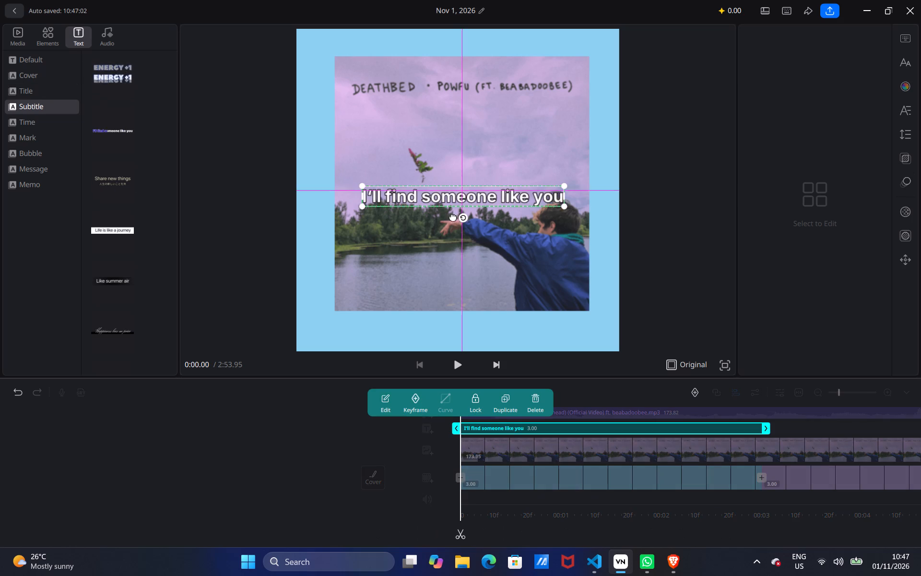
drag(453, 216, 448, 287)
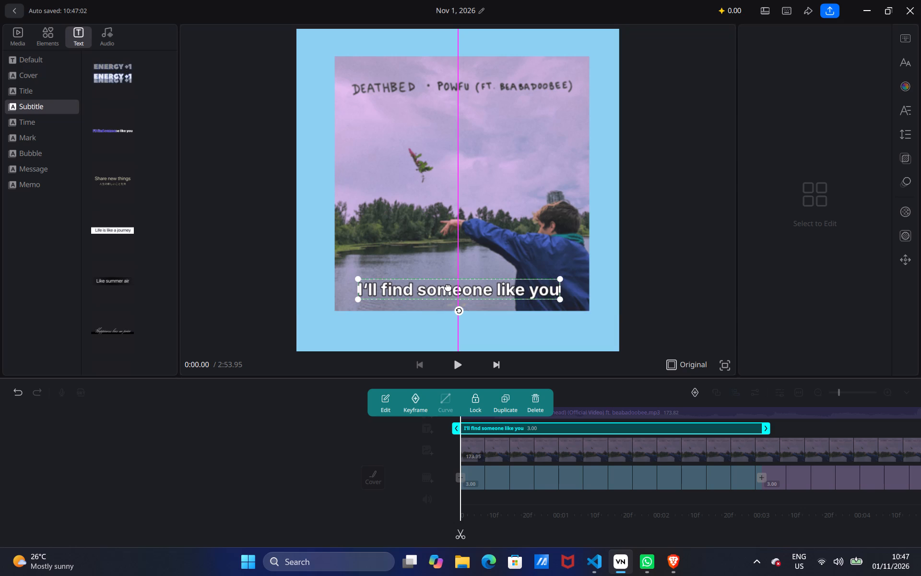
drag(448, 287, 449, 285)
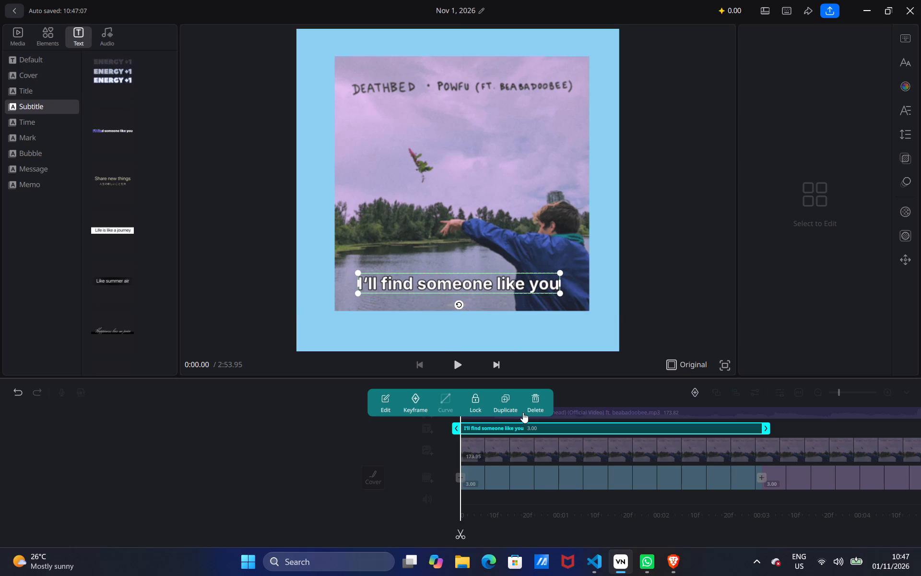
Extend the subtitle clip to the end of the video, for a duration of 173.95 s.
click(837, 398)
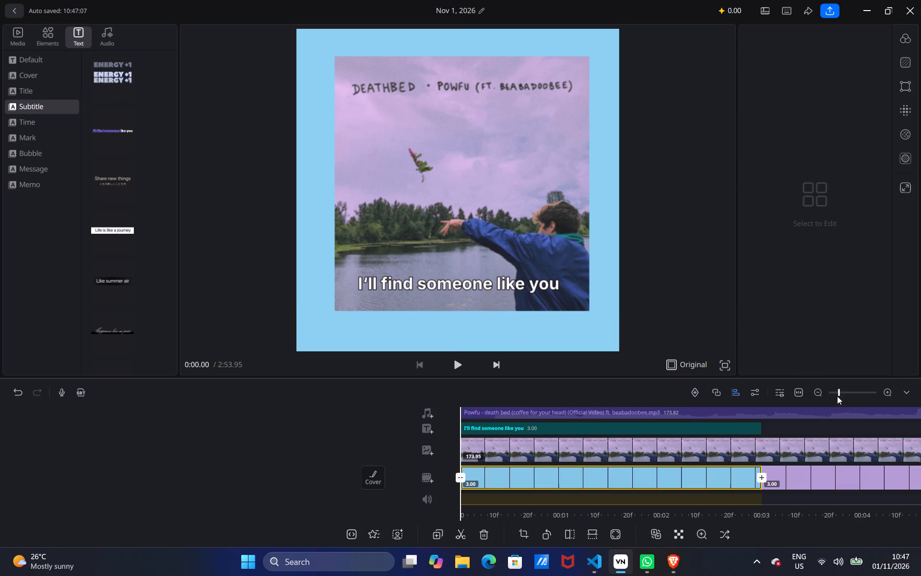
drag(838, 394, 818, 401)
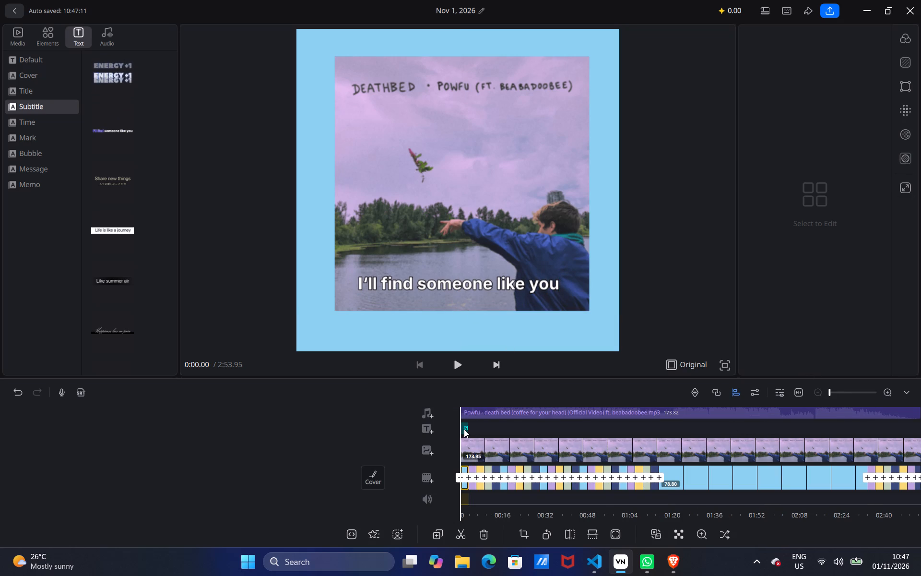
click(464, 429)
click(470, 429)
drag(471, 429, 869, 414)
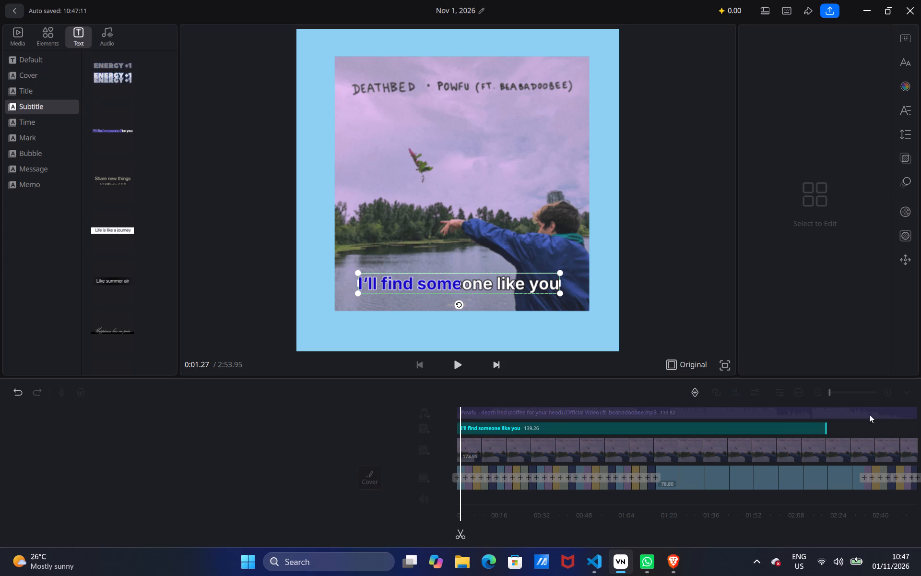
drag(869, 414, 903, 417)
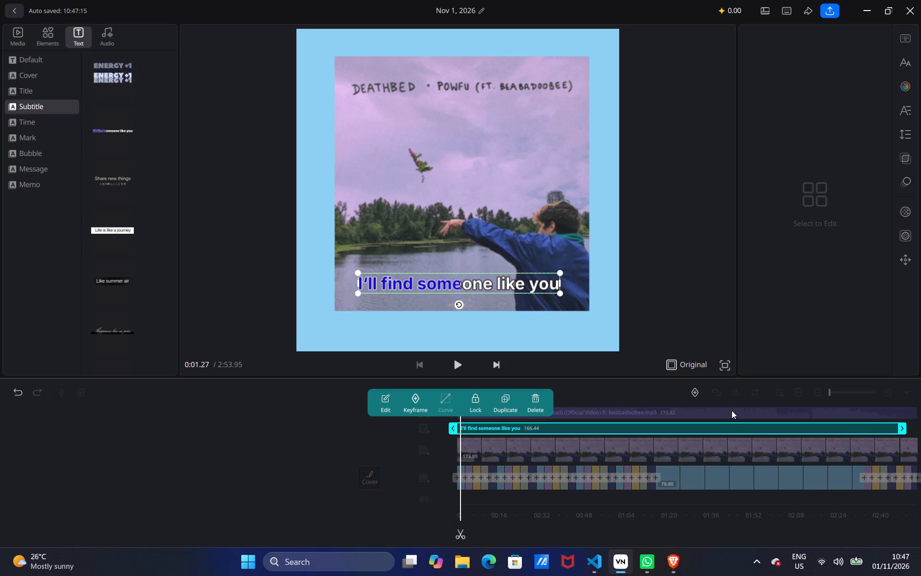
drag(750, 529, 626, 540)
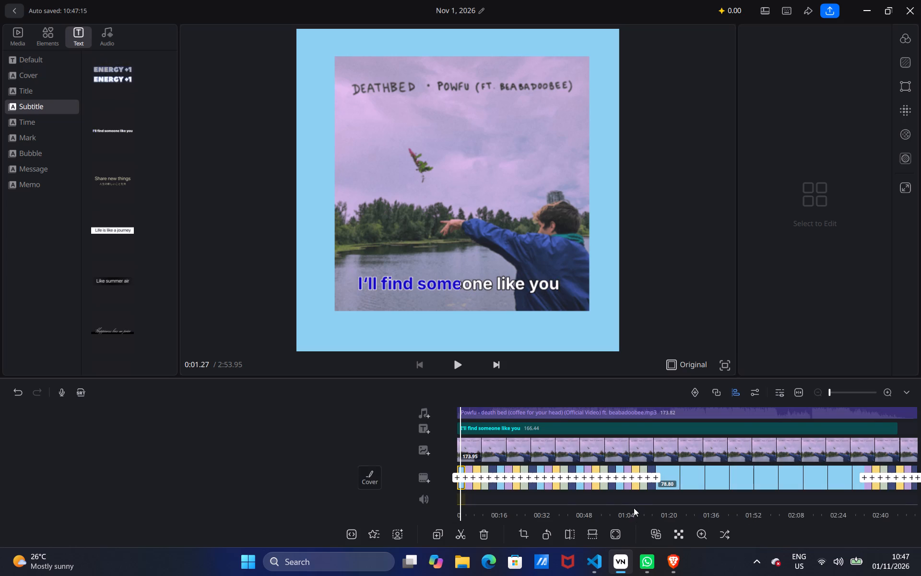
drag(639, 504, 453, 511)
click(619, 427)
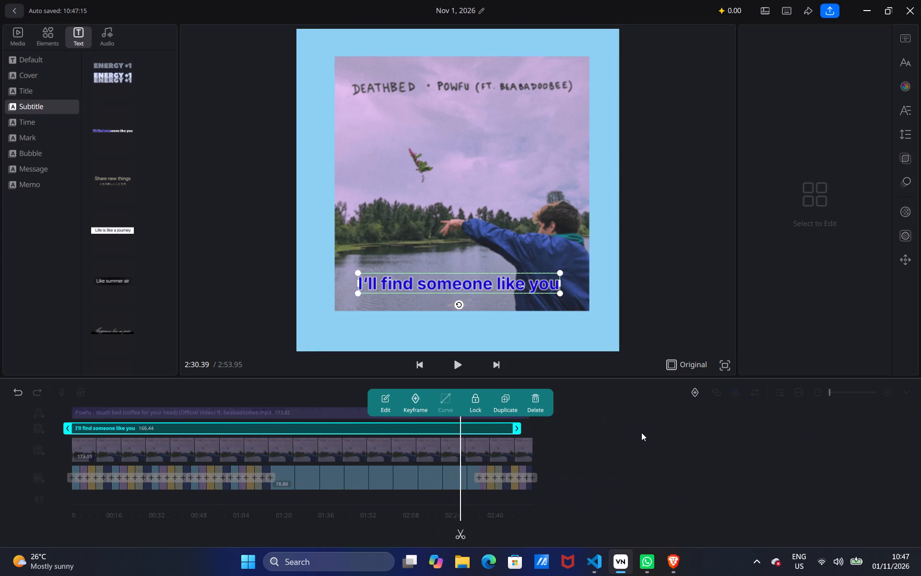
drag(508, 430, 525, 430)
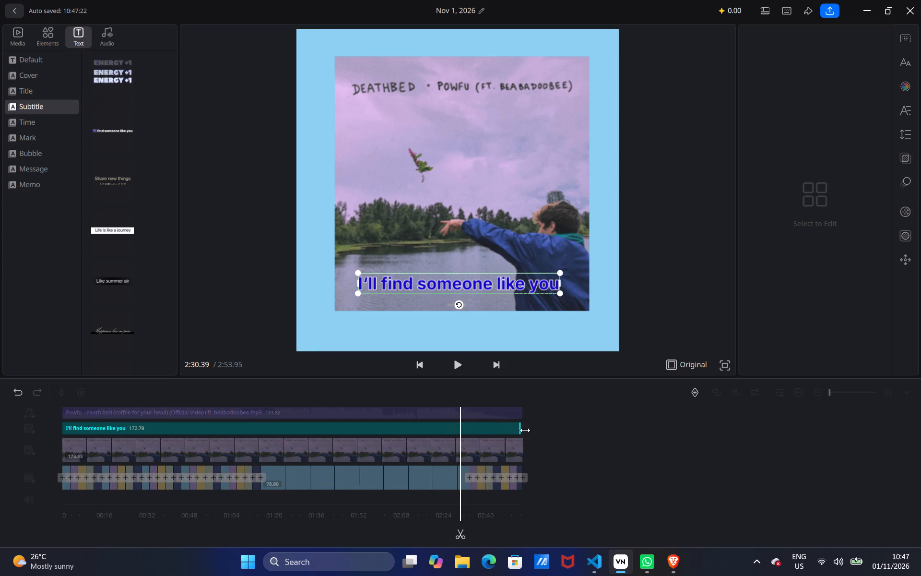
drag(525, 430, 528, 431)
click(602, 430)
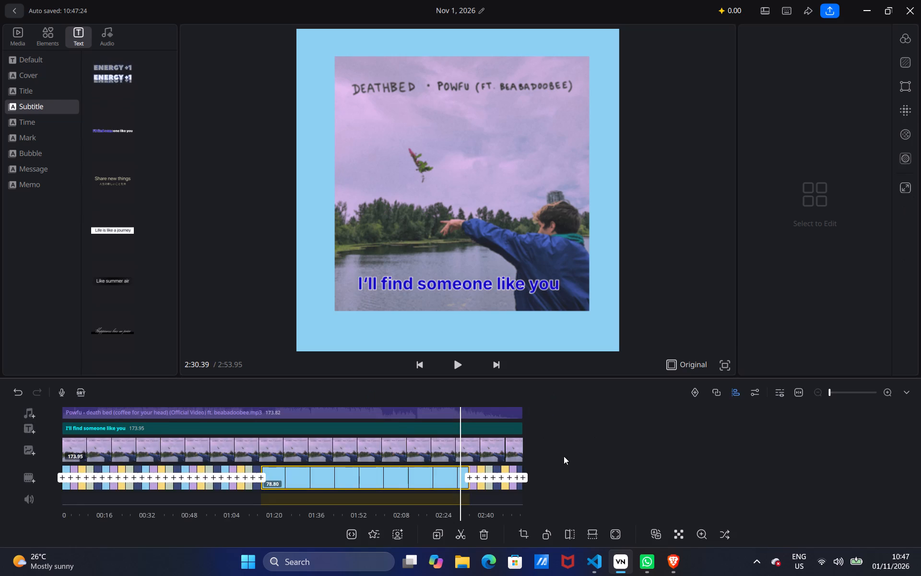
Replace the text of the subtitle starting at 0:00 with "Don't stay away for too long".
drag(563, 456, 920, 450)
click(484, 281)
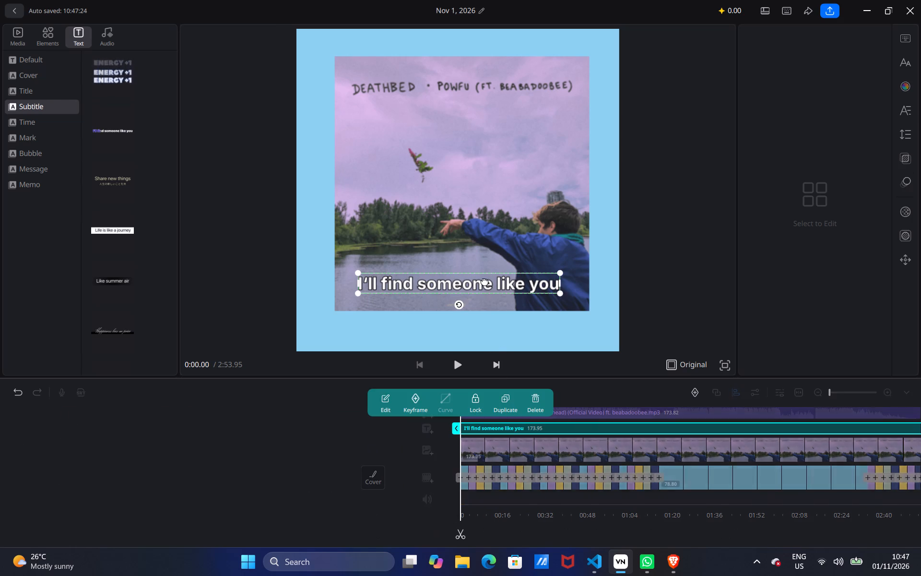
click(391, 399)
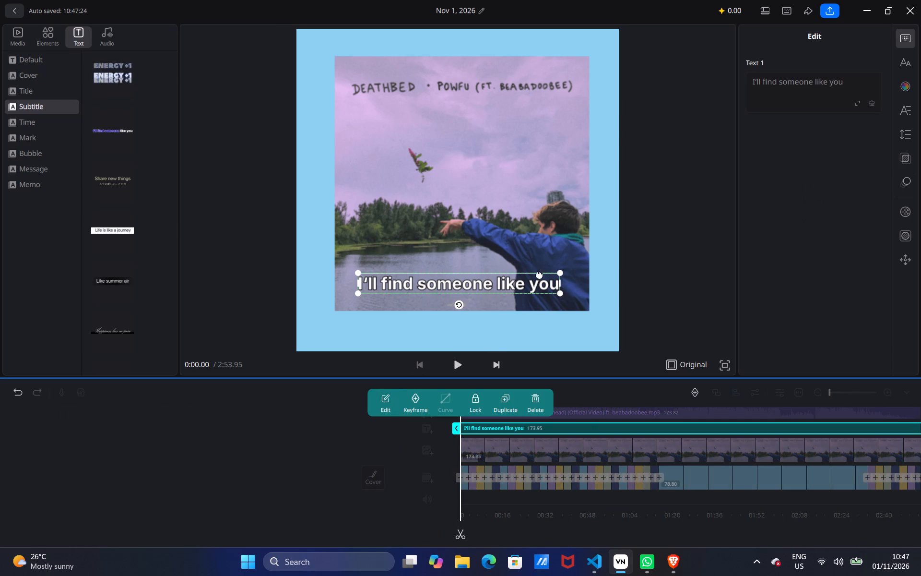
click(779, 84)
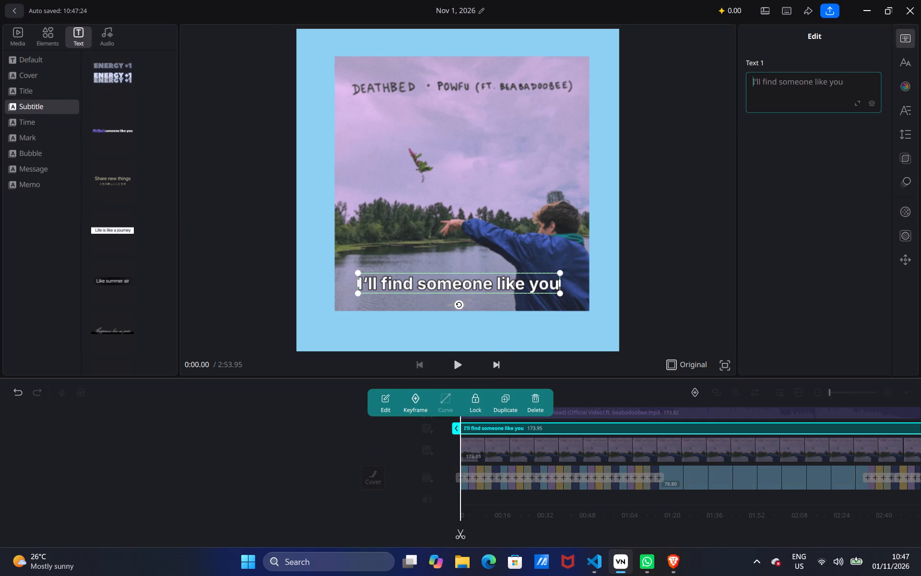
text(Dont)
key(space)
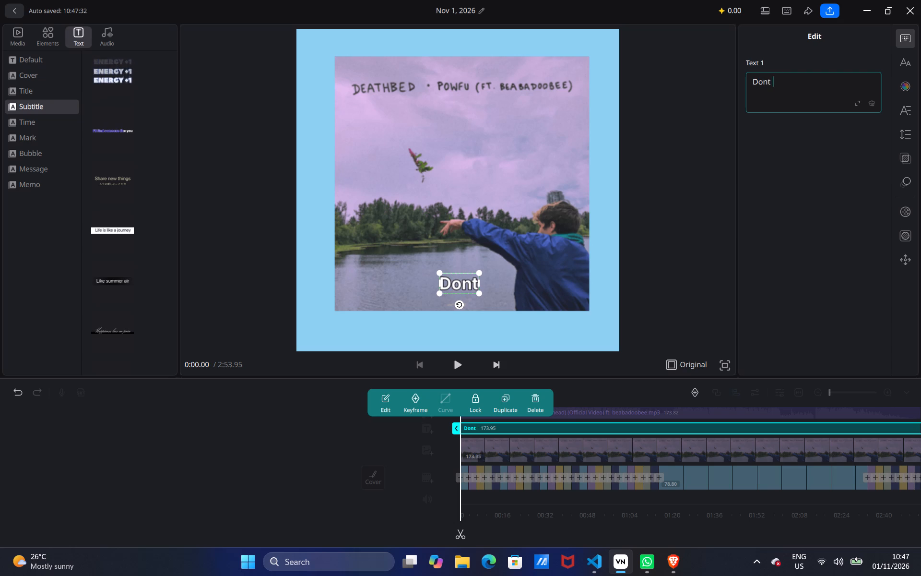
key(BackSpace)
key(BackSpace)
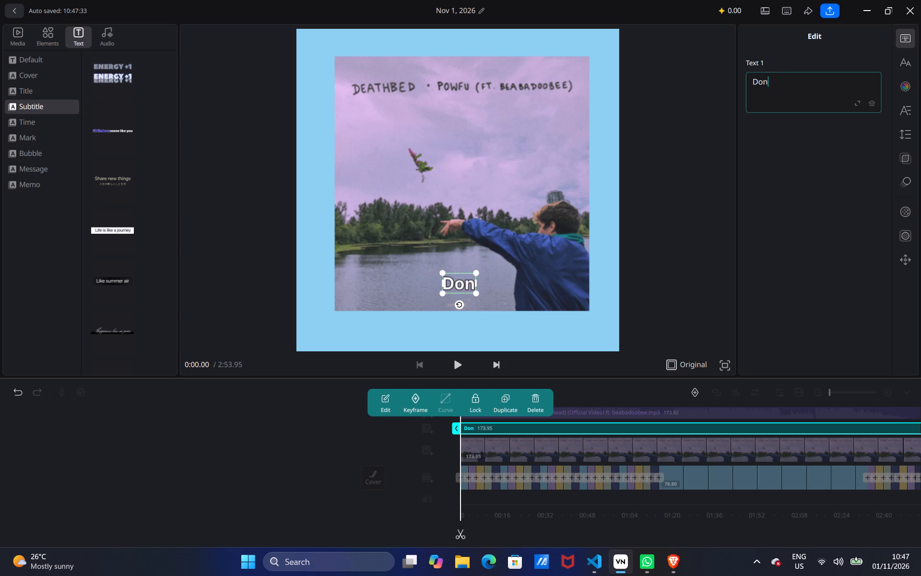
key(semicolon)
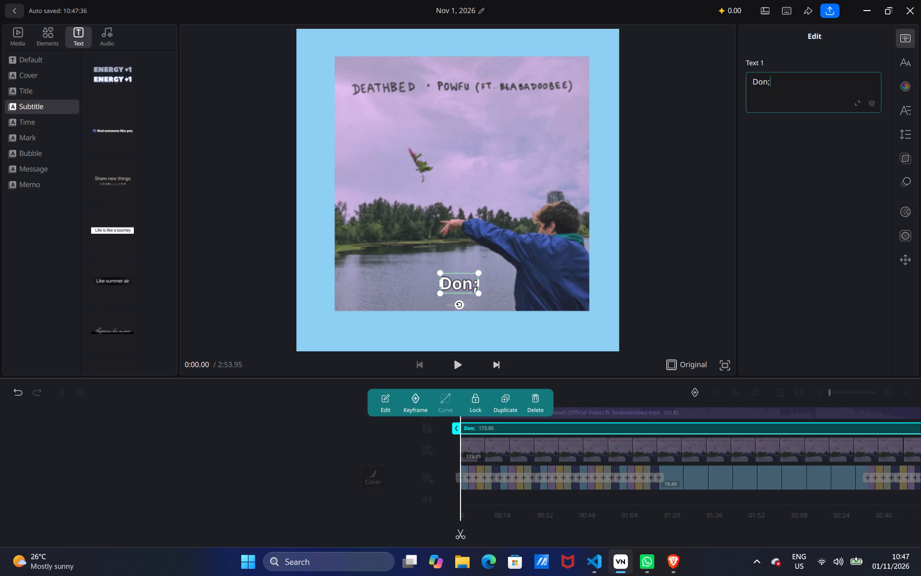
key(BackSpace)
text('t stay away for too long)
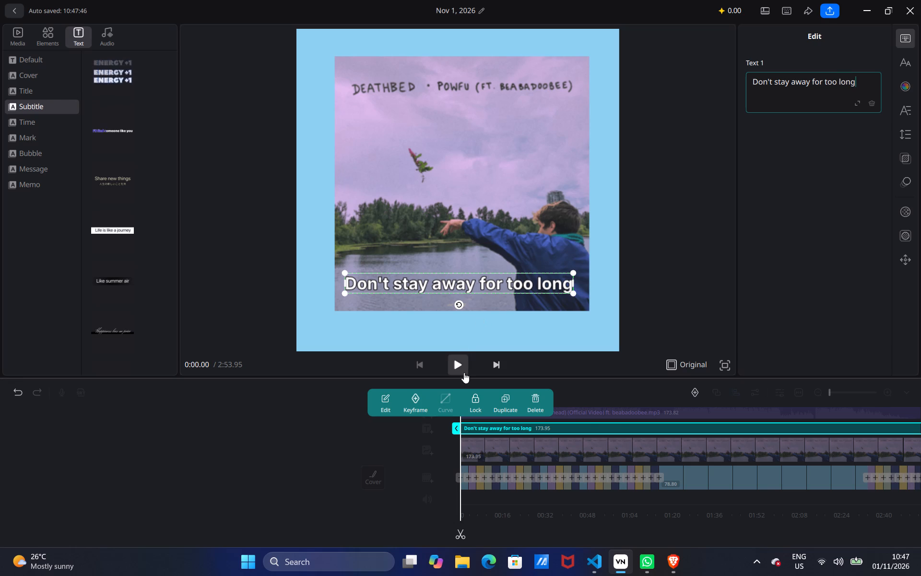
Play the opening seconds of the video to check the subtitle's animation against the song, and return to the start.
drag(589, 382, 702, 382)
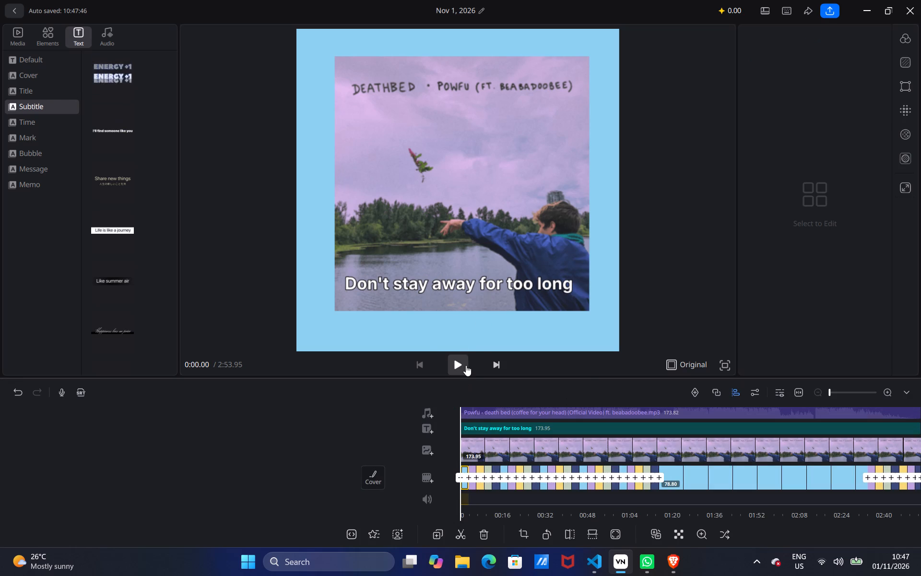
click(465, 365)
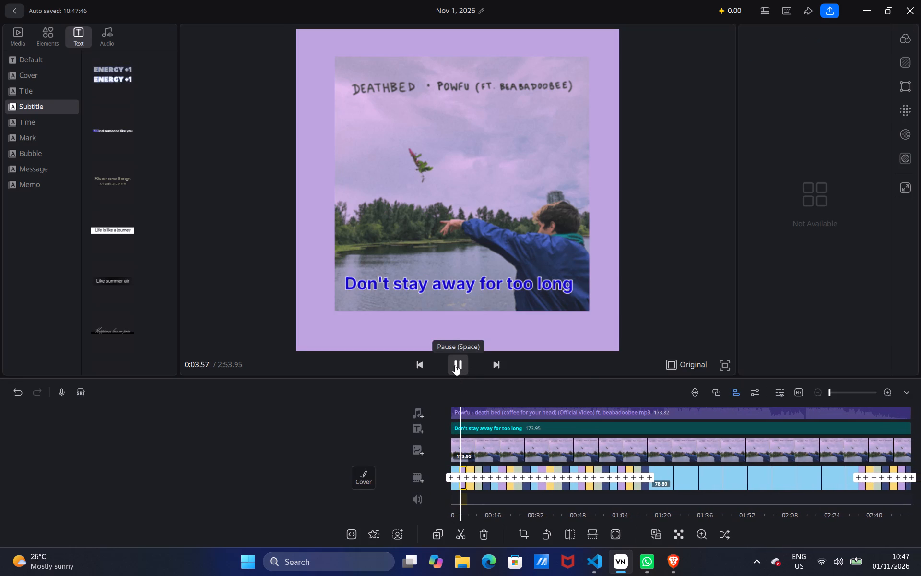
click(455, 365)
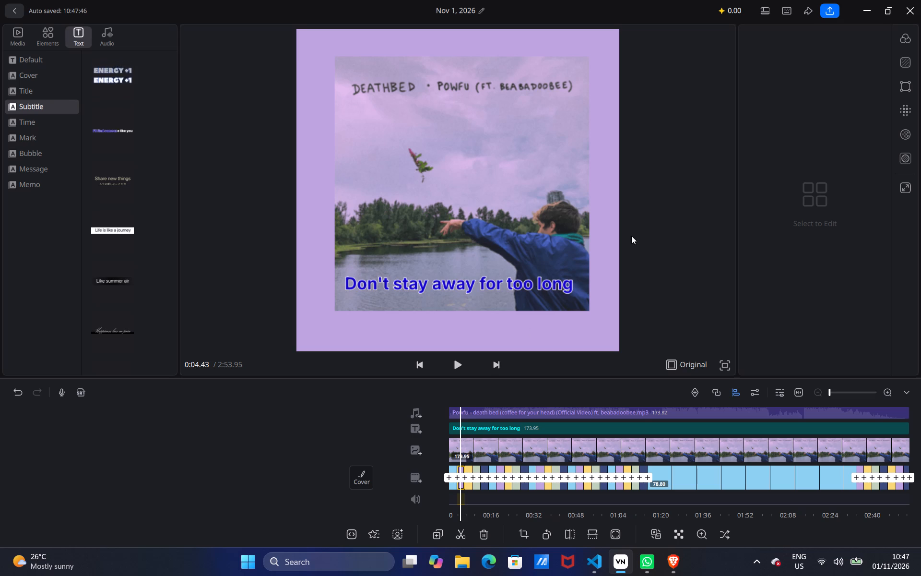
click(498, 424)
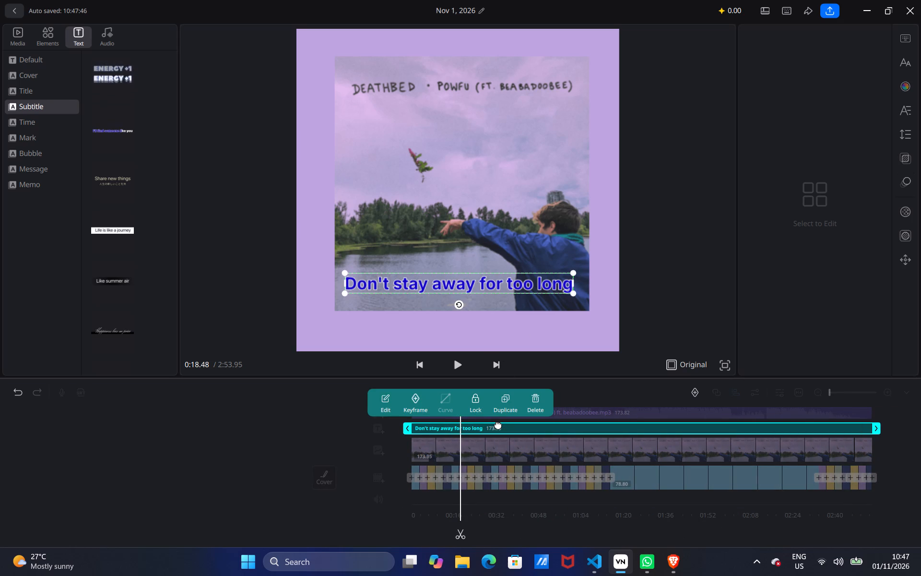
click(511, 319)
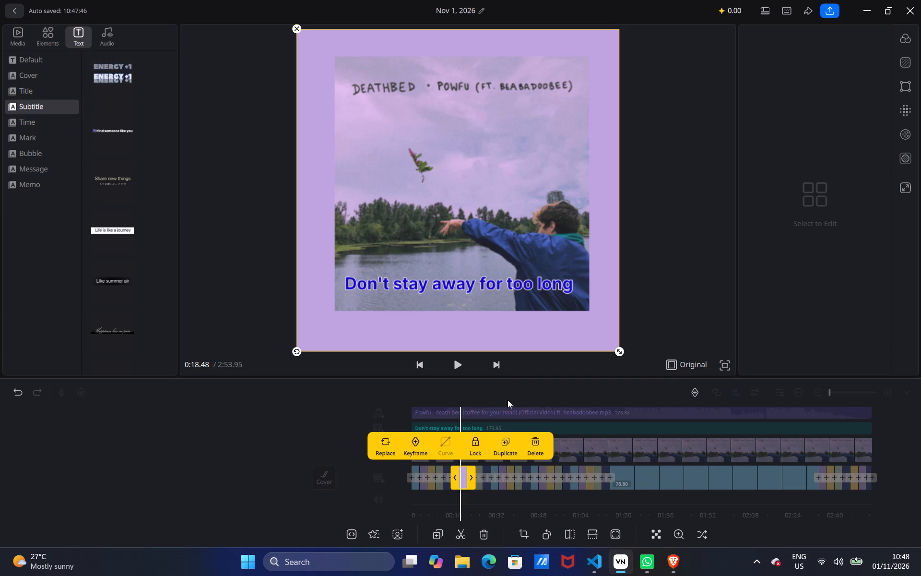
drag(508, 392, 603, 376)
drag(531, 429, 619, 421)
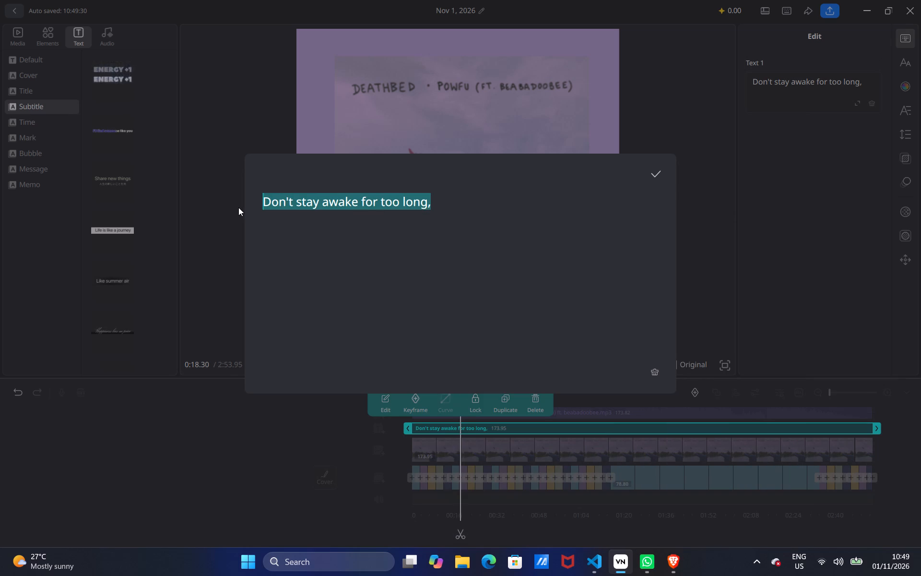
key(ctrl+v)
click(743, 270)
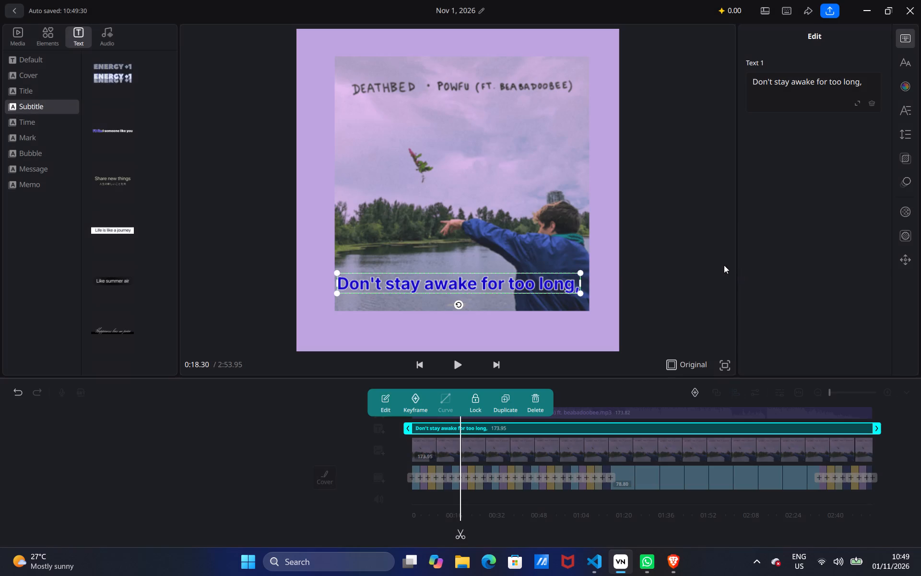
Delete the full-length subtitle from the timeline.
click(536, 404)
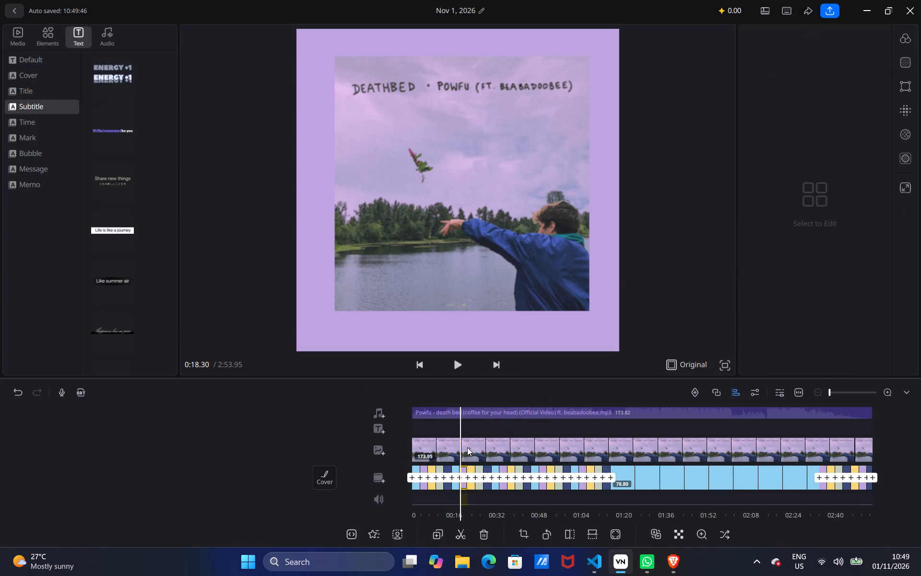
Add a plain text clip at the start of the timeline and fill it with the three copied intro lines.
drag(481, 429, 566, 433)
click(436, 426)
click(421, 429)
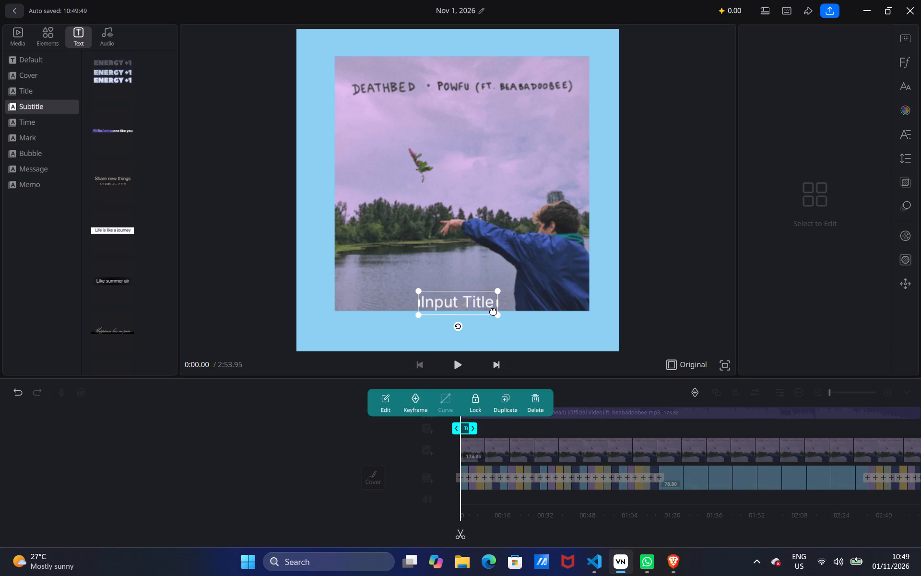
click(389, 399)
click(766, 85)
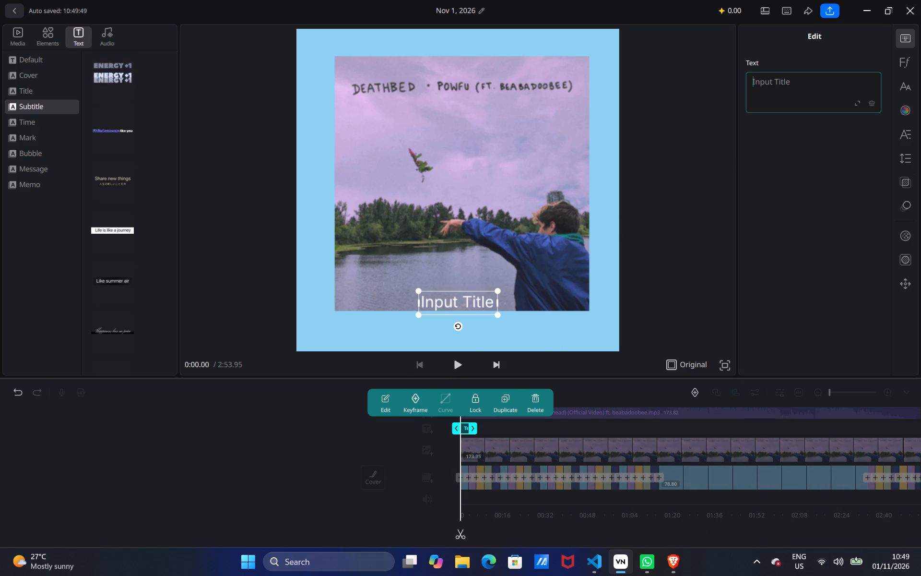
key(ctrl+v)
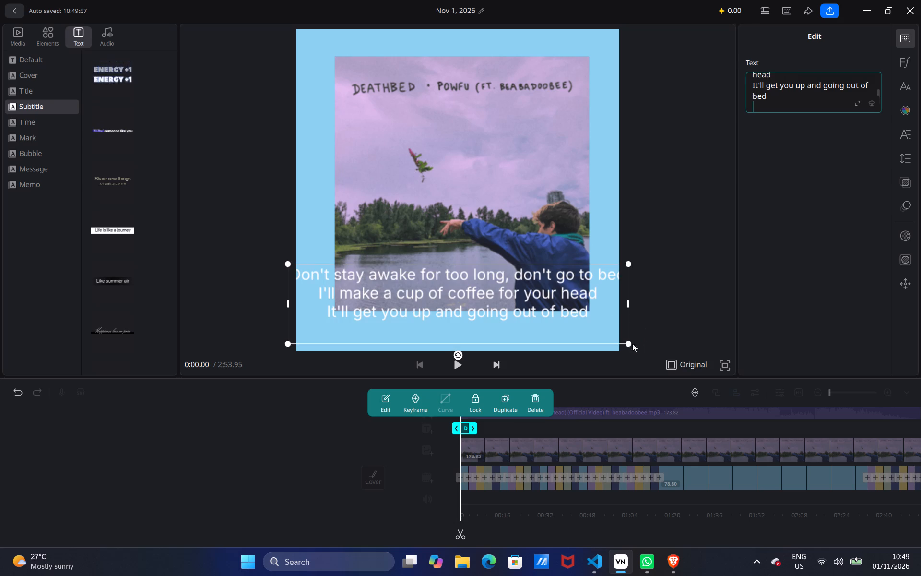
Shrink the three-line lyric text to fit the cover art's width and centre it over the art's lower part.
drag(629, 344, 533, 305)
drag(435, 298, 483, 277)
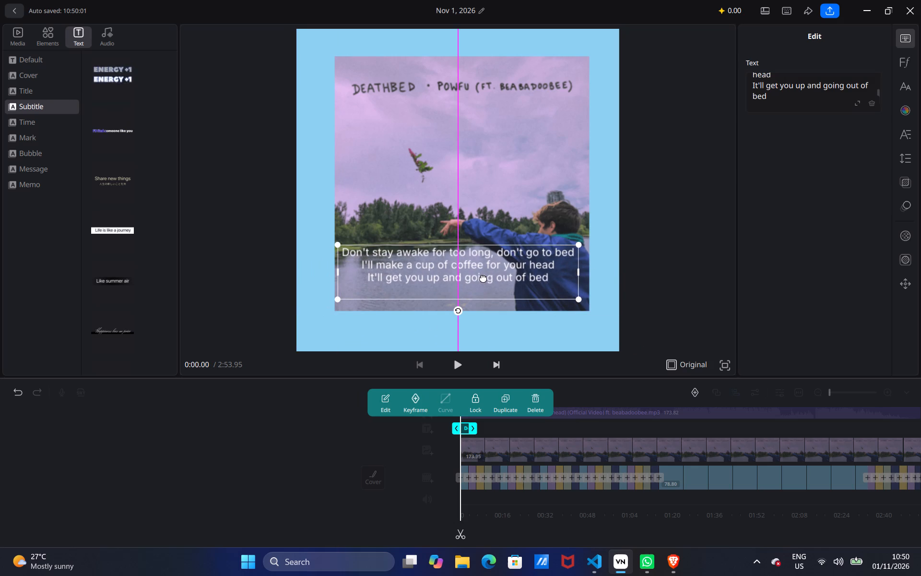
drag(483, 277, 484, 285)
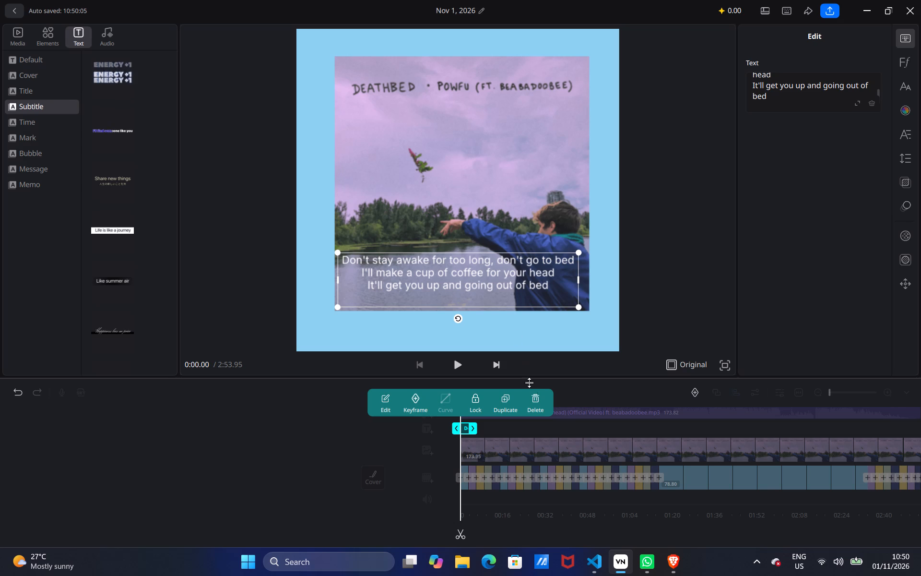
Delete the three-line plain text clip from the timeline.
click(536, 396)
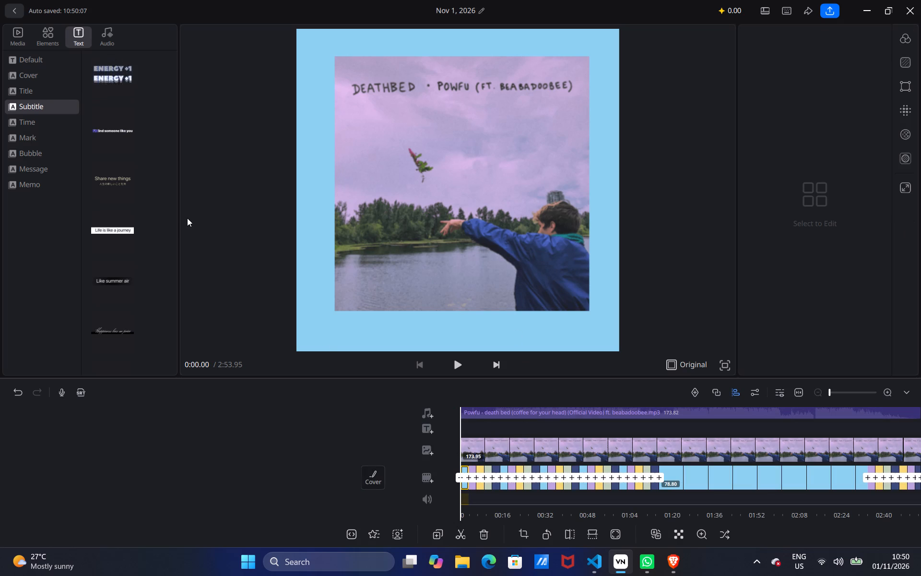
Add the animated "I'll find someone like you" subtitle preset at the start of the timeline.
click(120, 132)
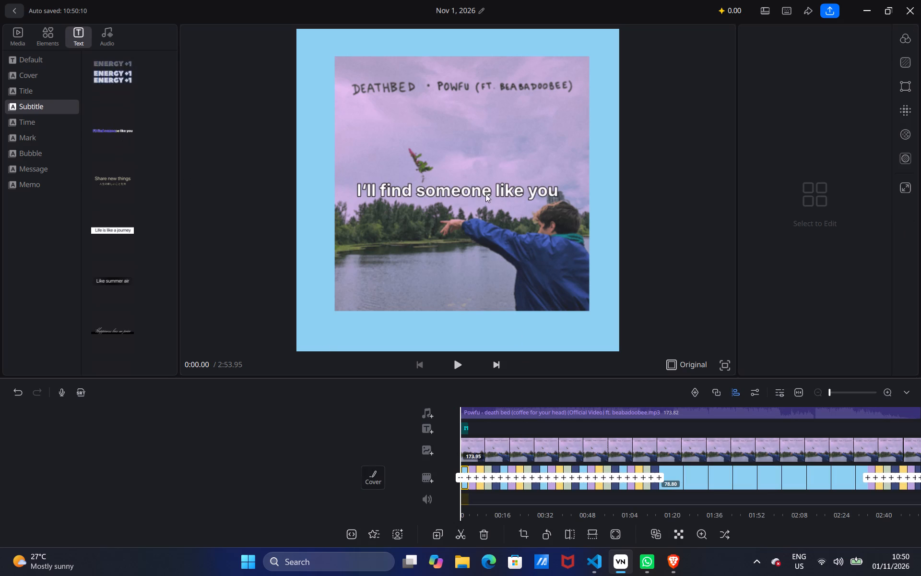
Set the new subtitle's text to "Don't stay awake for too long," copied from the Genius lyrics in Brave.
click(485, 190)
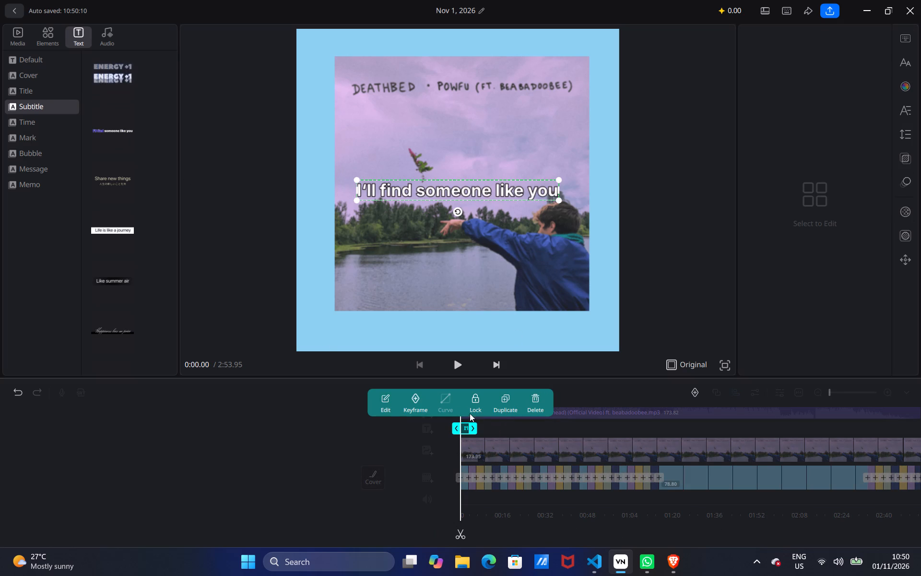
click(395, 403)
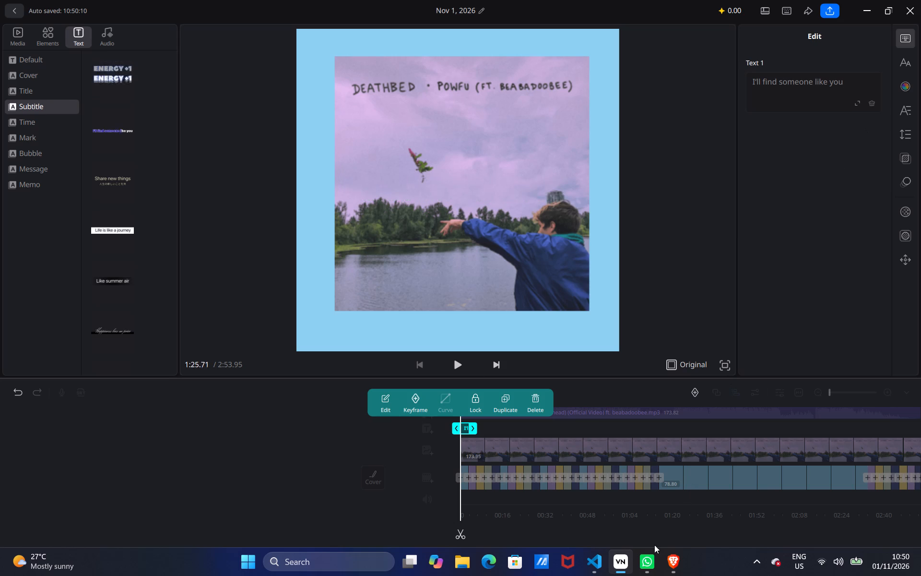
click(679, 561)
click(369, 235)
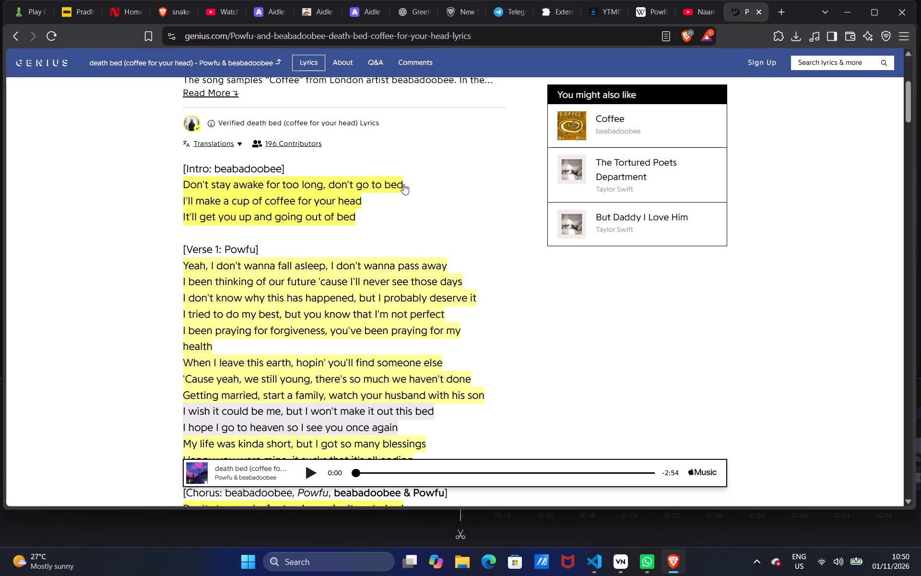
drag(178, 180, 184, 181)
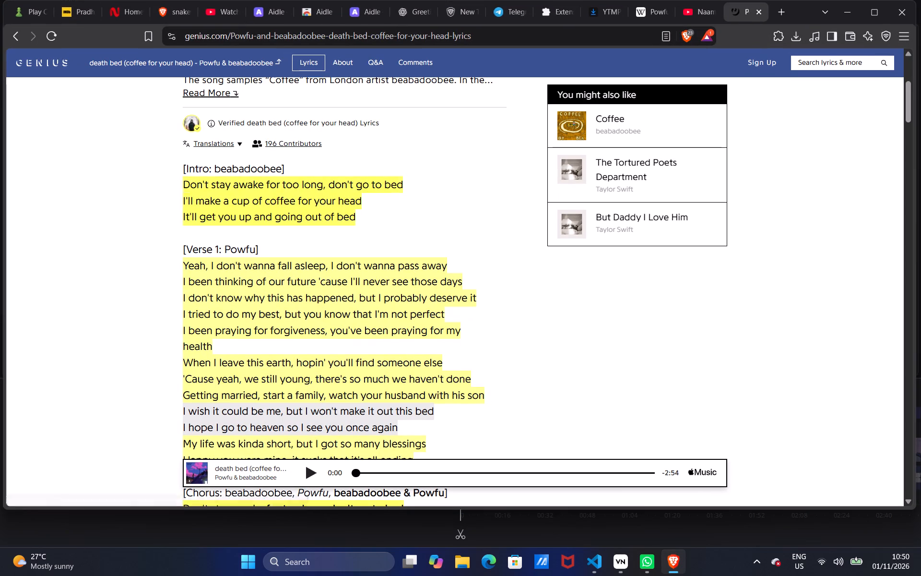
drag(184, 181, 323, 186)
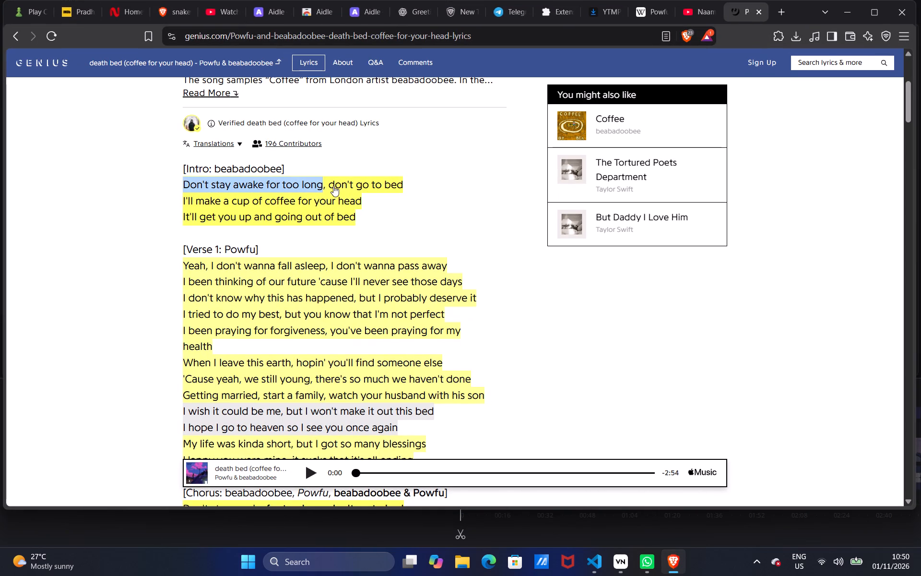
drag(329, 183, 320, 185)
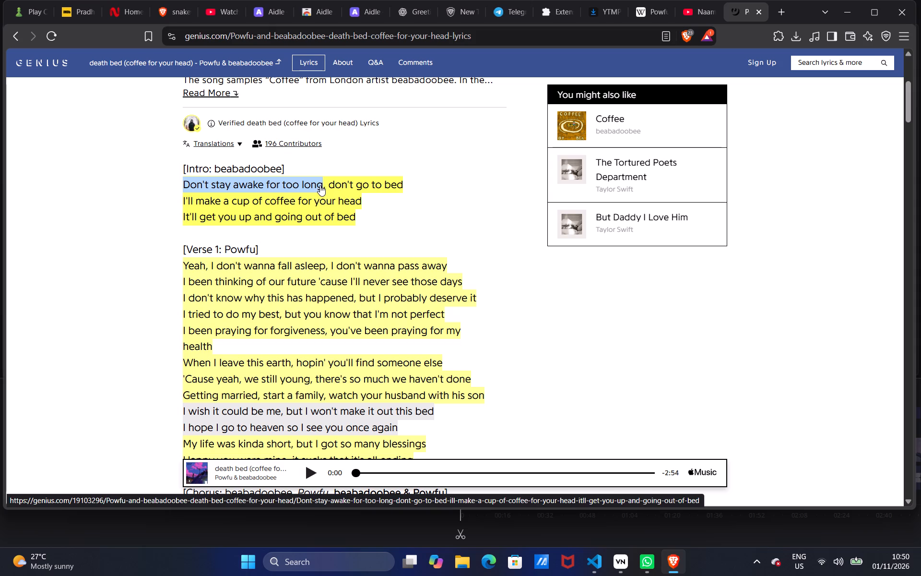
click(171, 179)
drag(173, 178, 278, 195)
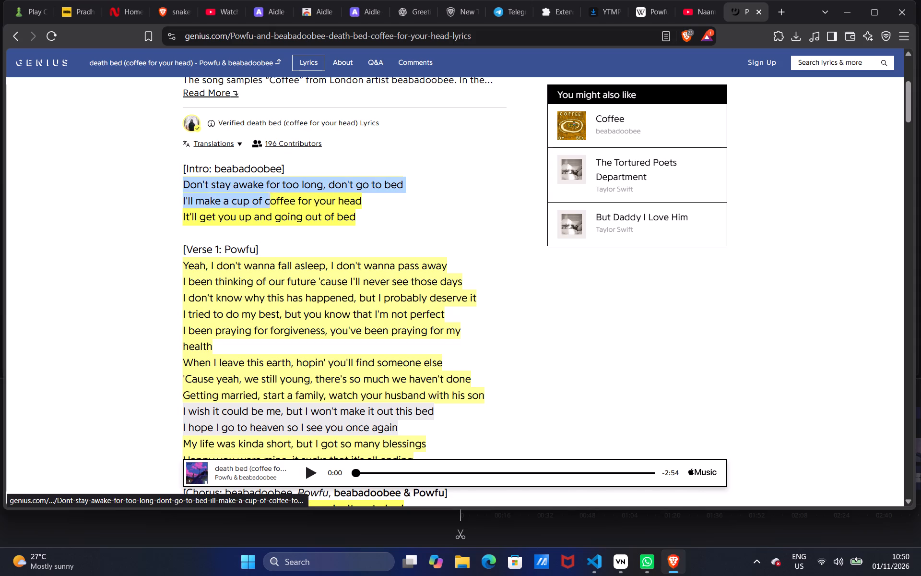
drag(278, 195, 326, 188)
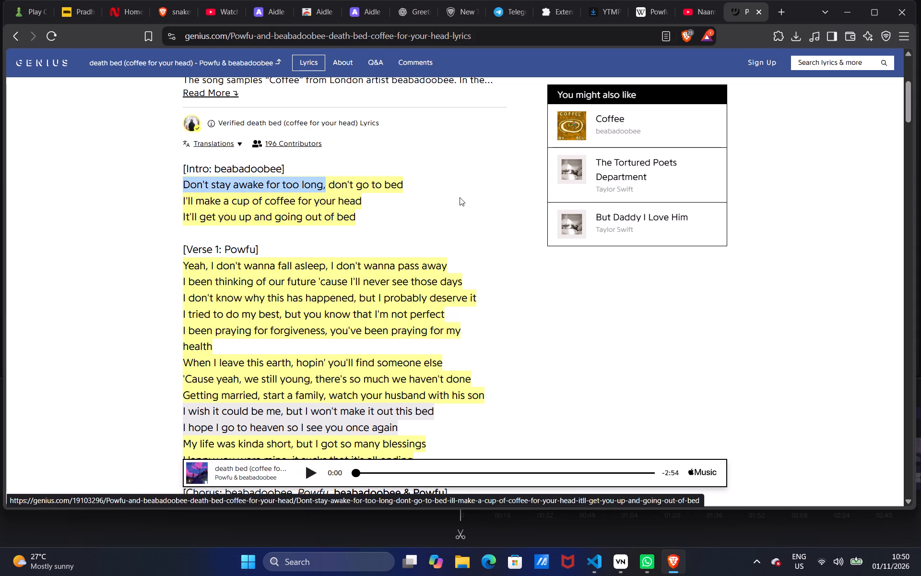
key(ctrl+c)
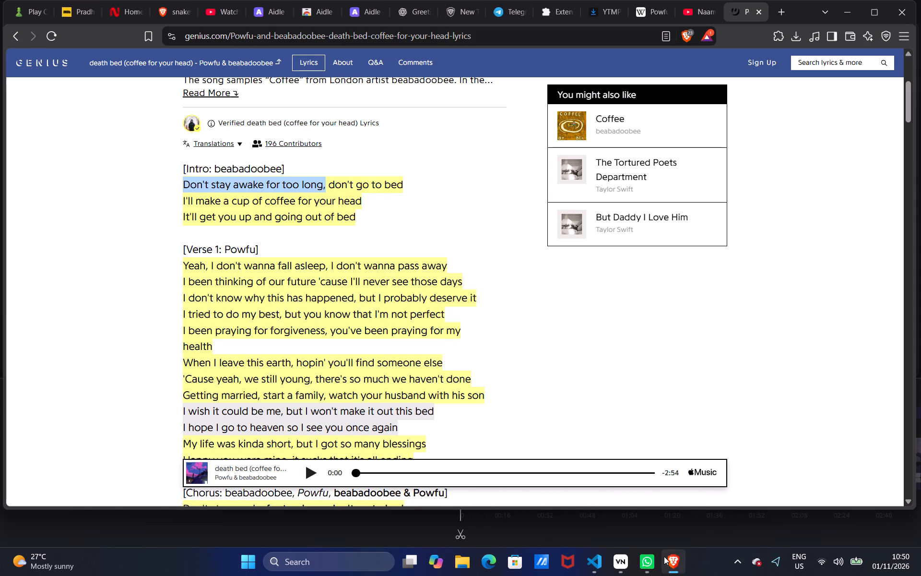
click(629, 559)
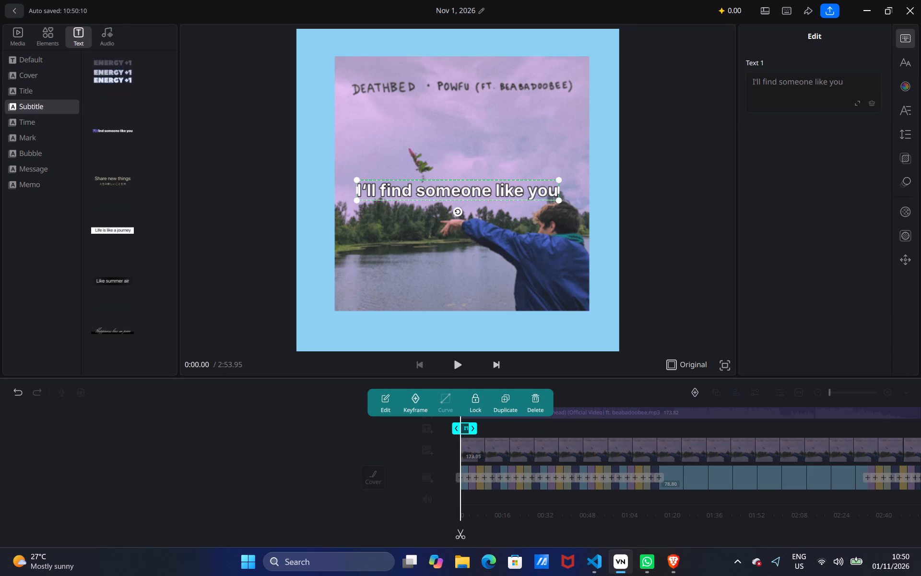
click(762, 80)
key(ctrl+v)
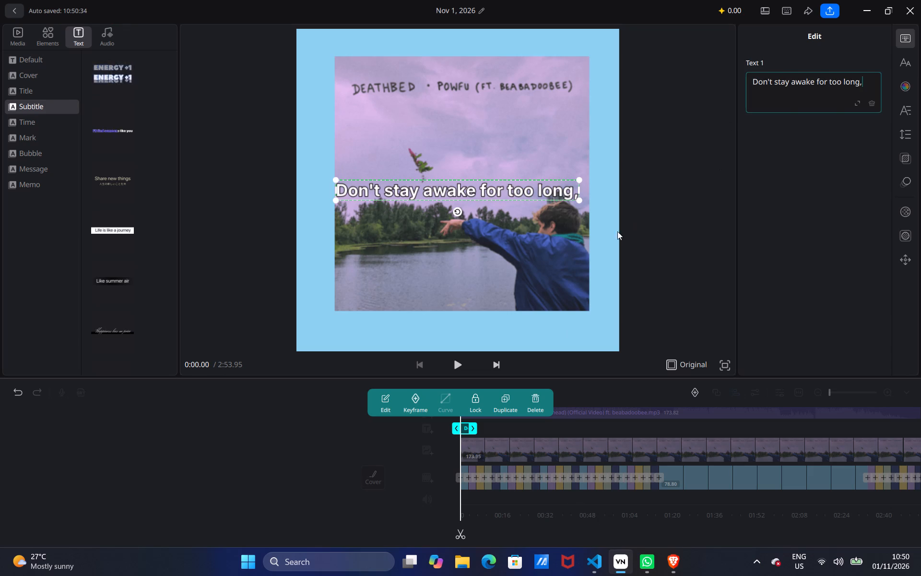
Duplicate the "Don't stay awake for too long," subtitle and place the copy directly after the original on the timeline.
click(514, 432)
click(465, 429)
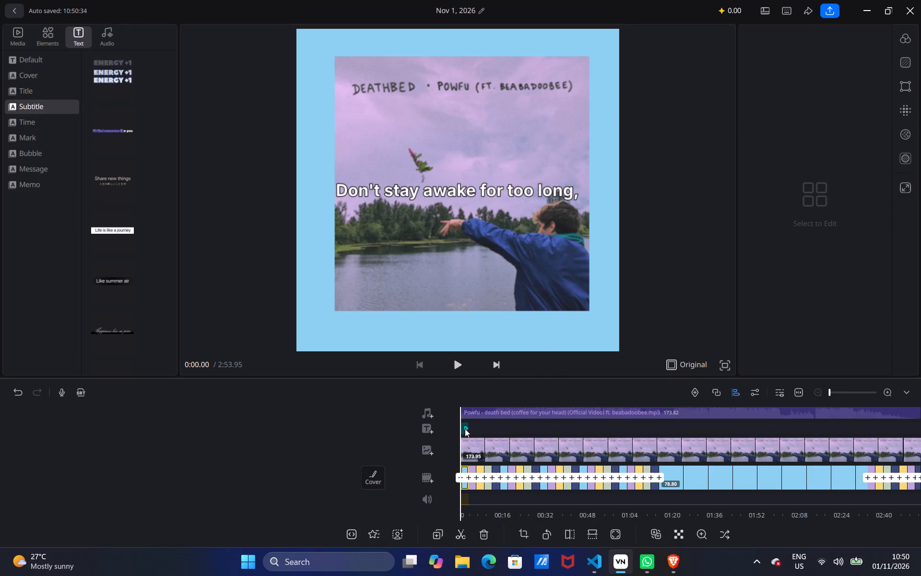
click(506, 402)
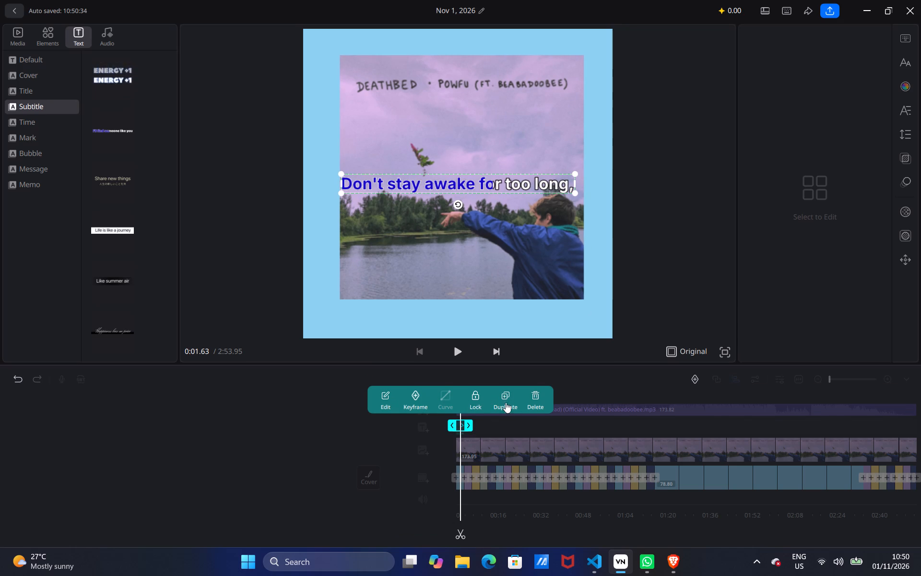
click(490, 424)
click(459, 428)
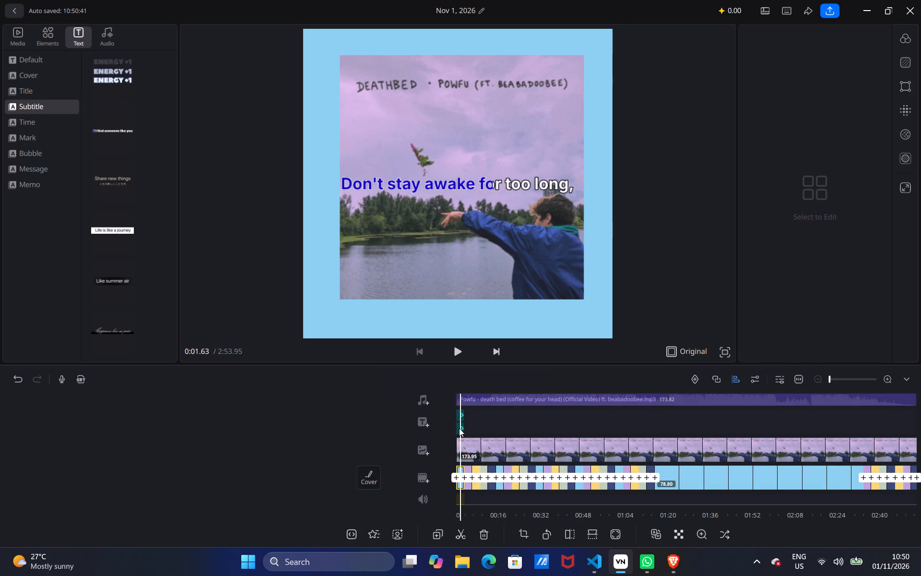
drag(459, 428, 480, 429)
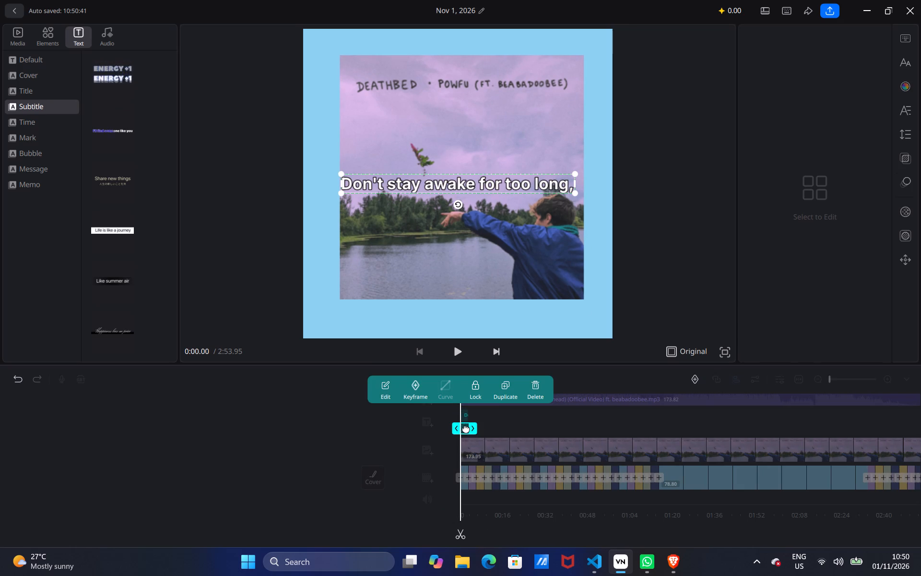
drag(466, 428, 475, 431)
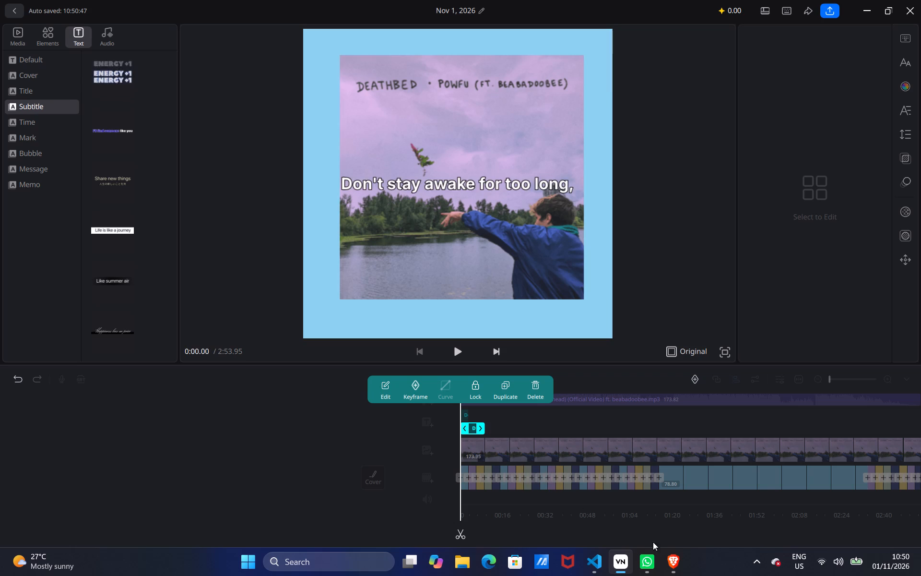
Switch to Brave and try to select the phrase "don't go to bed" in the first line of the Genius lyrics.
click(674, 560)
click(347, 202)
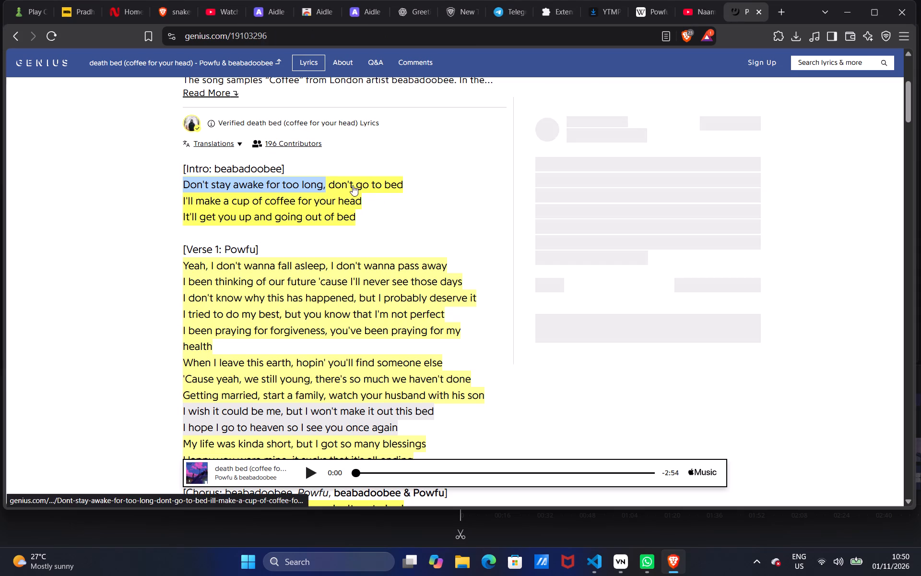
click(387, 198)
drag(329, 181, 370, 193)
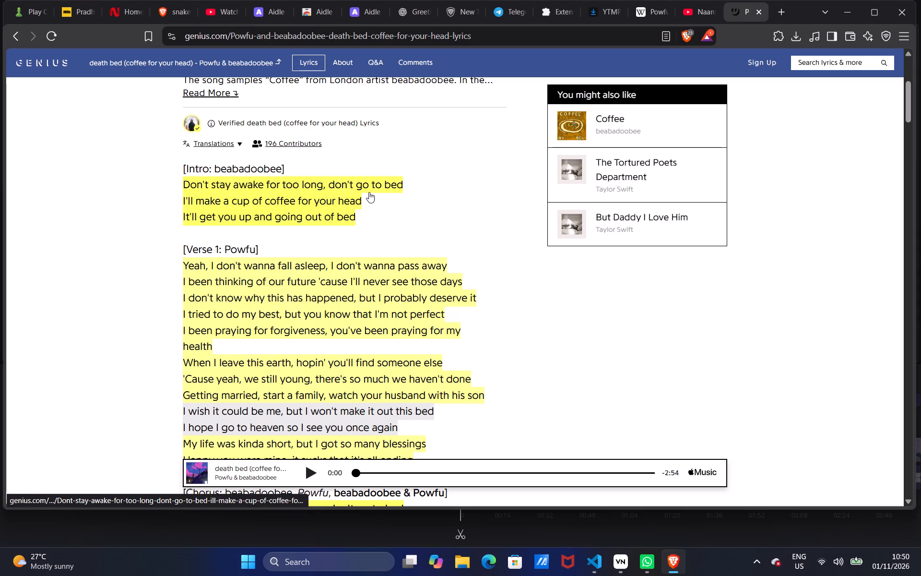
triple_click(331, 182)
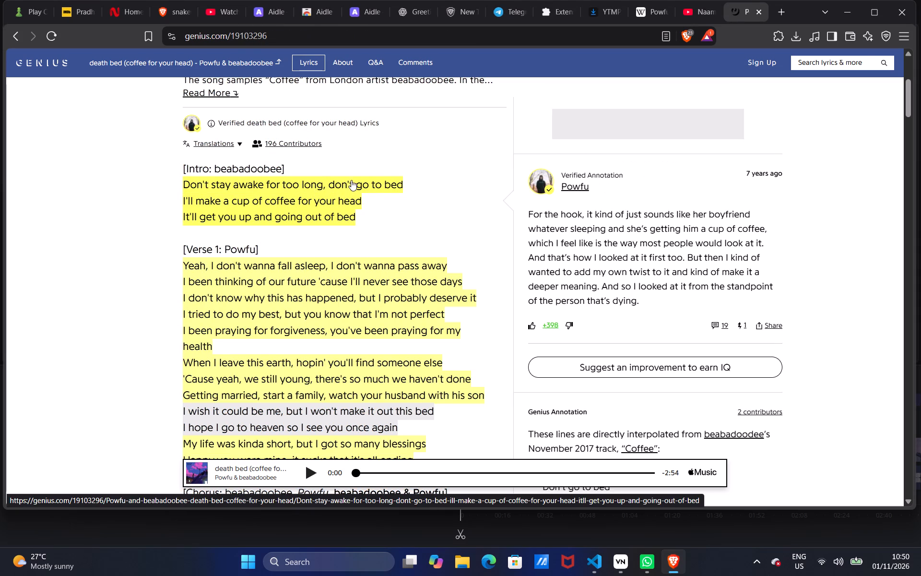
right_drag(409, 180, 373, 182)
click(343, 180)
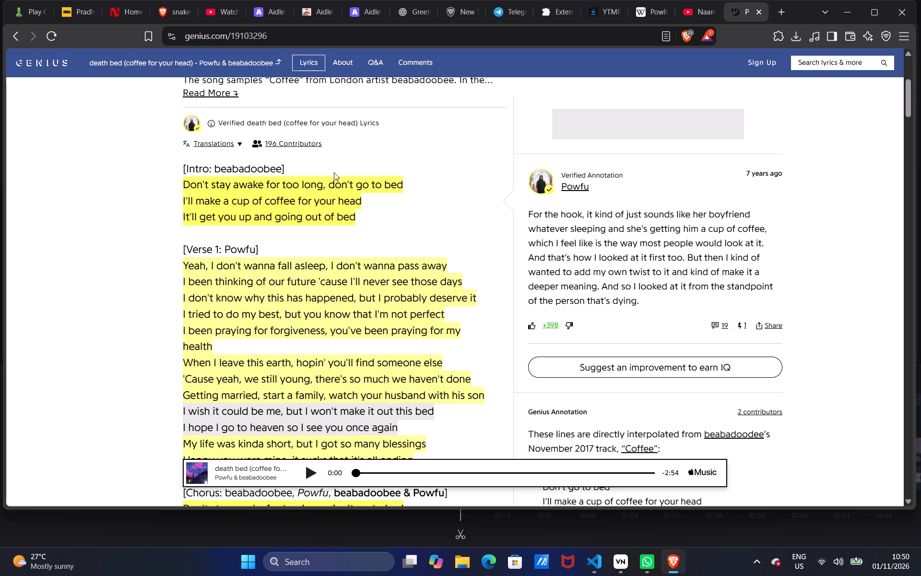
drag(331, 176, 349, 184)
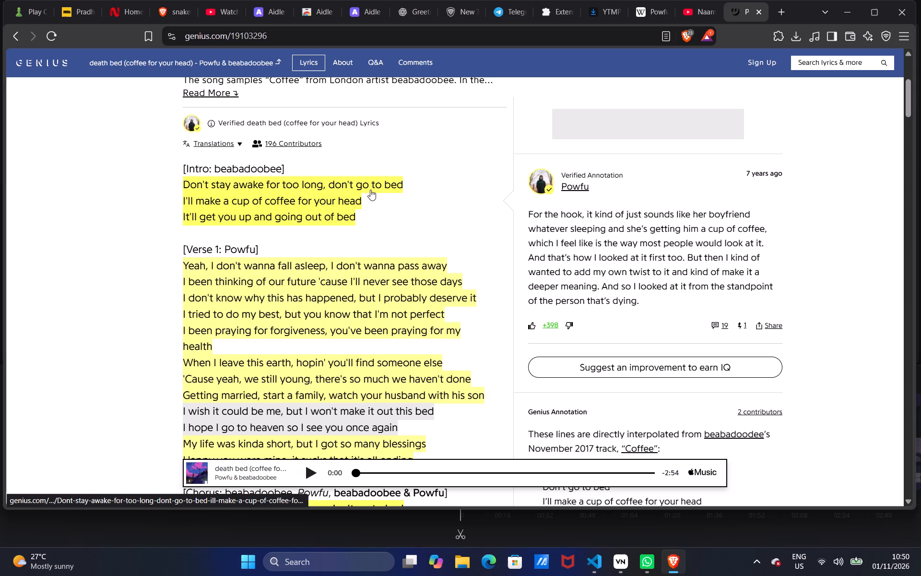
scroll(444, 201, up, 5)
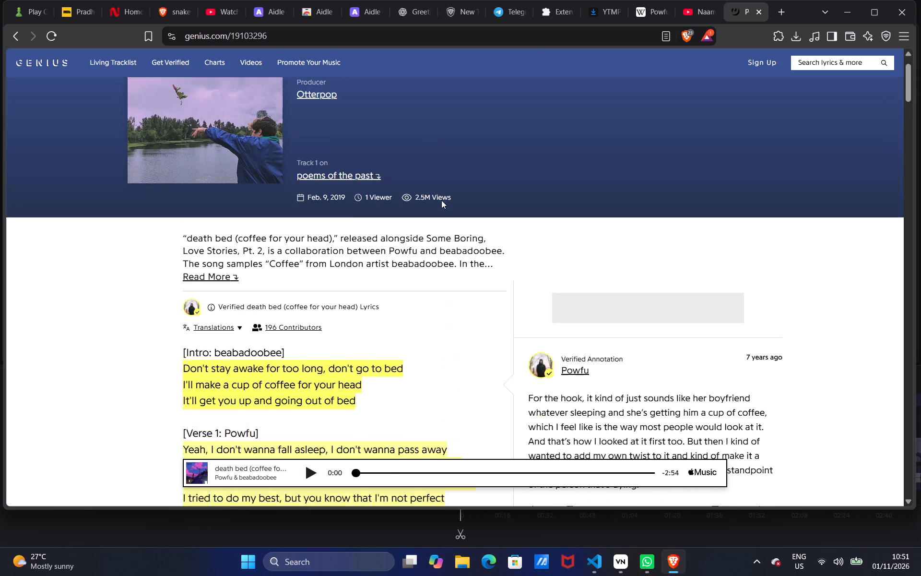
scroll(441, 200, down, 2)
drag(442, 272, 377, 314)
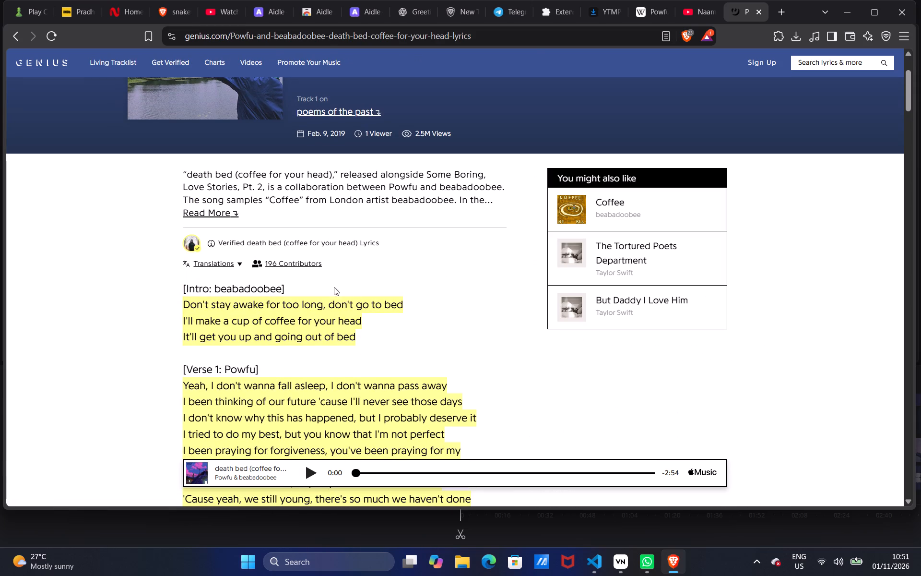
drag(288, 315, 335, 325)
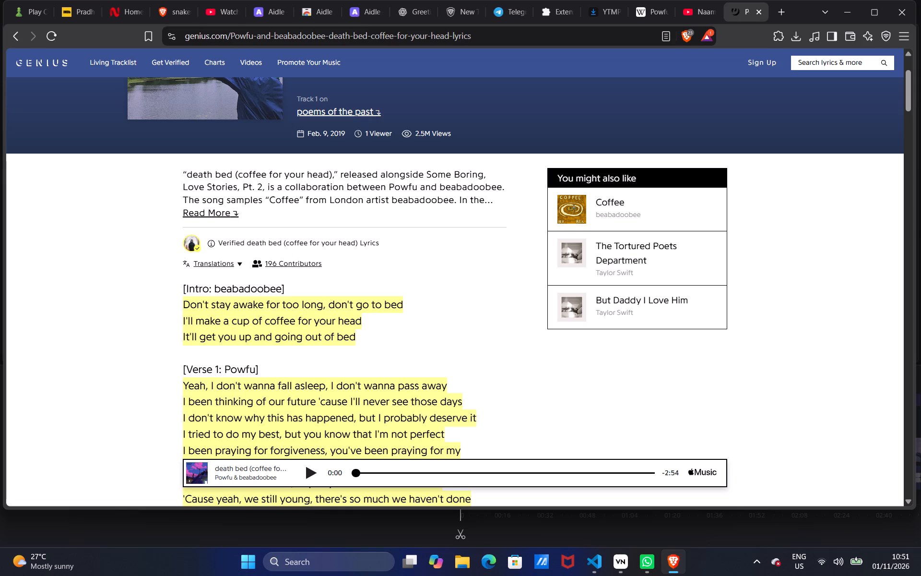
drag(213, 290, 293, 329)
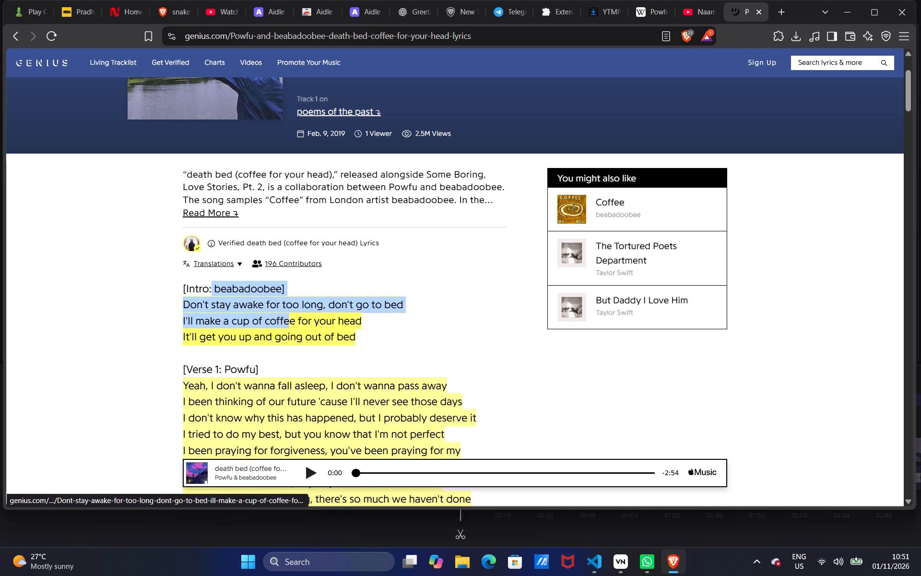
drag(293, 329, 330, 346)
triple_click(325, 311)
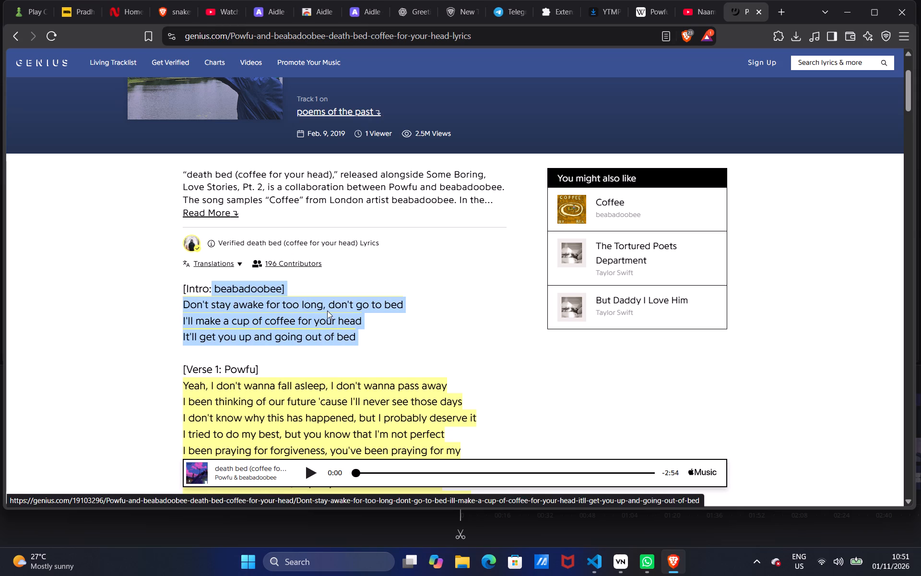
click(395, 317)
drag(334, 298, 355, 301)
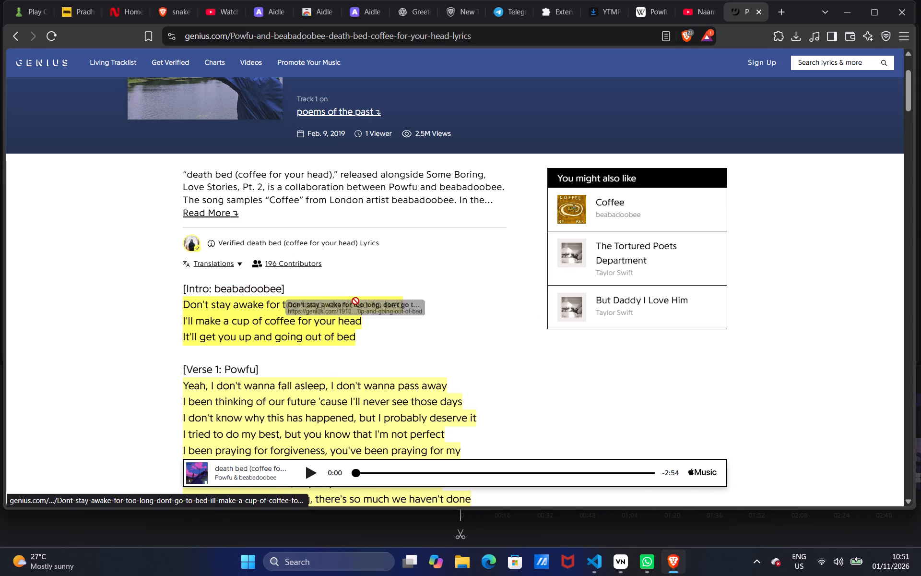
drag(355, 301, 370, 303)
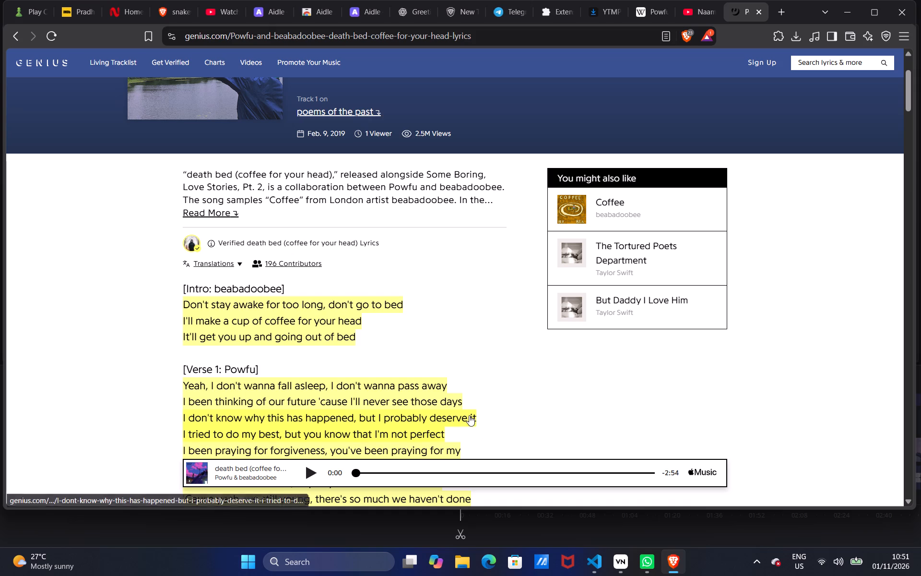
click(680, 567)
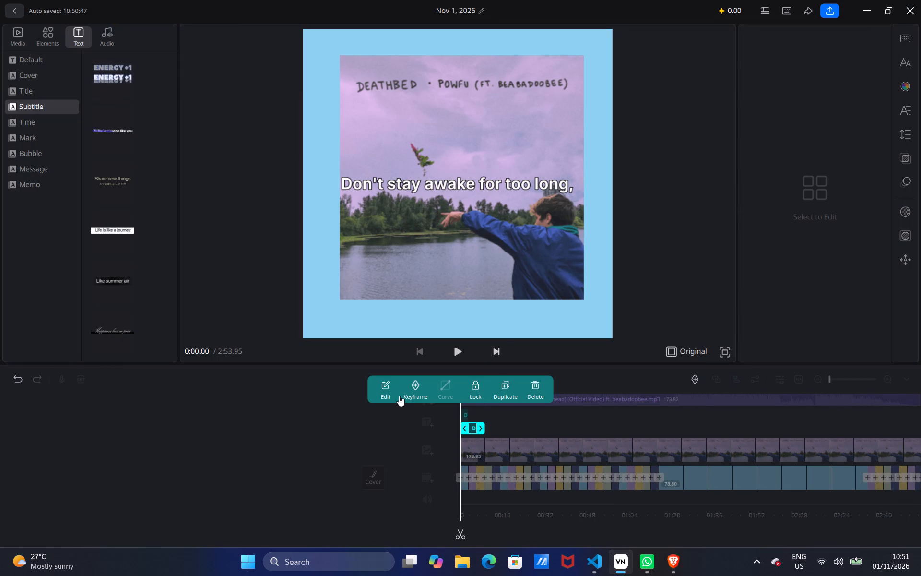
In VN, set the duplicated second subtitle's text to "Don't go to bed".
click(385, 392)
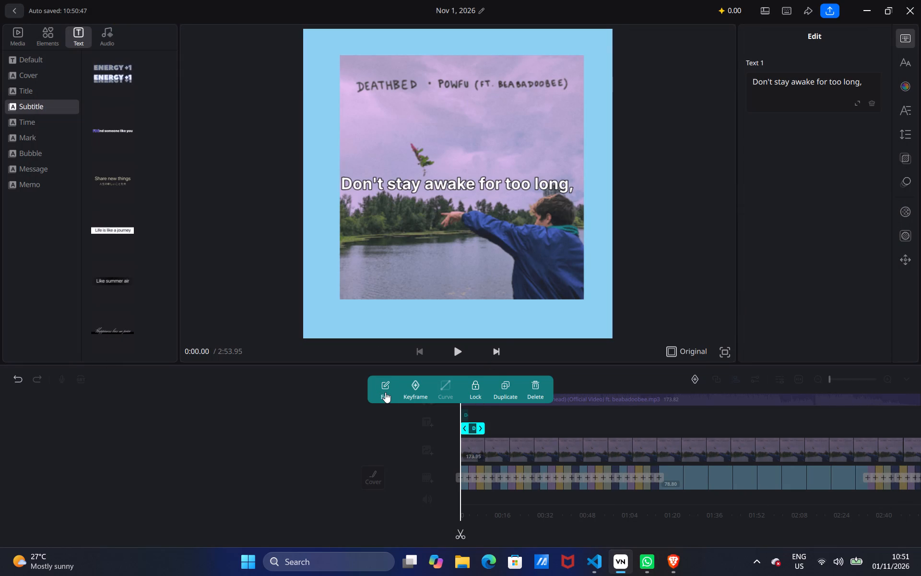
click(469, 419)
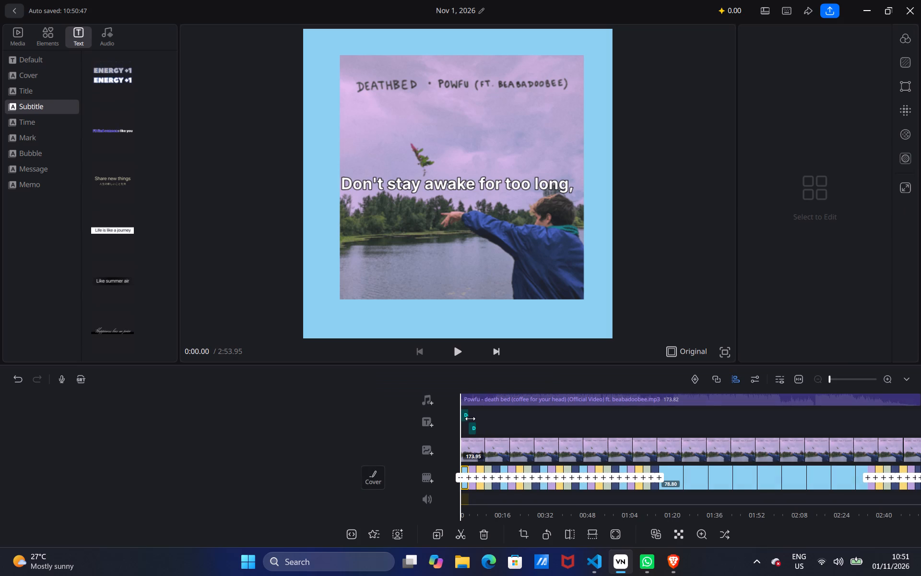
click(476, 431)
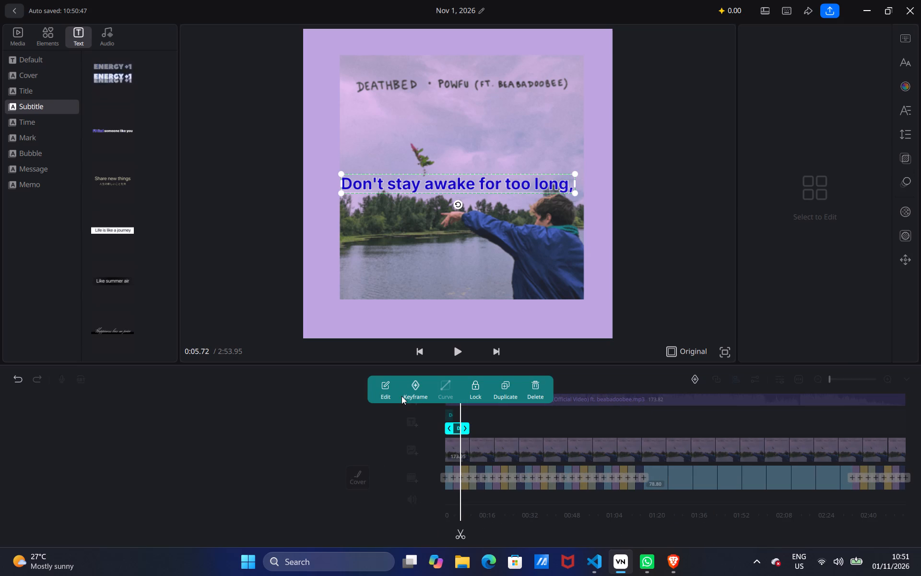
click(380, 391)
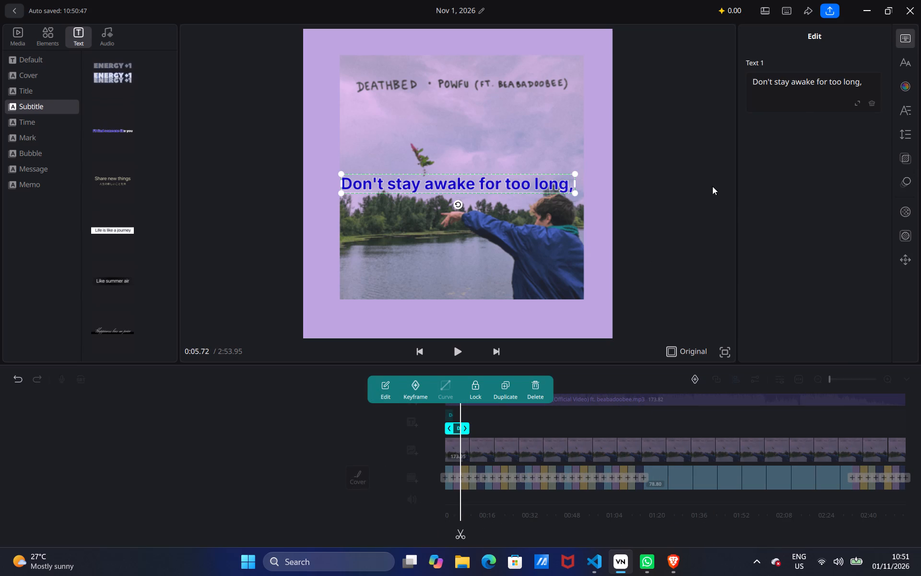
click(861, 81)
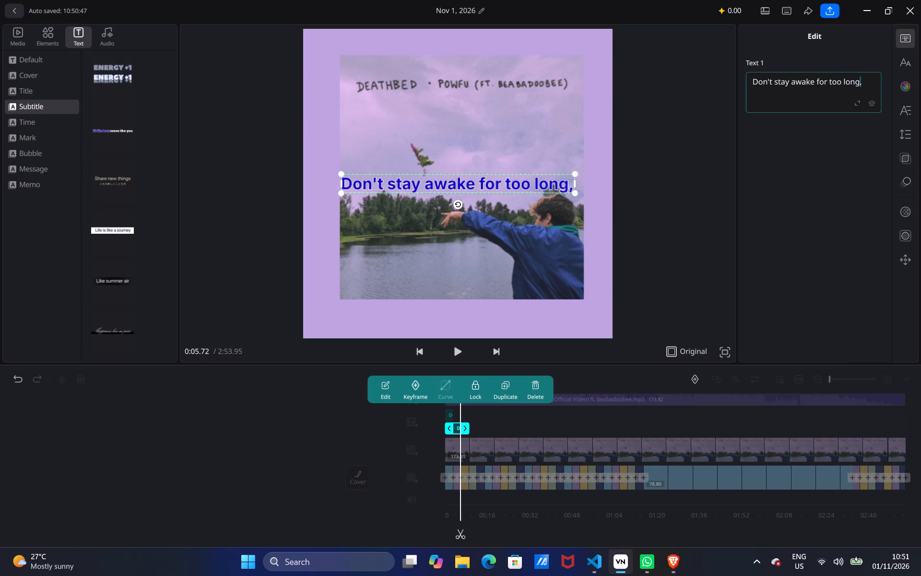
key(BackSpace)
key(BackSpace)
key(BackSpace)
key(BackSpace)
key(BackSpace)
key(BackSpace)
key(BackSpace)
key(BackSpace)
key(BackSpace)
key(BackSpace)
key(BackSpace)
key(BackSpace)
key(BackSpace)
key(BackSpace)
key(BackSpace)
key(BackSpace)
key(BackSpace)
key(BackSpace)
key(BackSpace)
key(BackSpace)
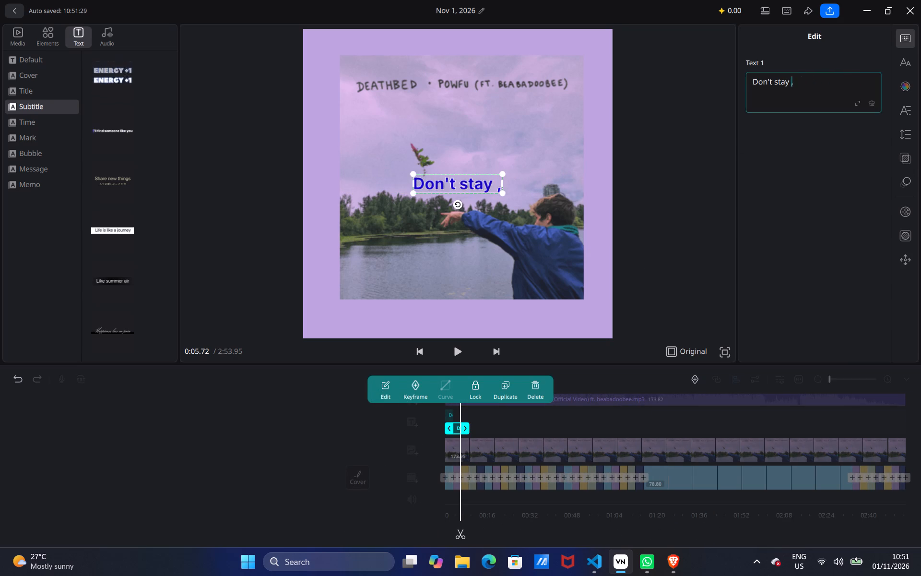
key(BackSpace)
key(BackSpace)
key(BackSpace)
key(BackSpace)
key(BackSpace)
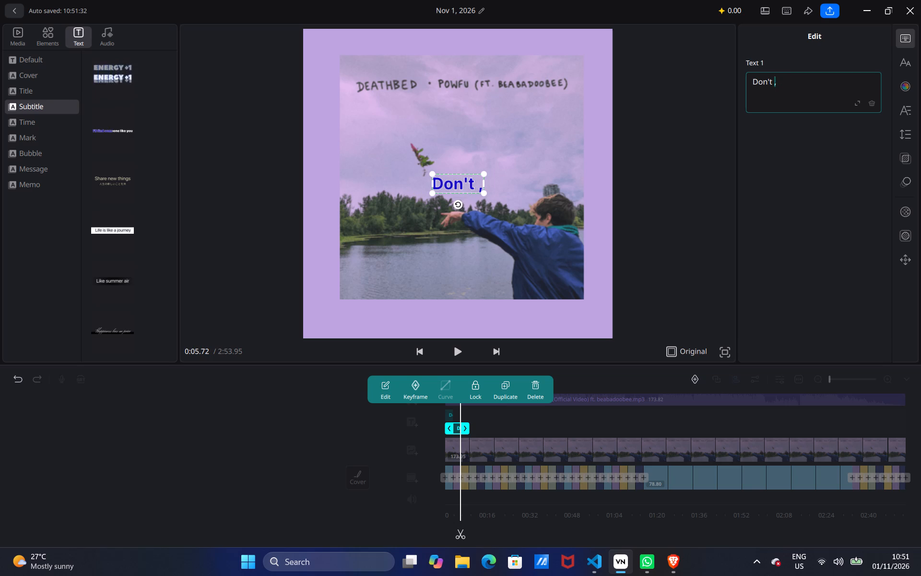
key(Right)
key(BackSpace)
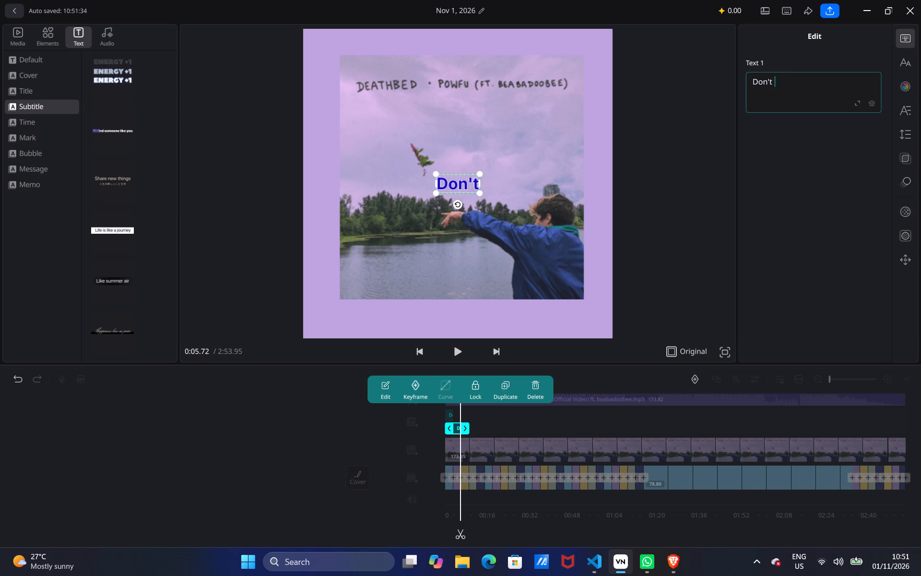
text(go to)
key(space)
text(bed)
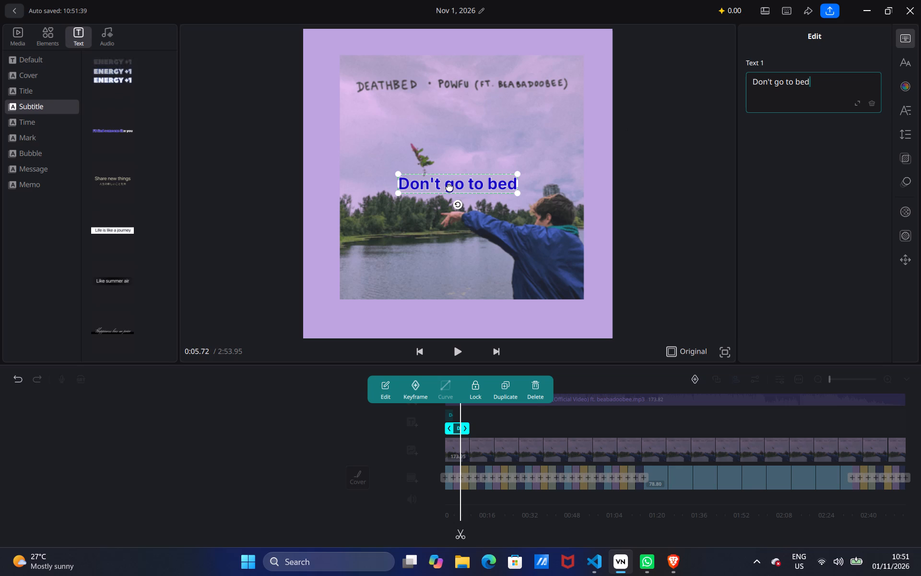
Move the "Don't go to bed" subtitle down to the lower edge of the cover art, roughly centred.
drag(450, 186, 444, 280)
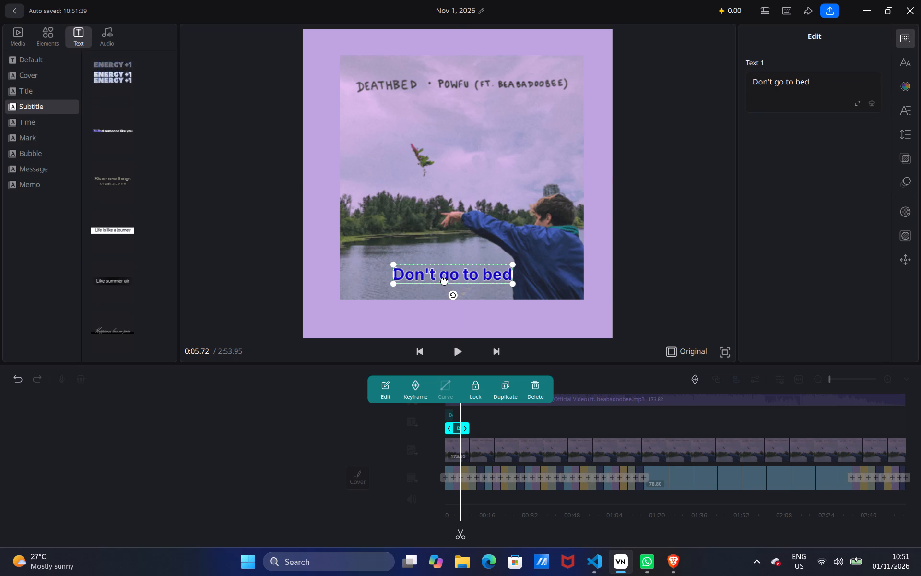
drag(444, 280, 443, 282)
click(527, 420)
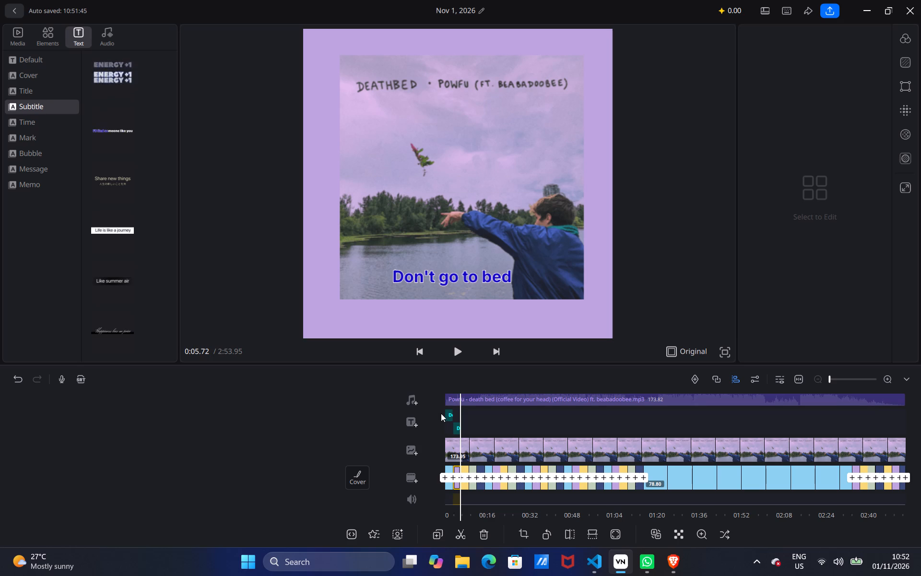
click(452, 419)
click(536, 386)
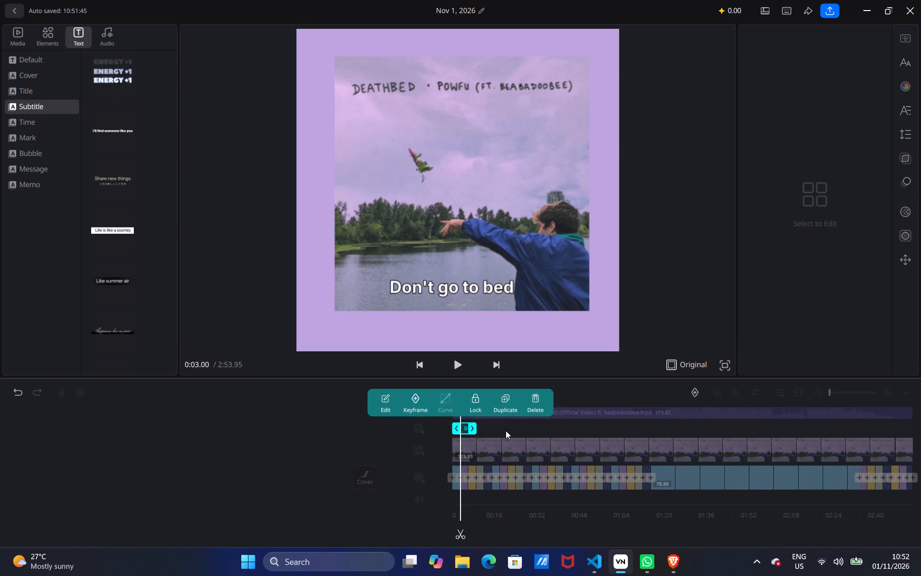
click(541, 397)
click(506, 436)
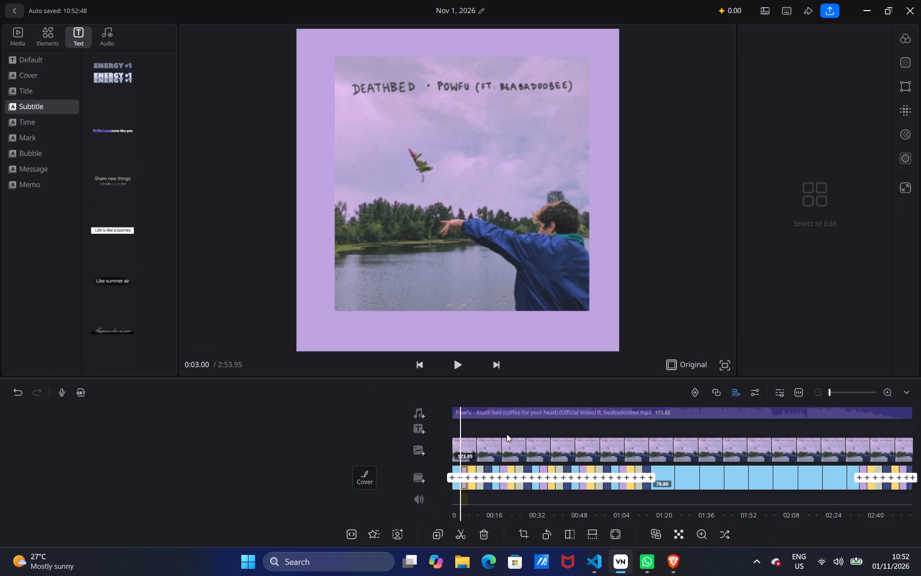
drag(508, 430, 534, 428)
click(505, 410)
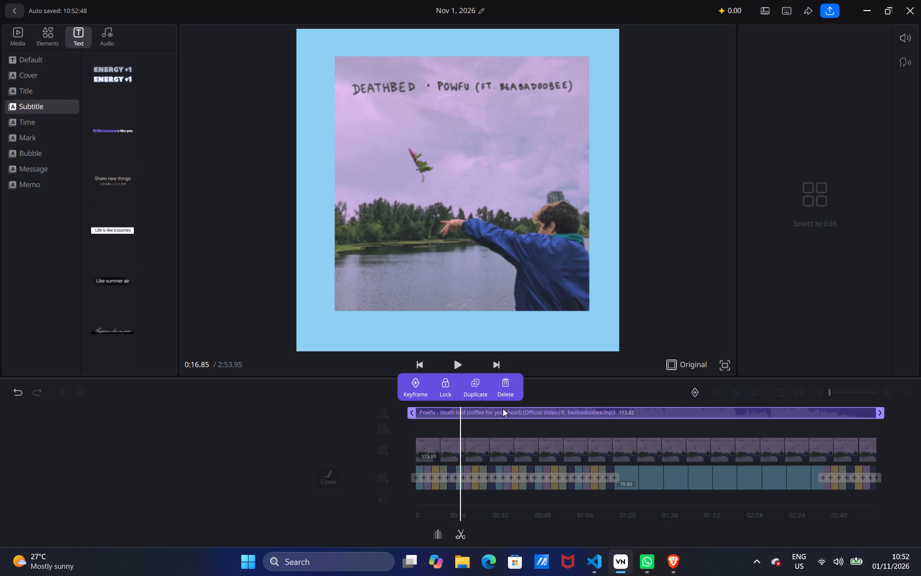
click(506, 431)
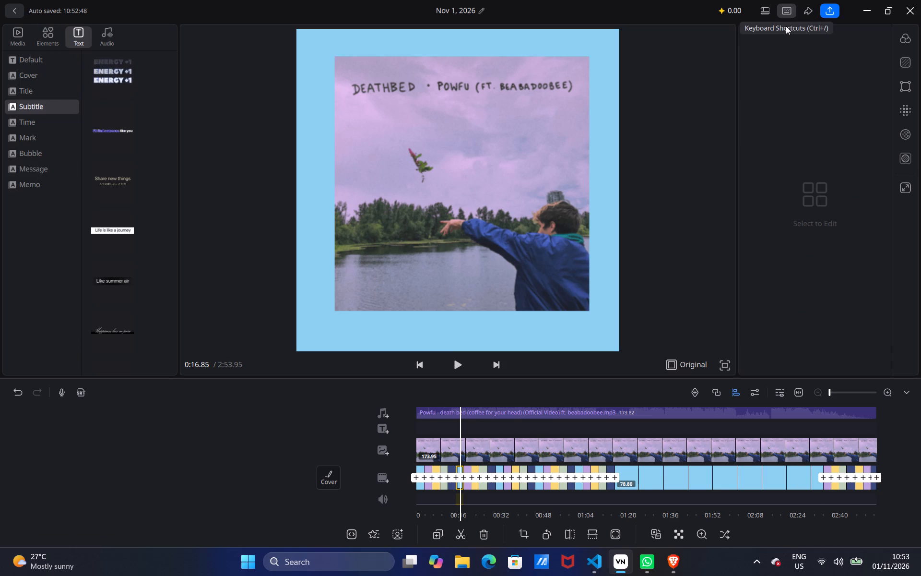